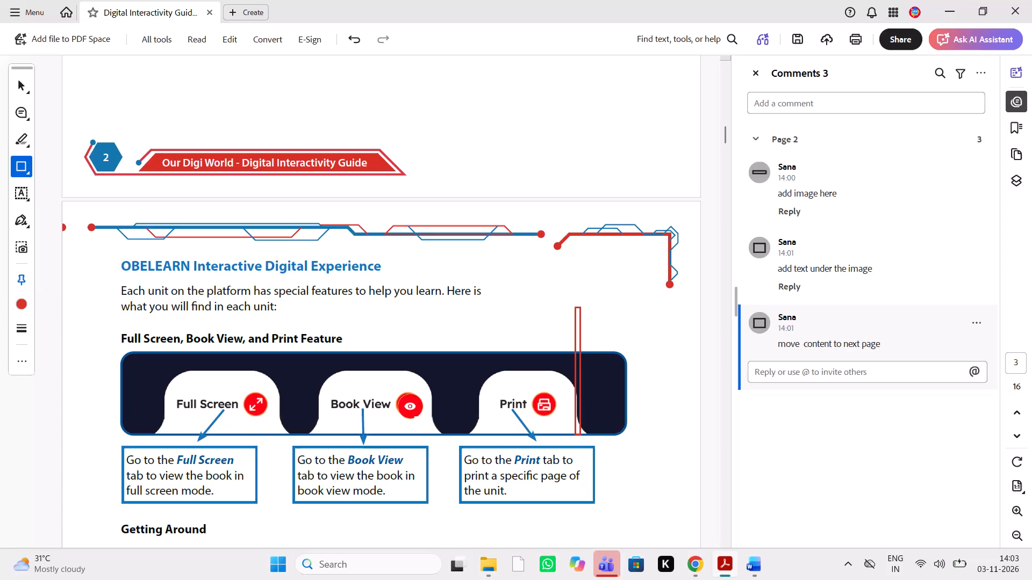
Draw a small rectangle on the lower edge of page 3's feature banner, below Print, and post the comment "remove the outer frame".
left_click(537, 416)
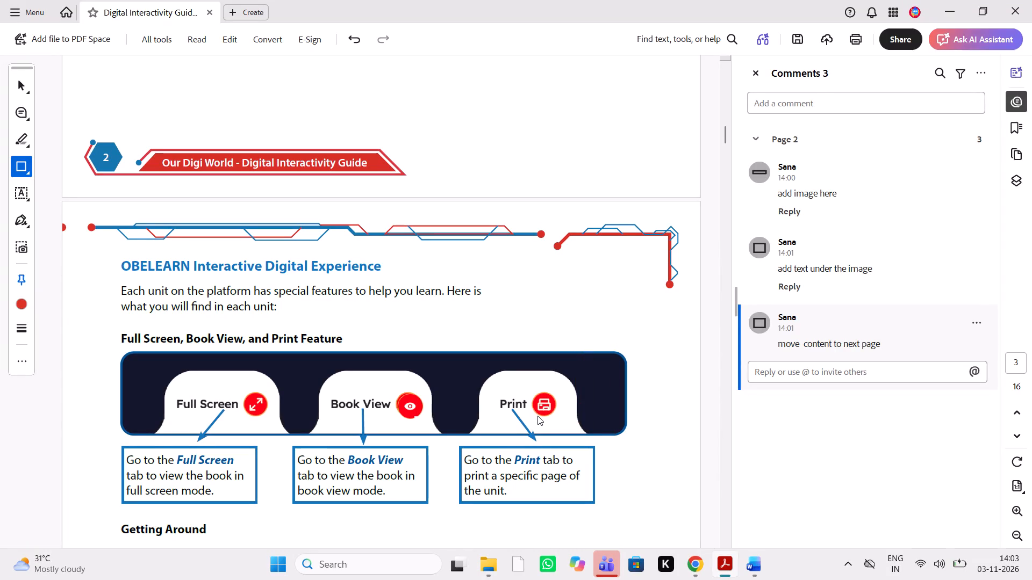
left_click(613, 431)
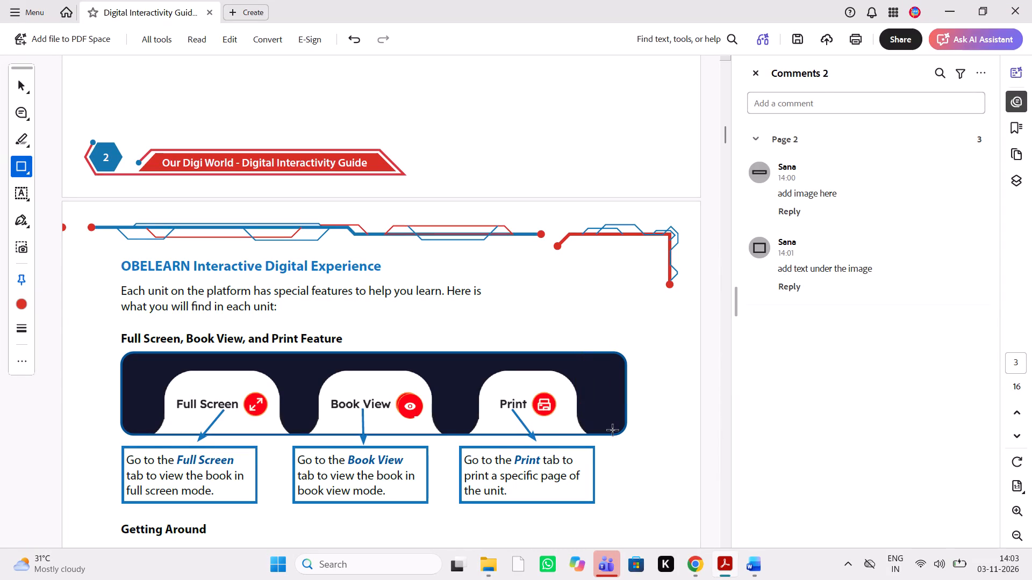
left_click_drag(549, 428, 578, 439)
type("remove the")
key("space")
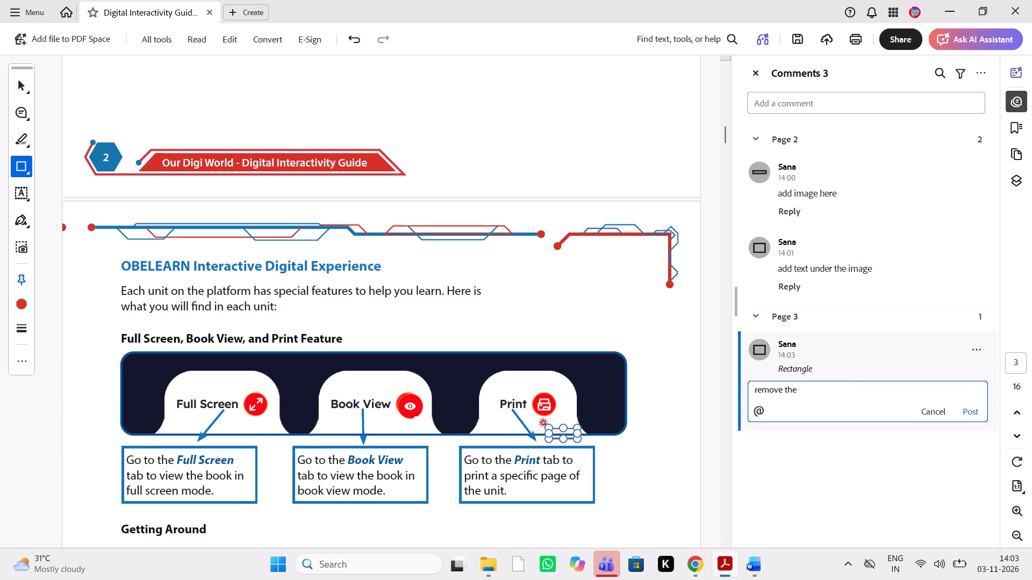
type("outer shape")
key("space")
key("BackSpace")
key("BackSpace")
key("BackSpace")
key("BackSpace")
key("BackSpace")
key("BackSpace")
type("frame")
key("space")
left_click(976, 414)
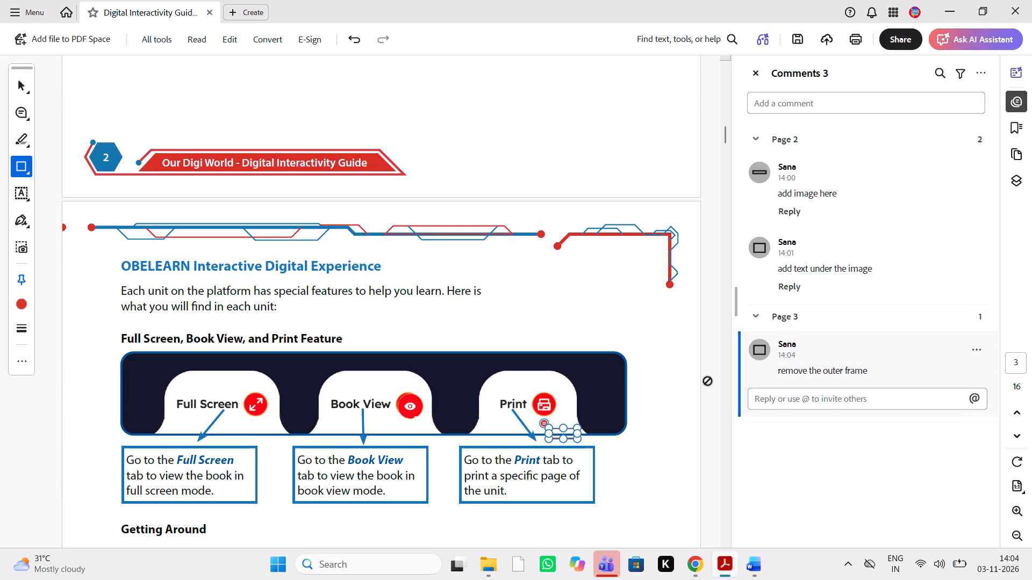
Switch to the Word manuscript and compare its Full Screen, Book View, Print and Getting Around content with page 3 of the PDF.
scroll(593, 401, "down", 1)
left_click(749, 565)
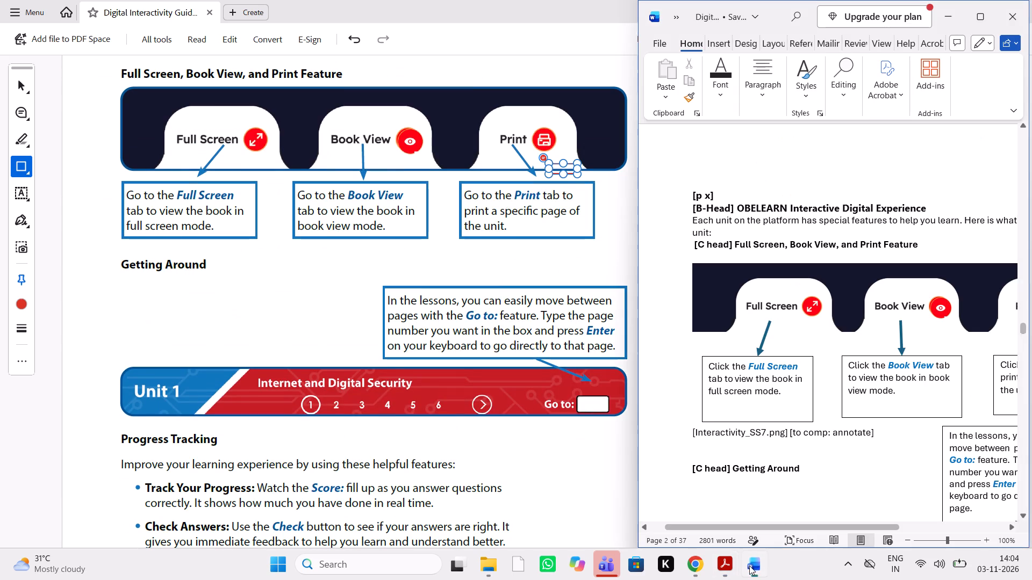
scroll(833, 327, "down", 1)
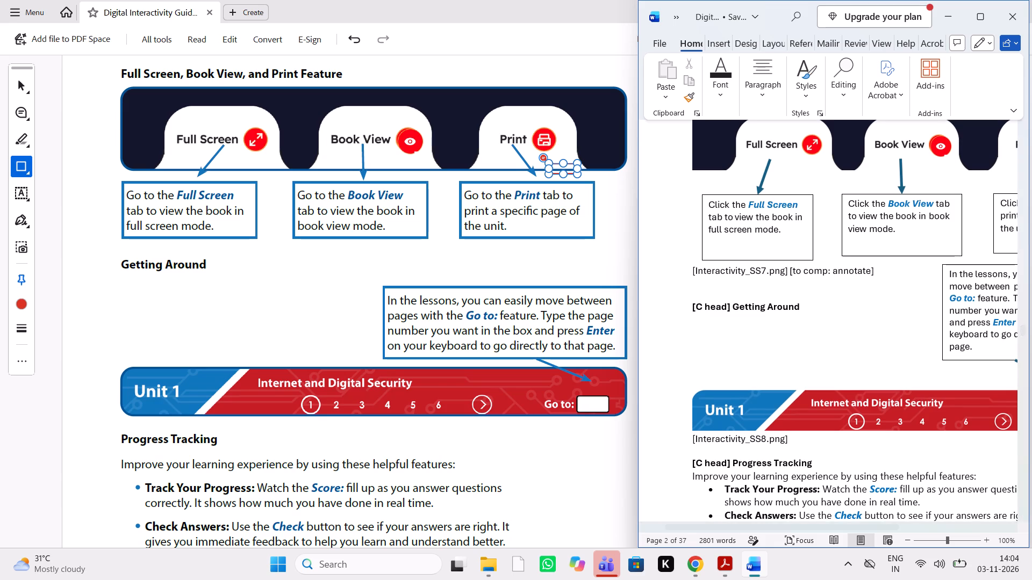
scroll(912, 251, "left", 1)
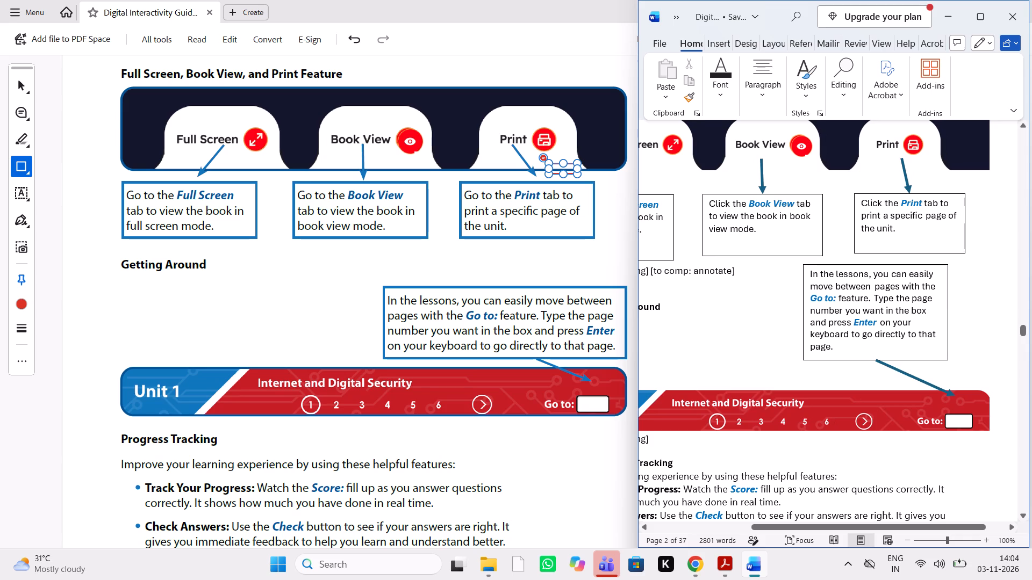
scroll(912, 251, "right", 1)
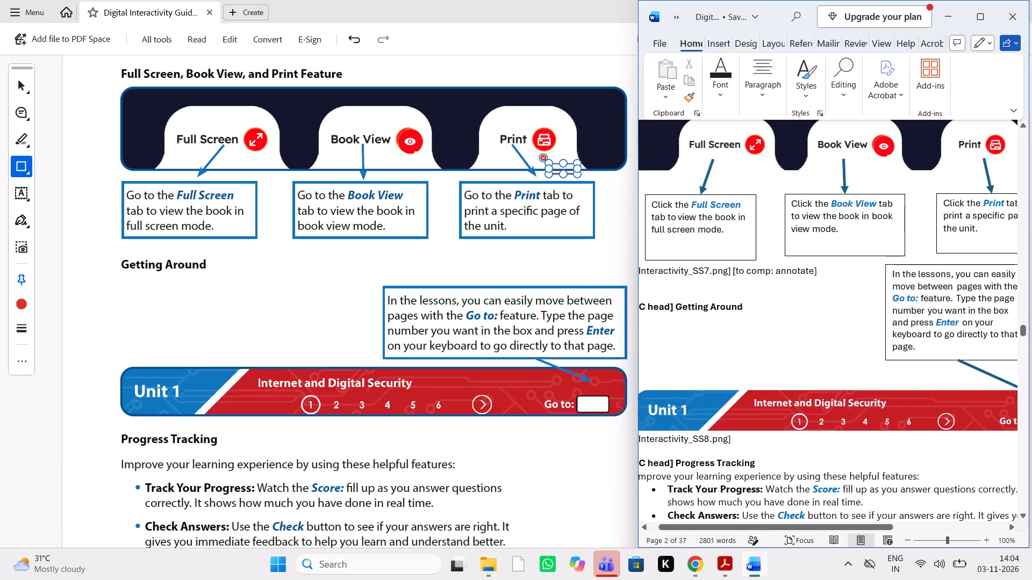
scroll(912, 251, "right", 1)
scroll(503, 325, "left", 1)
scroll(503, 325, "down", 1)
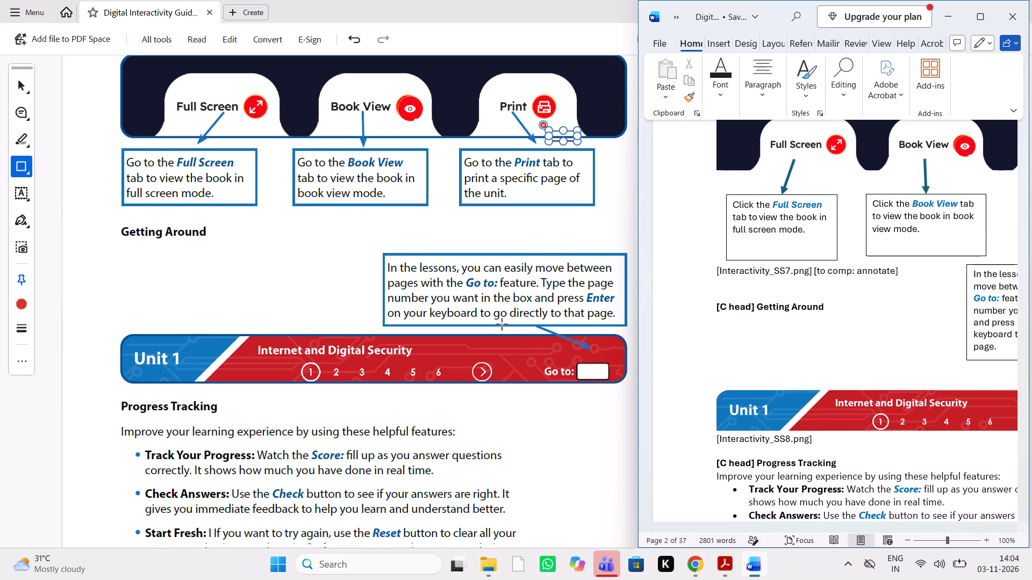
scroll(503, 325, "down", 1)
scroll(503, 325, "left", 1)
scroll(888, 294, "left", 1)
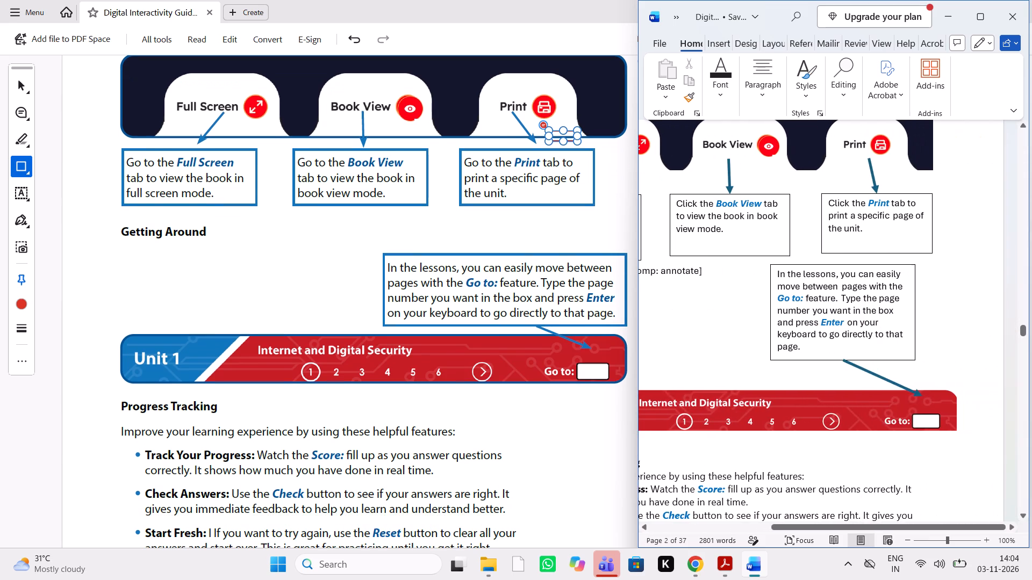
scroll(888, 294, "right", 1)
scroll(888, 294, "left", 1)
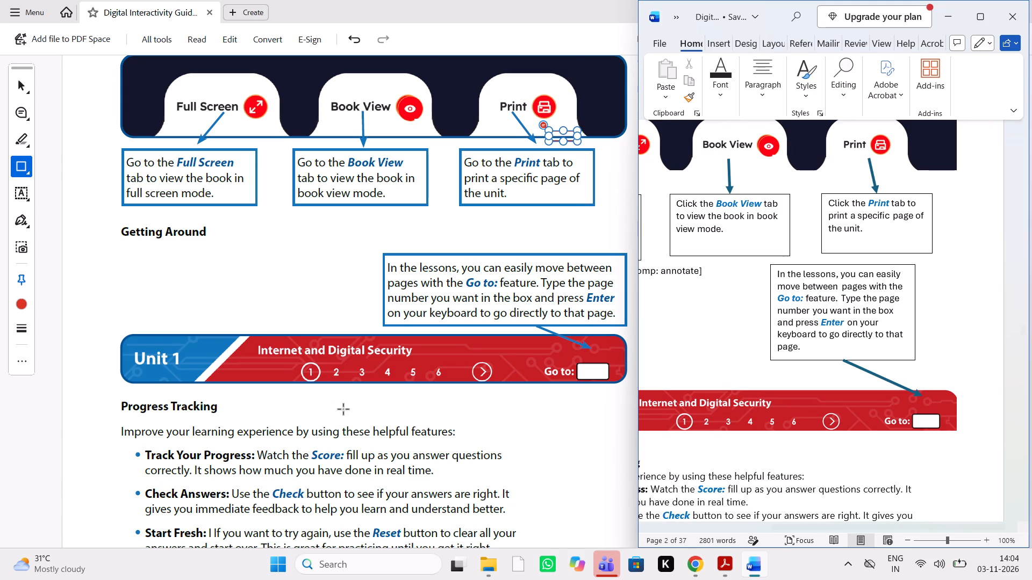
Compare the Progress Tracking section and its Check and Reset button callouts in the PDF with the Word manuscript.
scroll(344, 410, "down", 1)
scroll(658, 386, "down", 1)
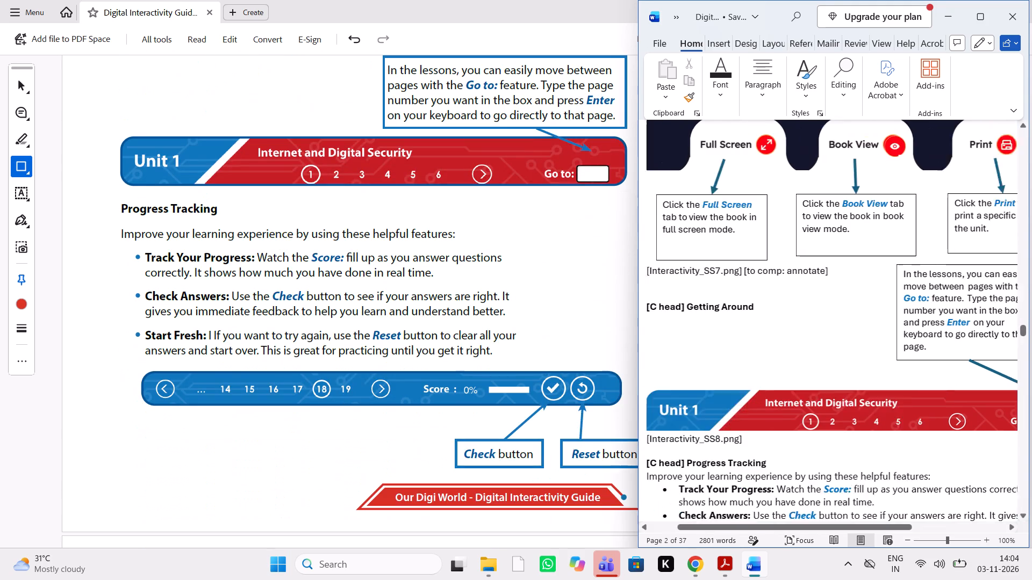
scroll(658, 386, "down", 1)
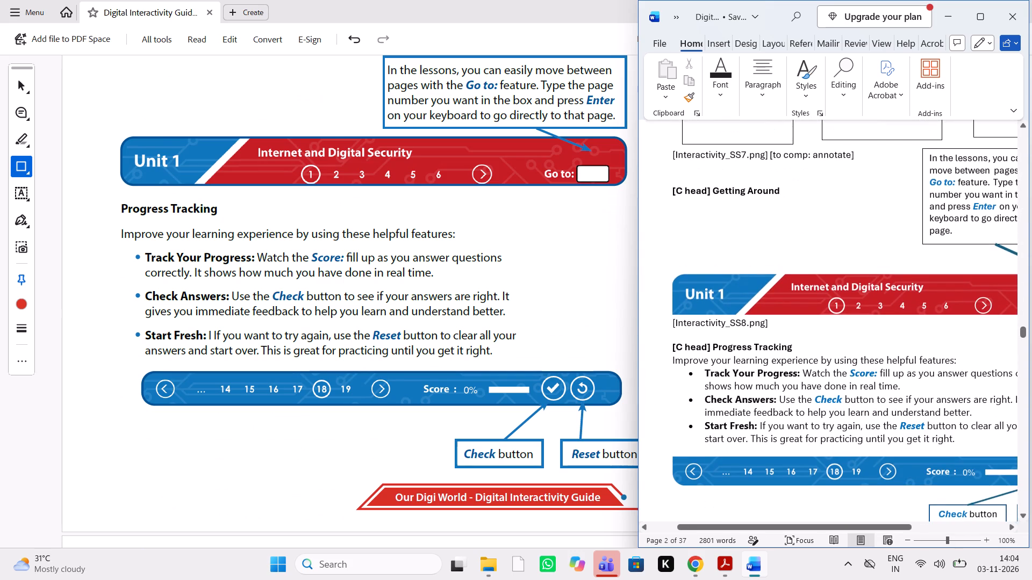
scroll(658, 386, "left", 1)
scroll(658, 386, "right", 1)
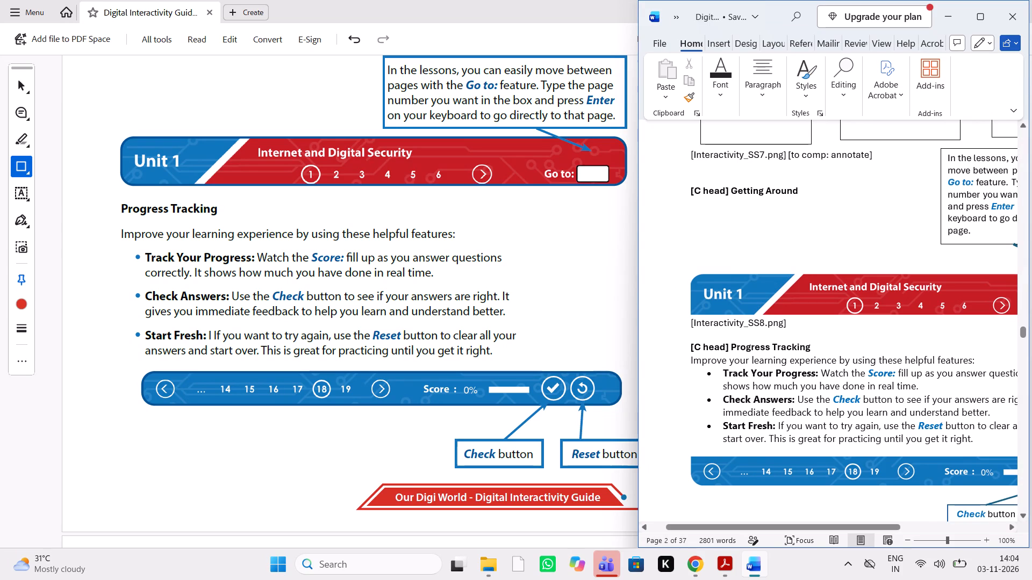
scroll(791, 369, "left", 1)
scroll(791, 369, "down", 1)
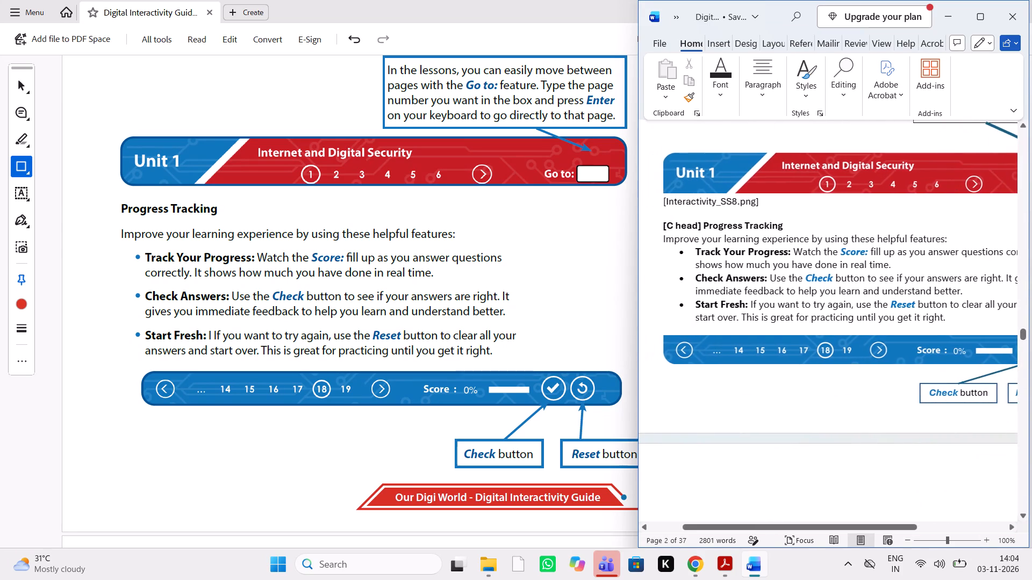
scroll(439, 382, "down", 1)
scroll(785, 337, "left", 1)
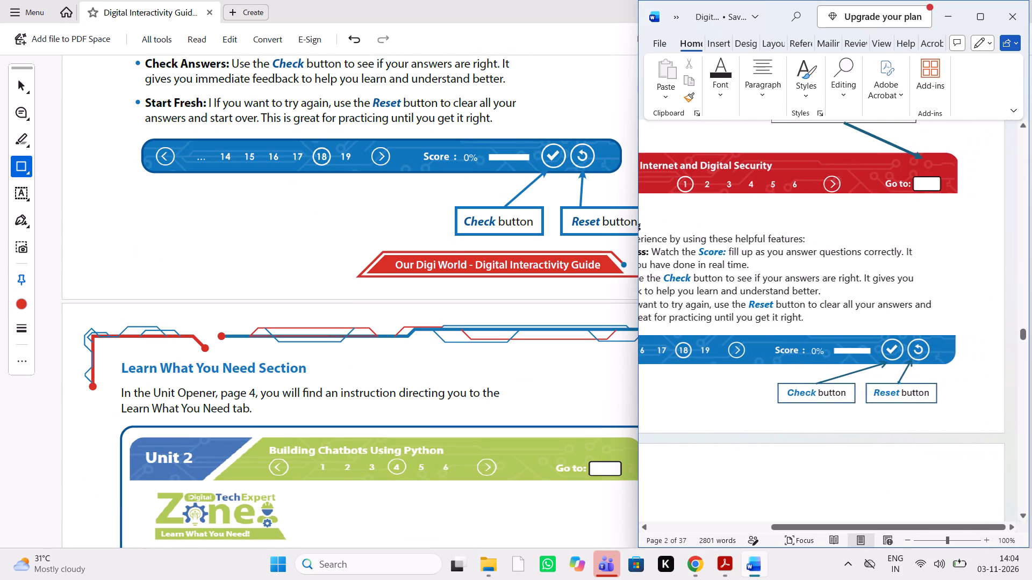
scroll(577, 262, "left", 1)
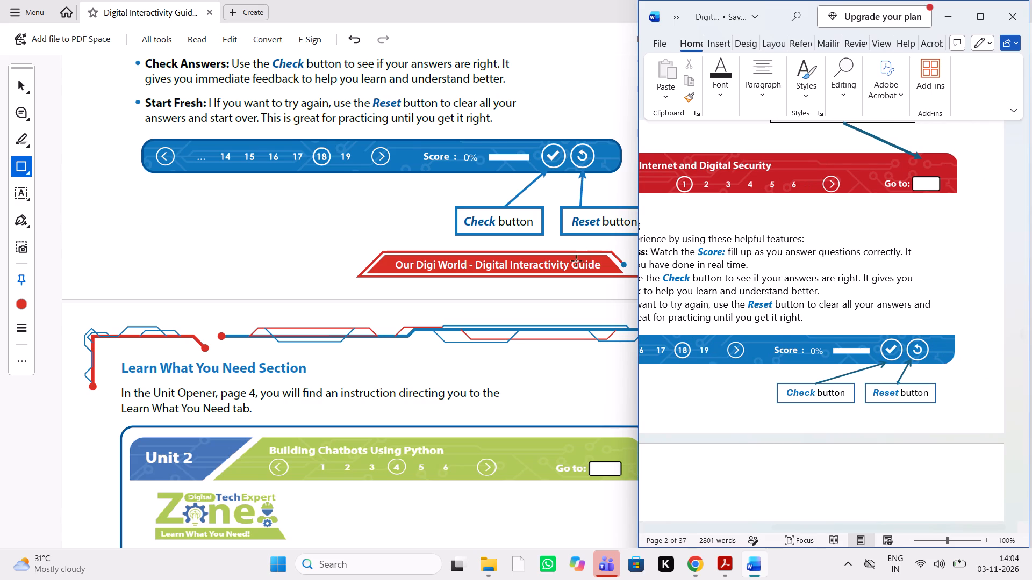
Look through the Word manuscript for the content matching the PDF's Learn What You Need Section on page 4.
scroll(577, 262, "down", 1)
scroll(943, 294, "down", 3)
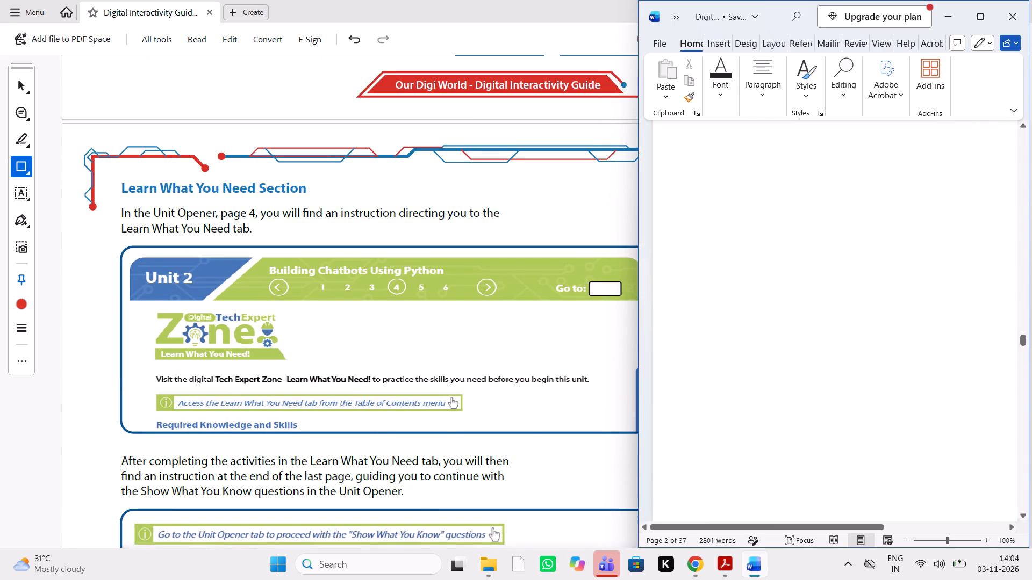
scroll(943, 294, "down", 1)
scroll(943, 294, "up", 4)
scroll(943, 294, "down", 3)
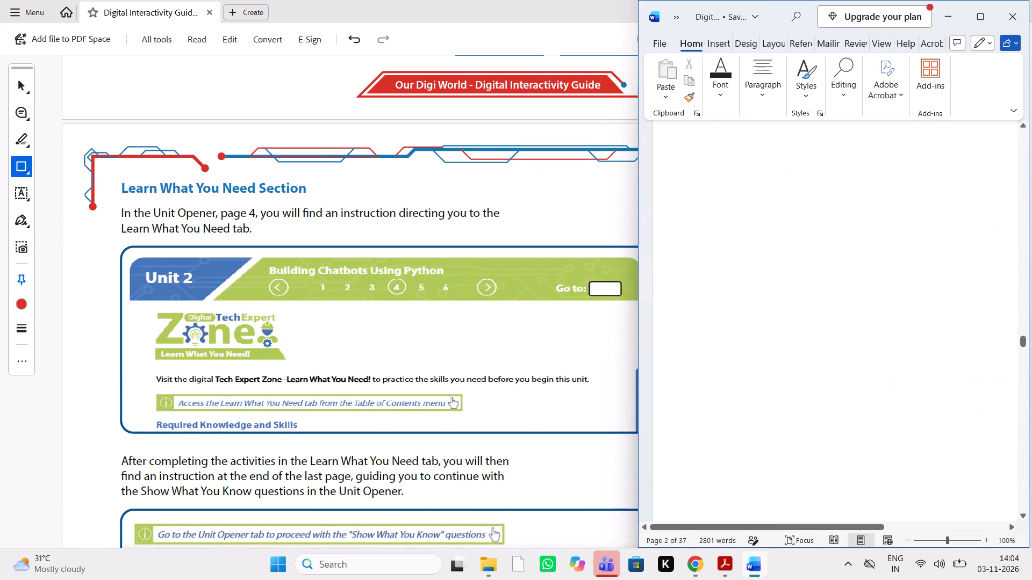
scroll(943, 294, "down", 2)
scroll(943, 294, "up", 2)
scroll(876, 207, "up", 2)
scroll(870, 368, "left", 1)
scroll(870, 368, "down", 2)
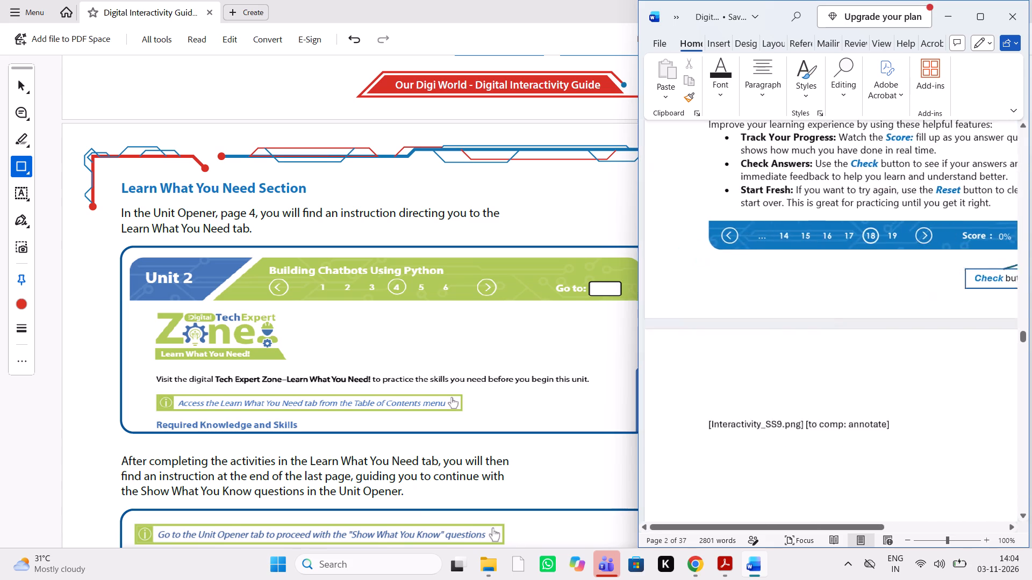
scroll(870, 368, "down", 3)
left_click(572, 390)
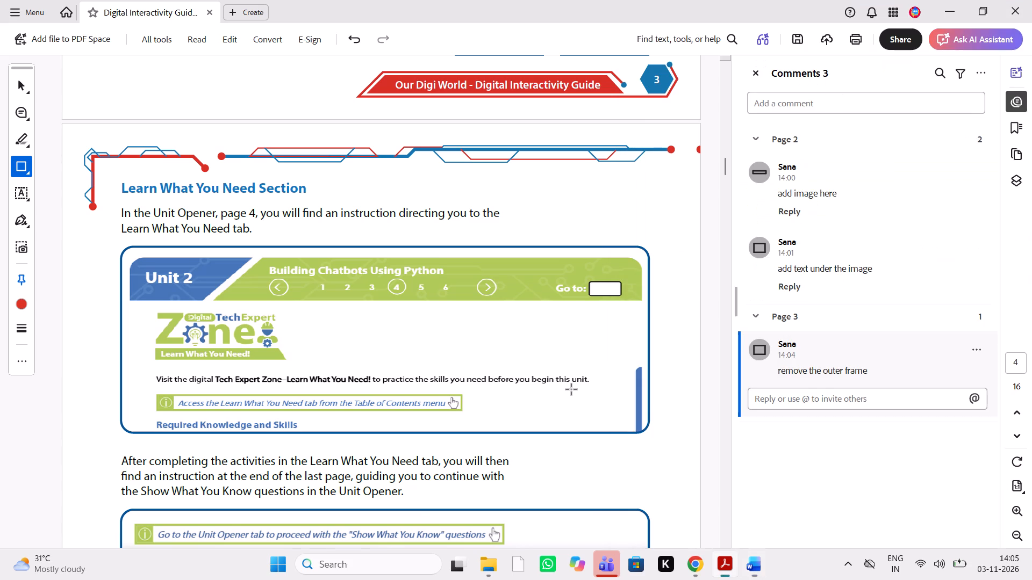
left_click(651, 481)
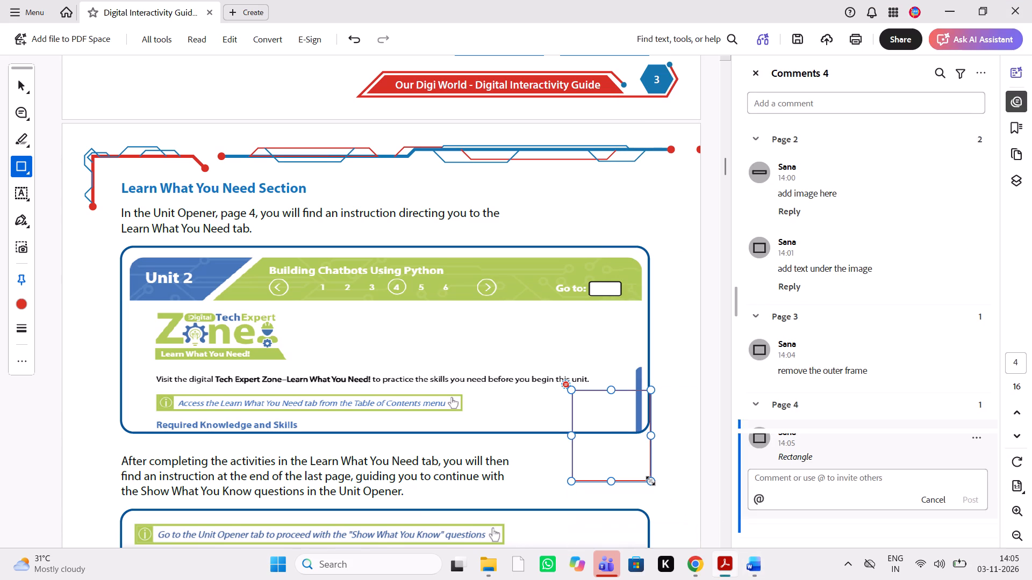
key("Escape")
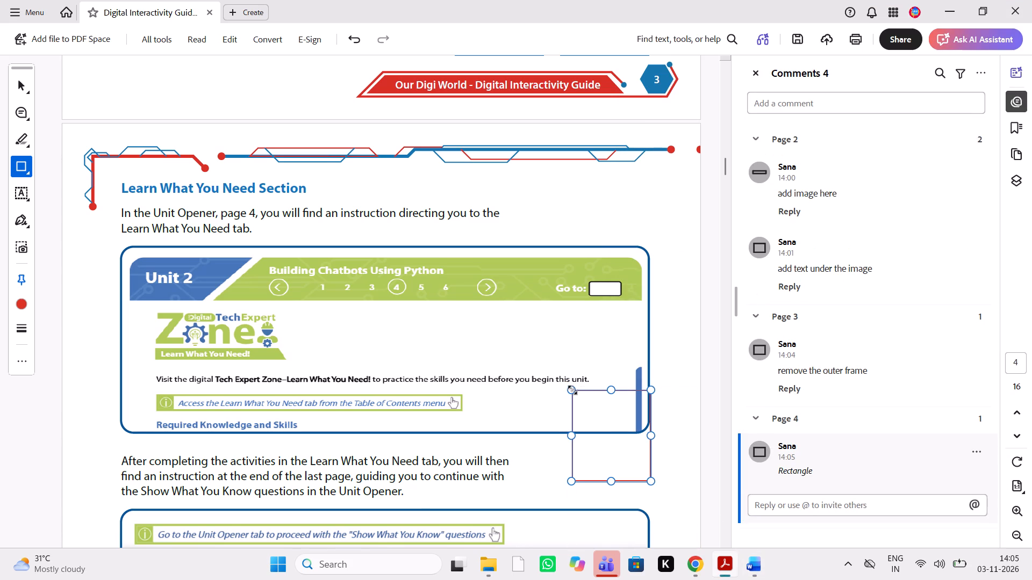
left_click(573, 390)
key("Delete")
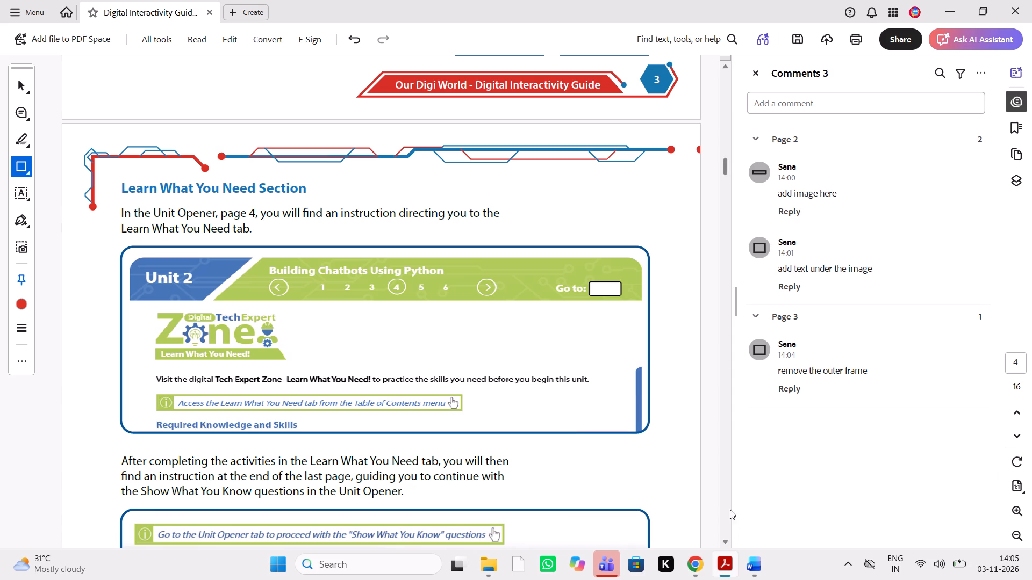
Return to the Word manuscript and look through its Table of Contents, Digital Toolkit and OBELEARN sections to find Learn What You Need Section.
left_click(749, 564)
scroll(802, 266, "up", 5)
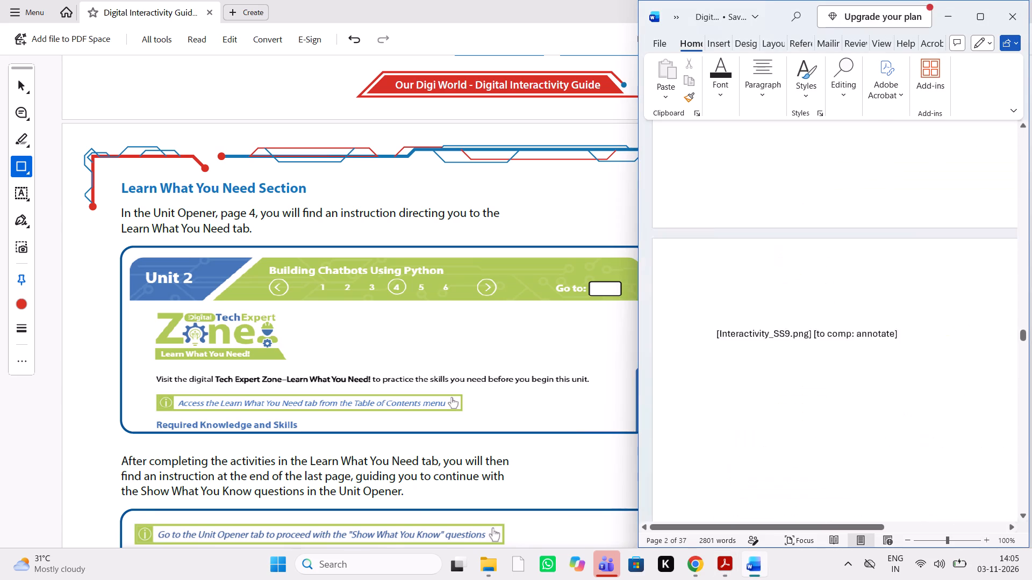
scroll(802, 266, "up", 10)
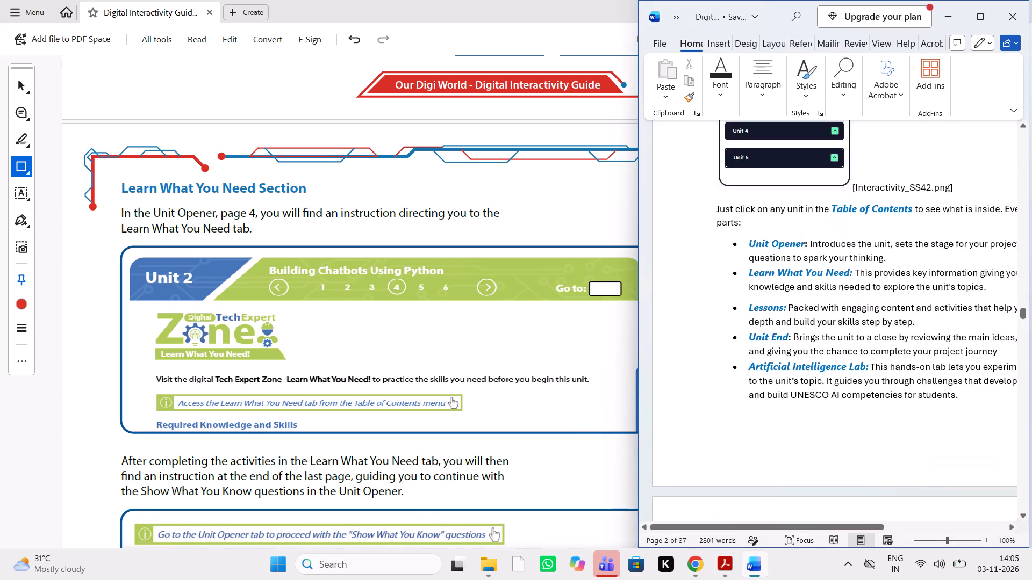
scroll(802, 266, "up", 2)
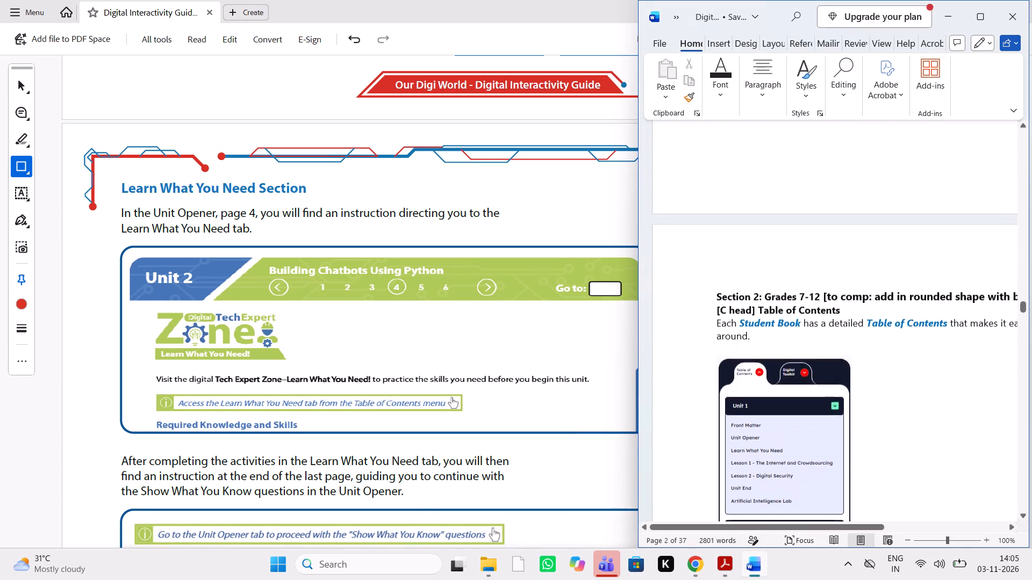
scroll(802, 266, "down", 4)
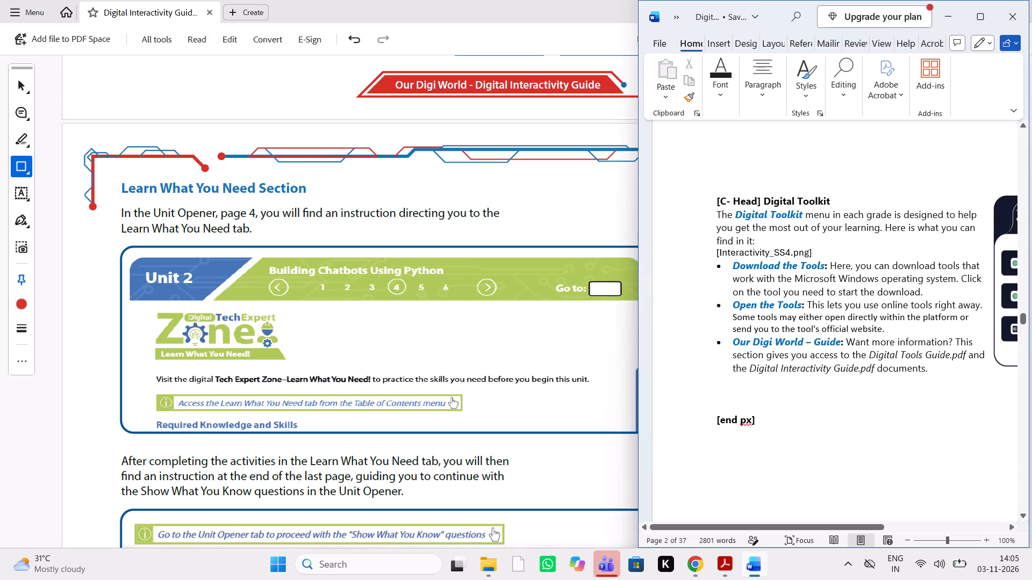
scroll(802, 266, "up", 4)
scroll(802, 266, "down", 4)
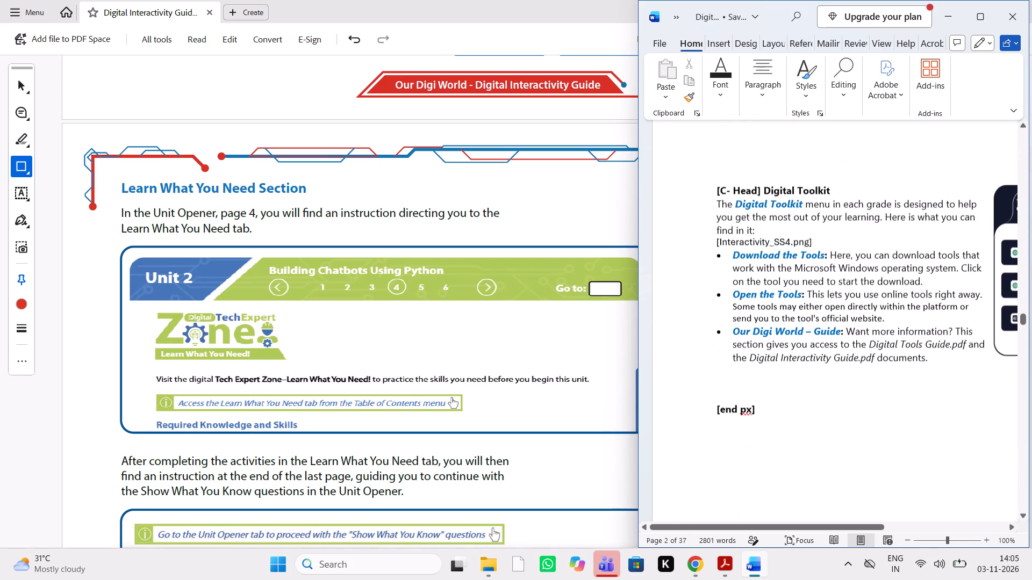
scroll(899, 234, "up", 3)
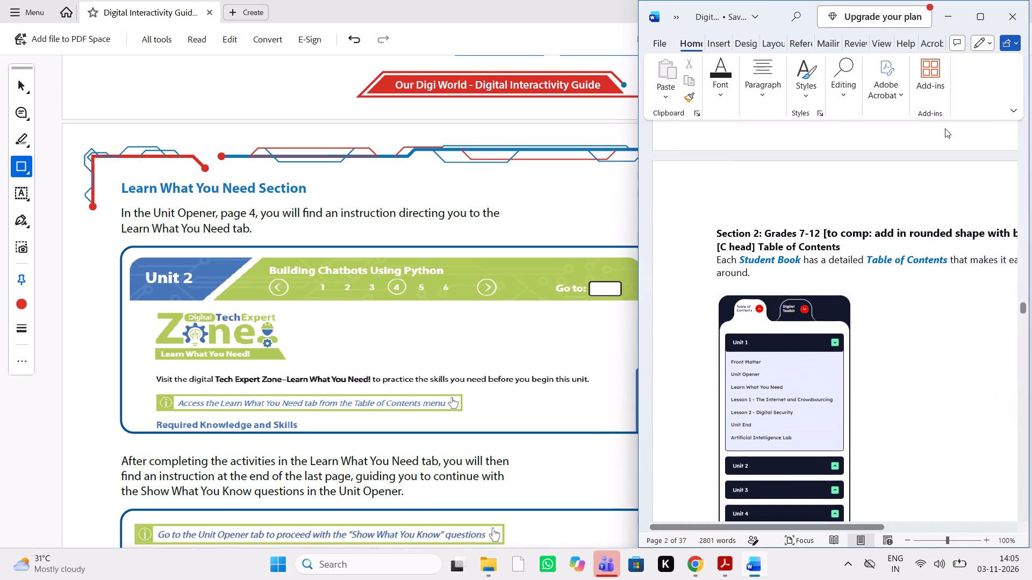
scroll(822, 175, "down", 11)
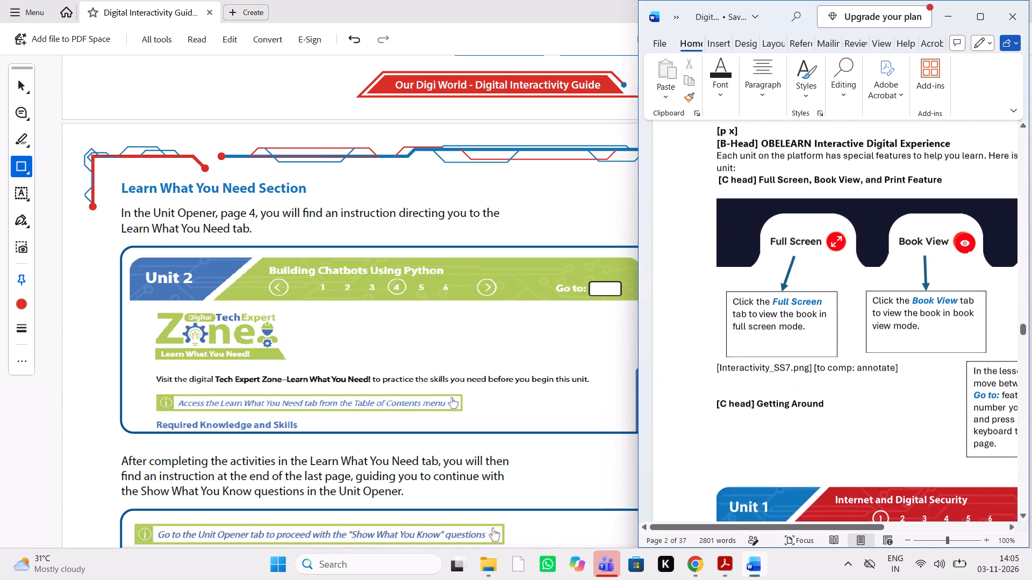
scroll(822, 175, "down", 6)
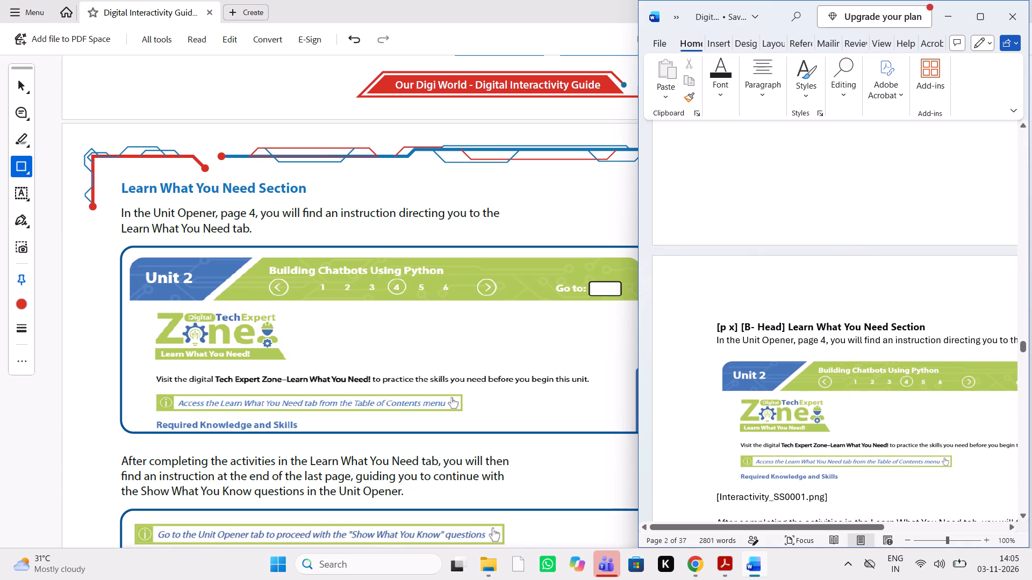
Compare the Learn What You Need Section text and its two images on page 4 of the PDF with the Word manuscript.
scroll(822, 175, "left", 1)
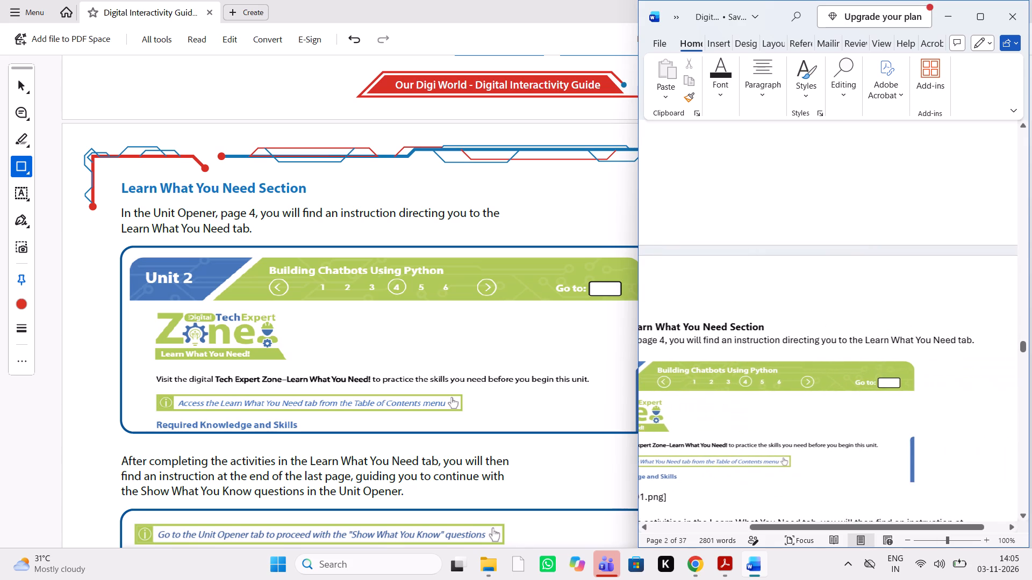
scroll(822, 175, "right", 1)
scroll(562, 332, "right", 1)
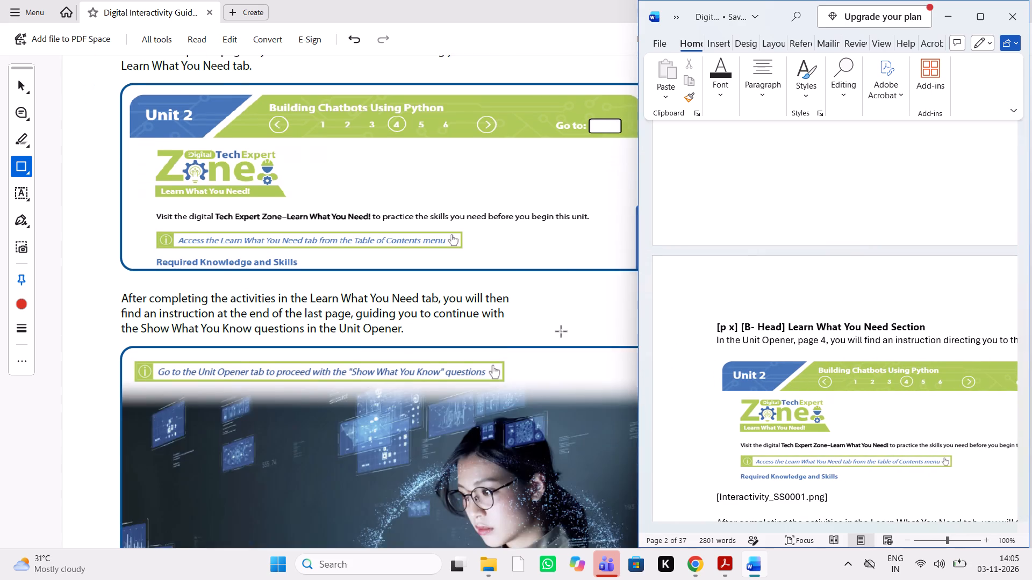
scroll(562, 332, "right", 1)
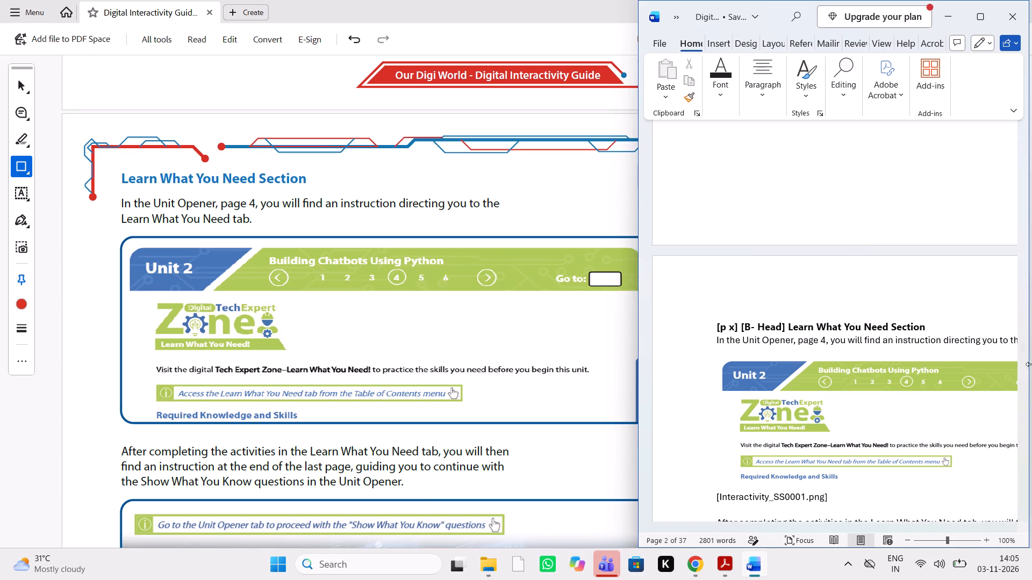
scroll(542, 418, "down", 2)
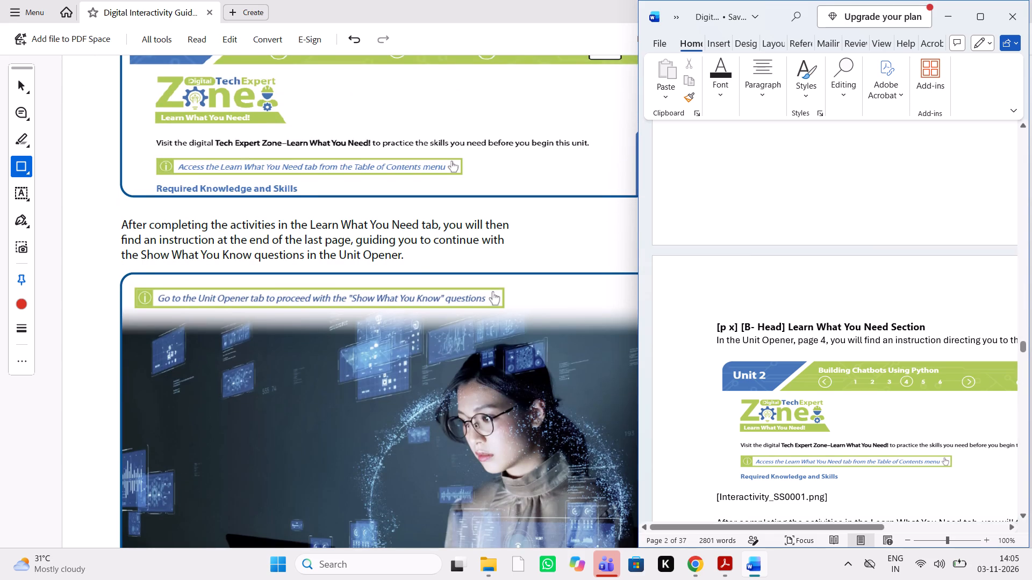
scroll(867, 391, "down", 1)
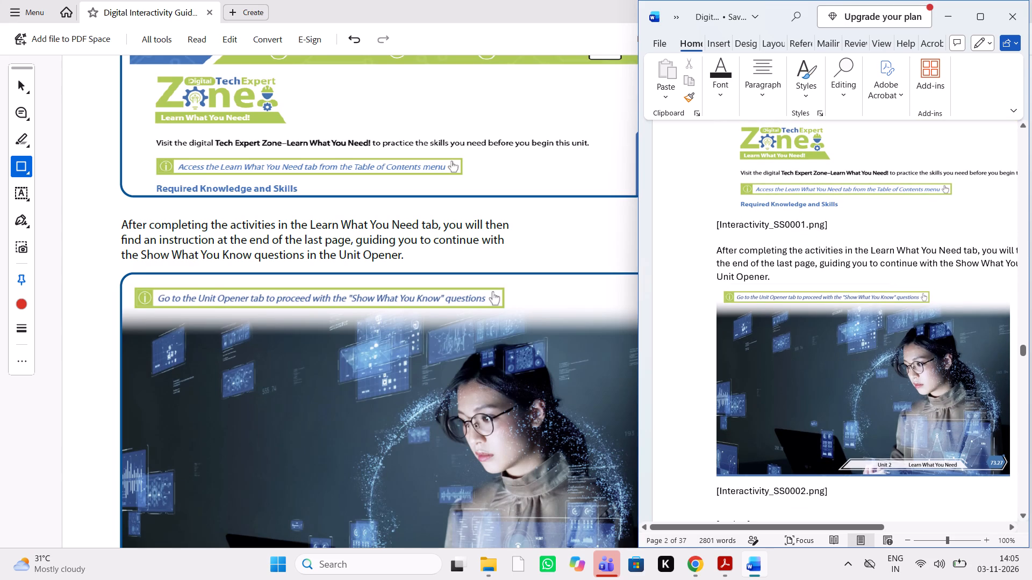
scroll(418, 334, "down", 1)
scroll(418, 334, "up", 1)
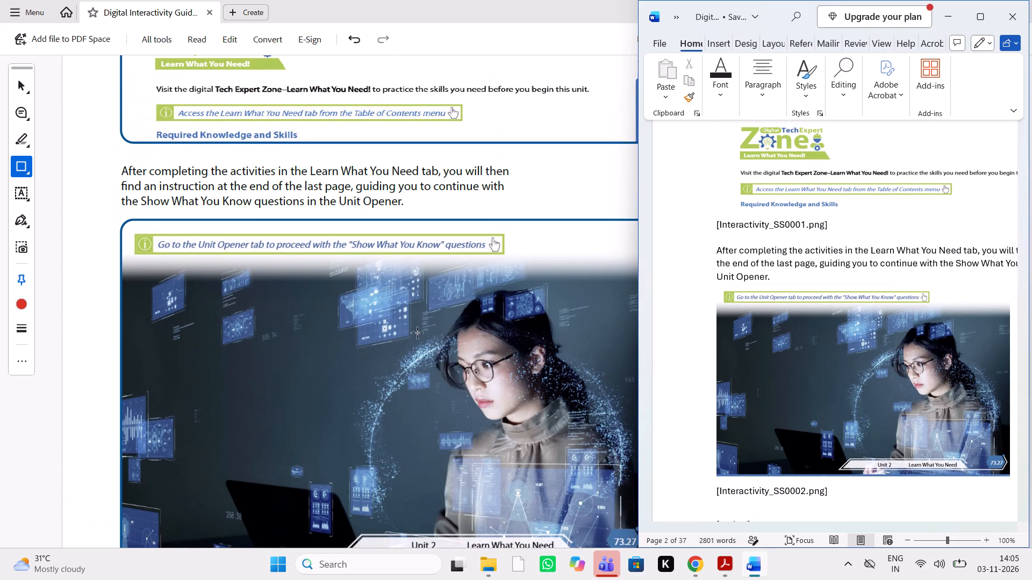
scroll(418, 334, "up", 1)
Compare the Vocabulary Section and Step-by-Step Tutorial Videos content on page 5 of the PDF with the Word manuscript.
scroll(360, 298, "down", 3)
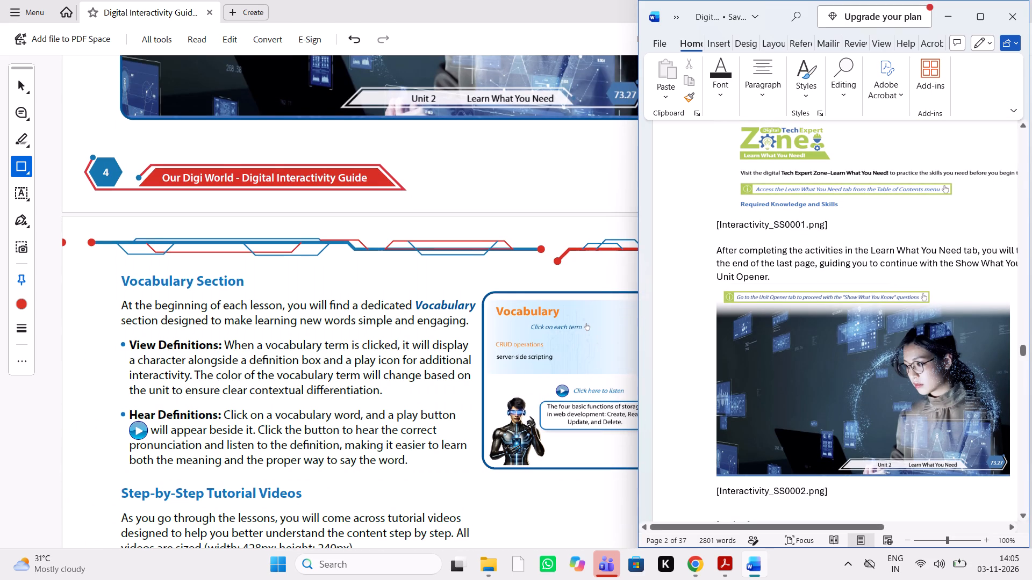
scroll(735, 276, "down", 3)
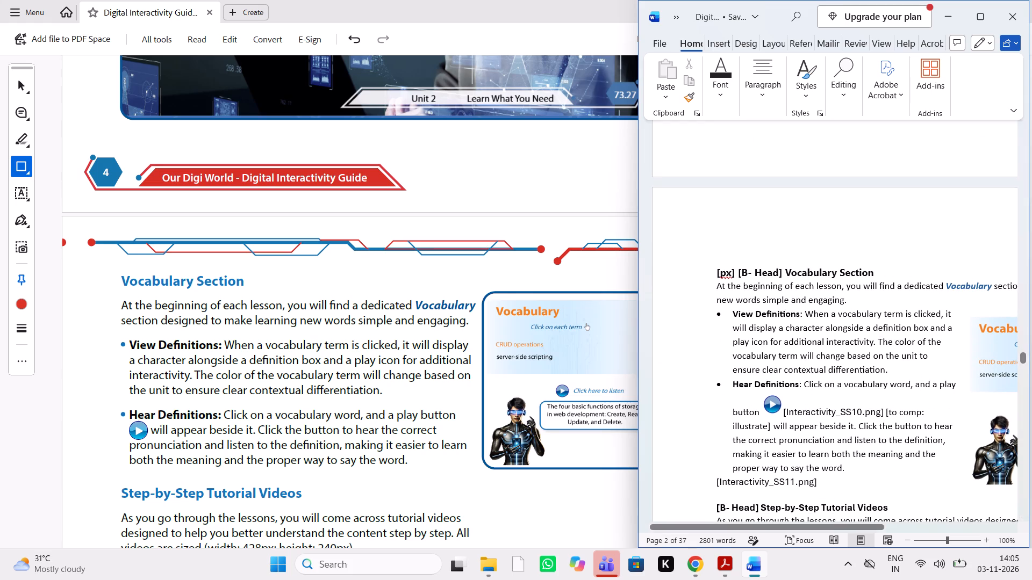
scroll(950, 293, "left", 2)
scroll(950, 293, "right", 2)
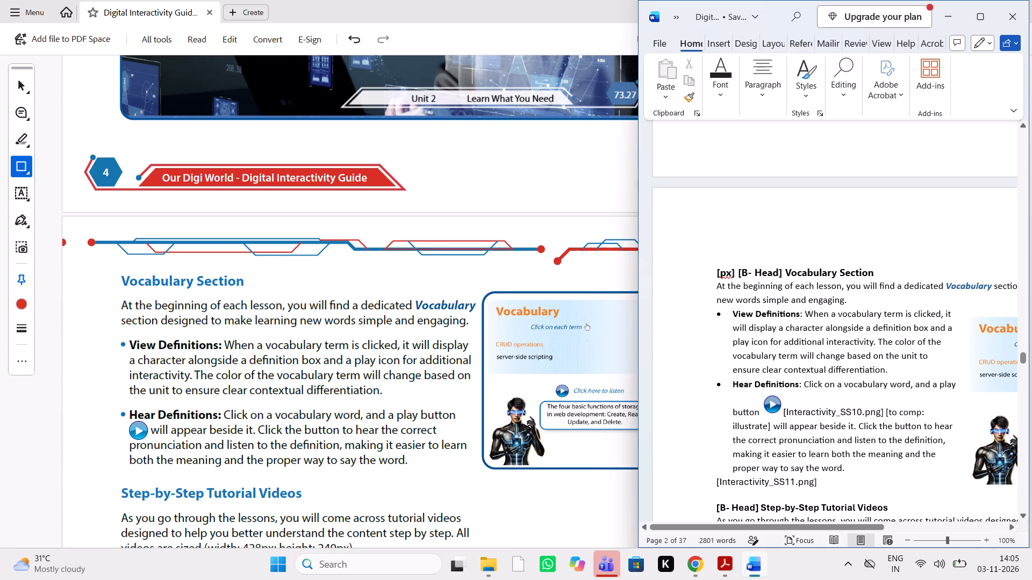
scroll(951, 332, "left", 2)
scroll(951, 332, "right", 1)
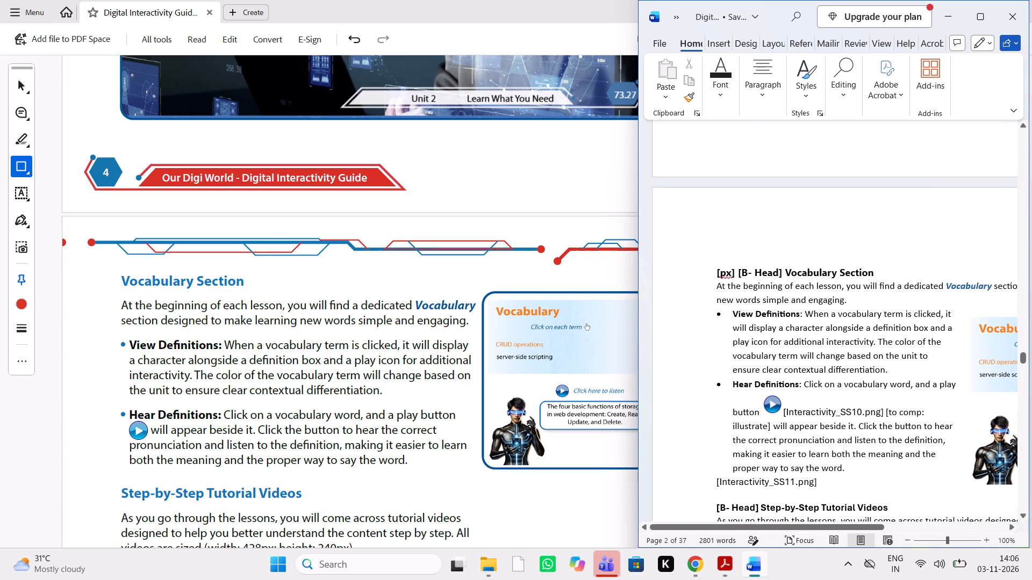
scroll(951, 332, "left", 1)
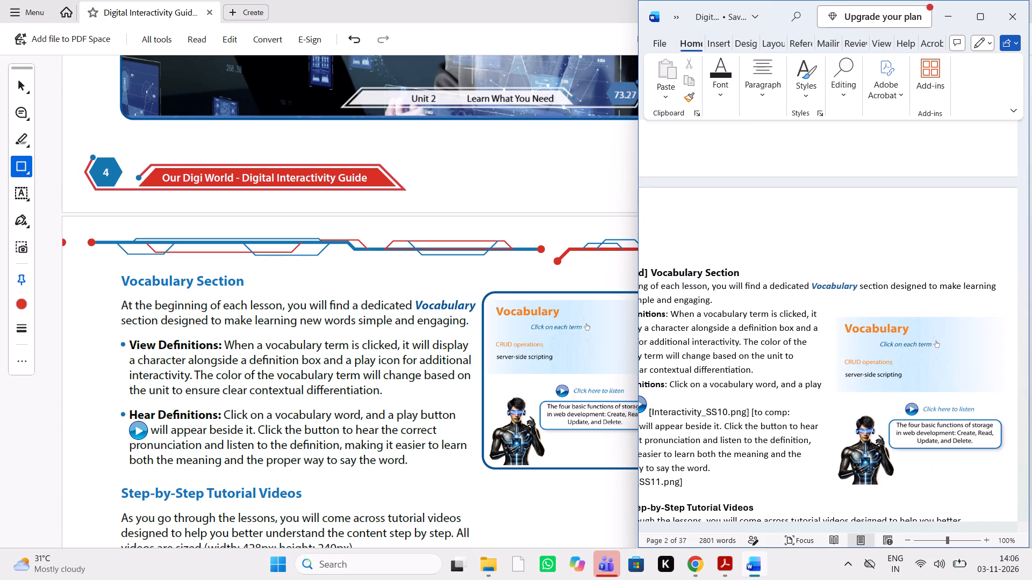
scroll(951, 332, "right", 1)
scroll(506, 405, "down", 2)
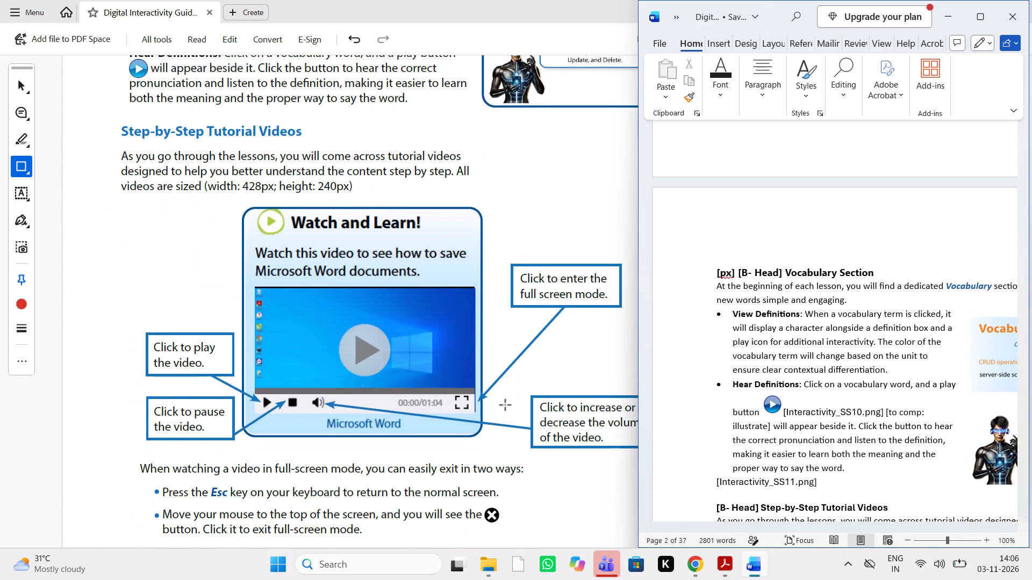
scroll(506, 405, "down", 1)
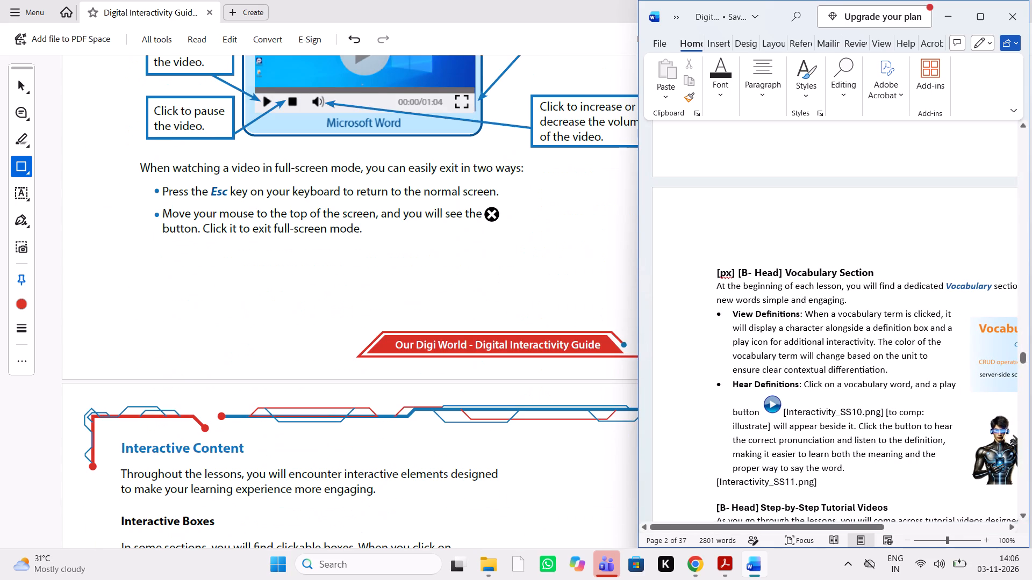
scroll(696, 356, "down", 2)
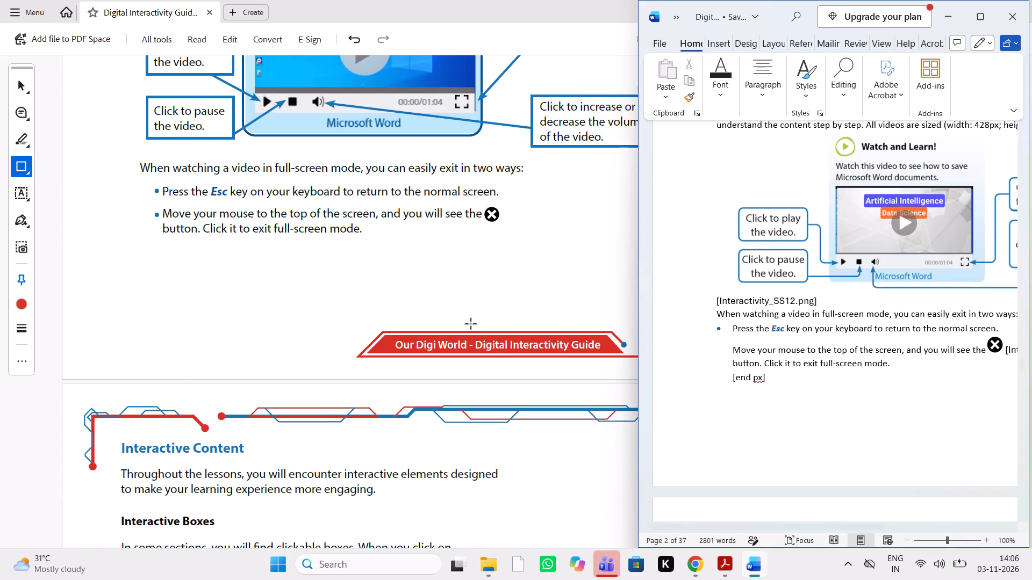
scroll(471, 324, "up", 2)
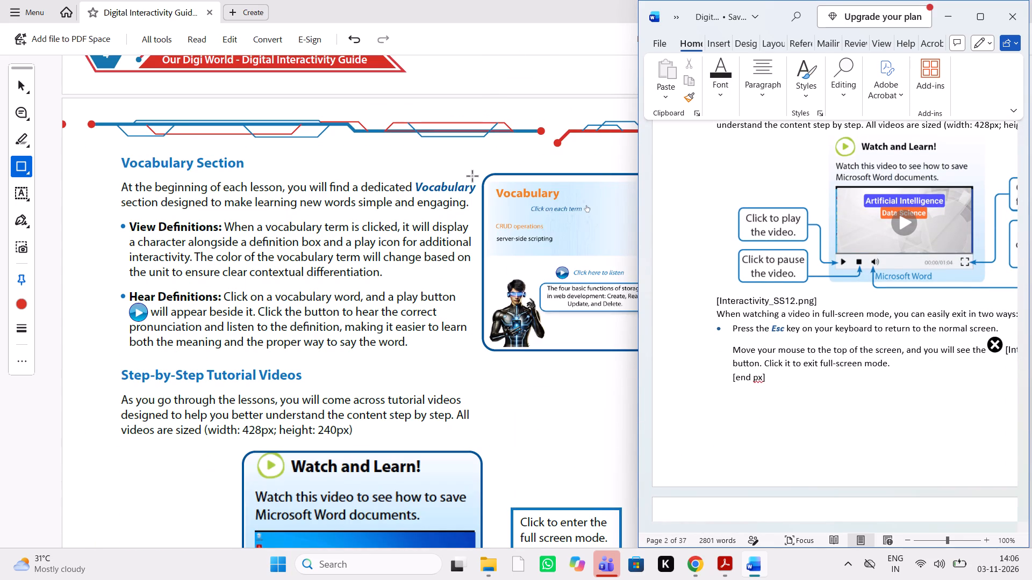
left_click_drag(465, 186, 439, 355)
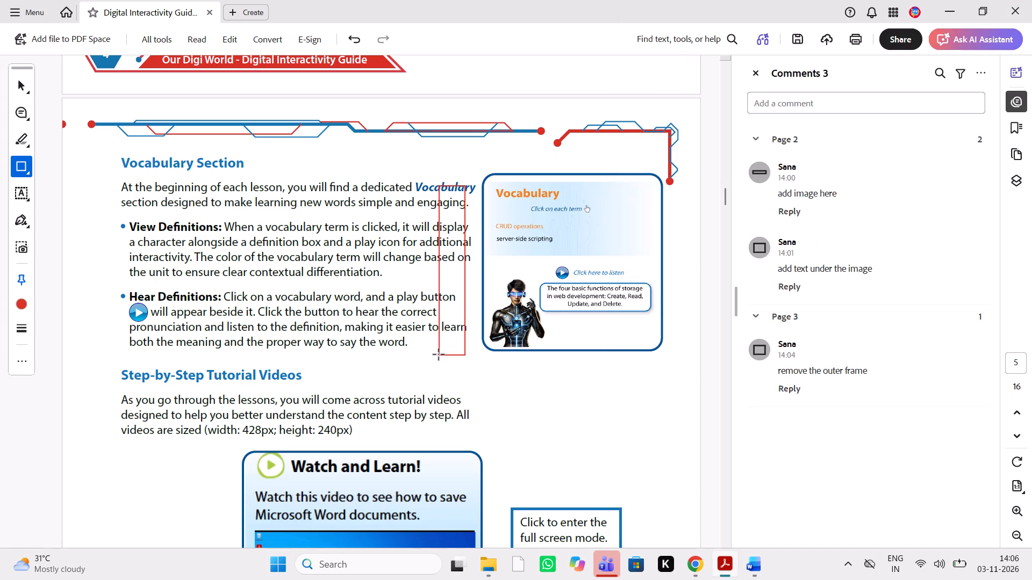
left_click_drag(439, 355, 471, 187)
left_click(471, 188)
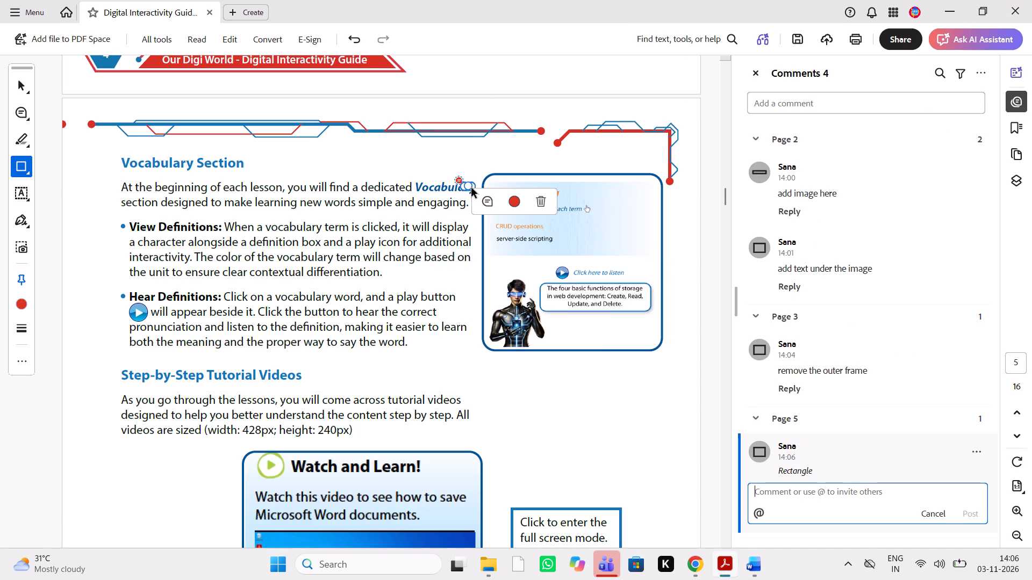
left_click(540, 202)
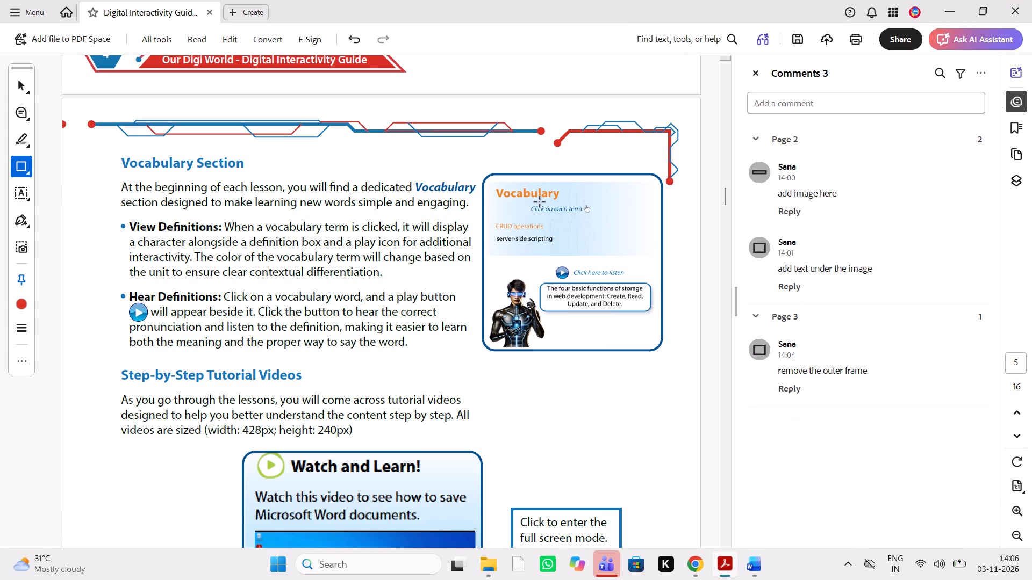
Draw a vertical line along the right edge of the Vocabulary Section text on page 5 and enter the comment "align text".
scroll(412, 356, "right", 1)
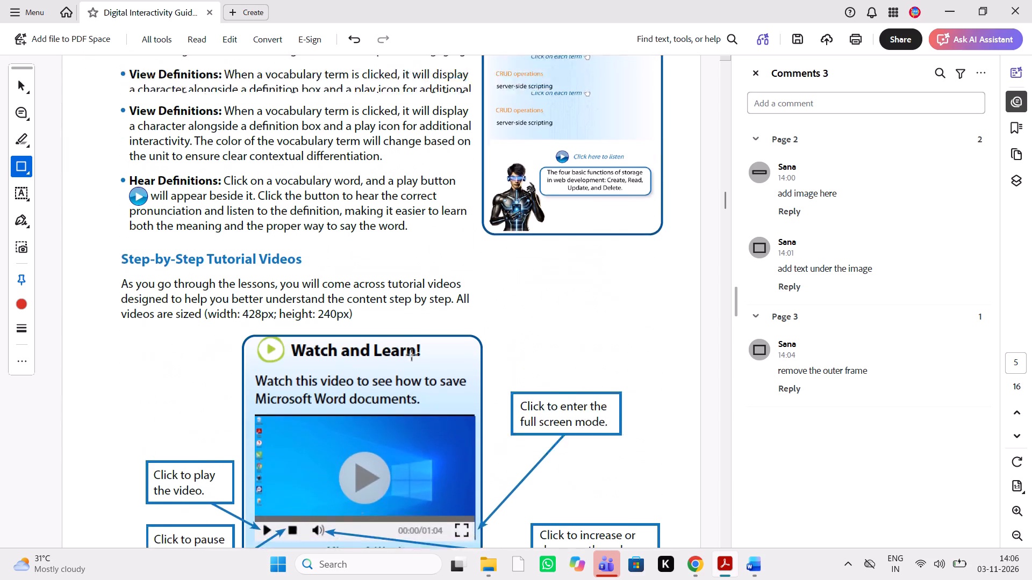
scroll(412, 356, "right", 1)
scroll(412, 356, "up", 1)
scroll(428, 205, "up", 1)
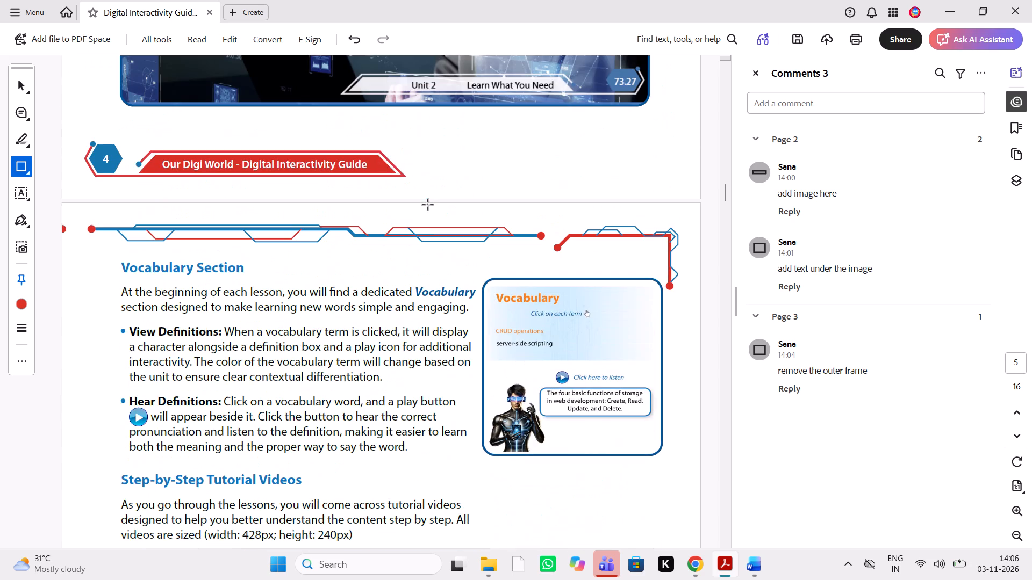
scroll(428, 205, "up", 1)
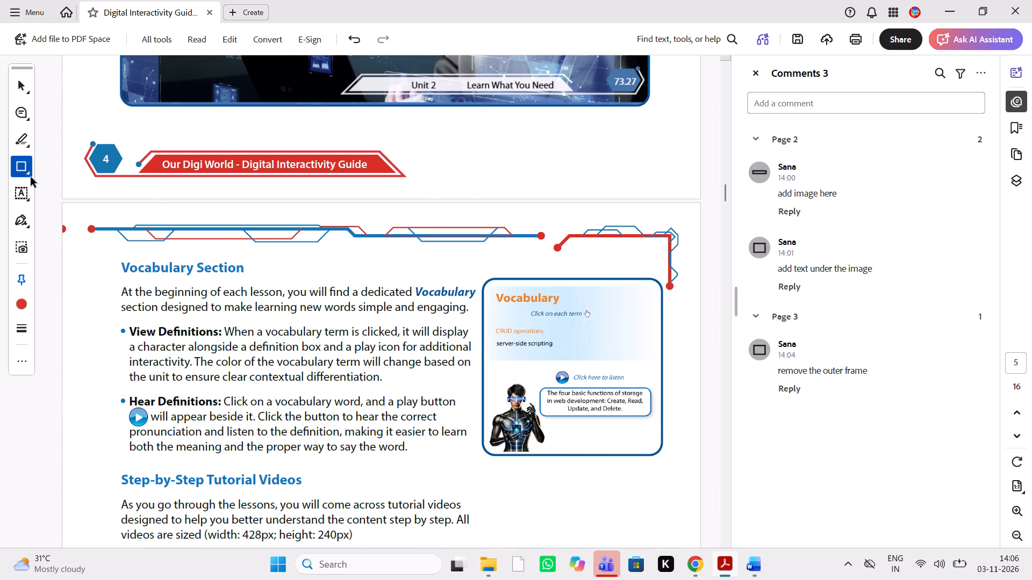
left_click(25, 174)
left_click(66, 185)
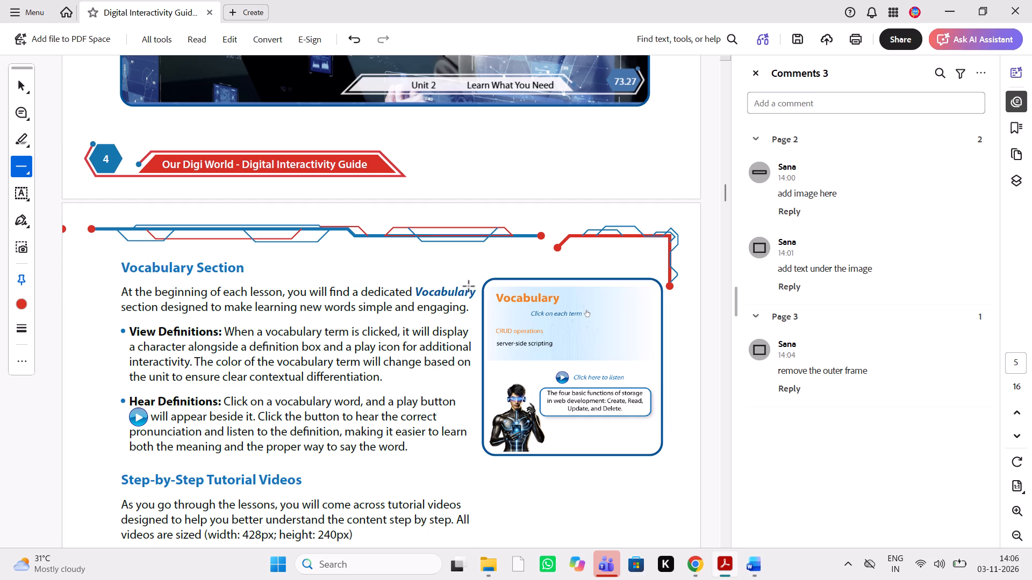
left_click_drag(461, 290, 454, 460)
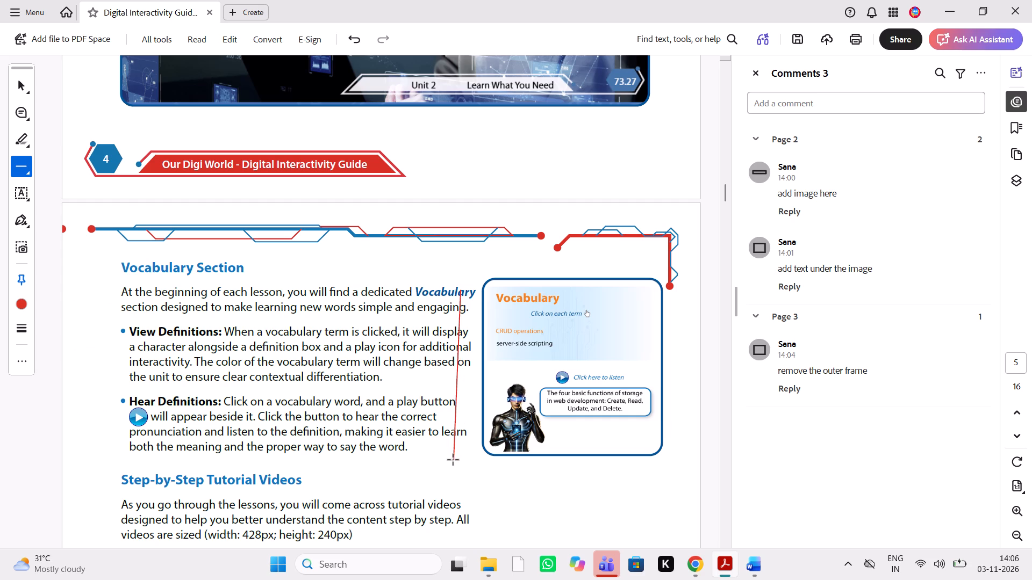
left_click_drag(454, 460, 462, 465)
left_click(787, 496)
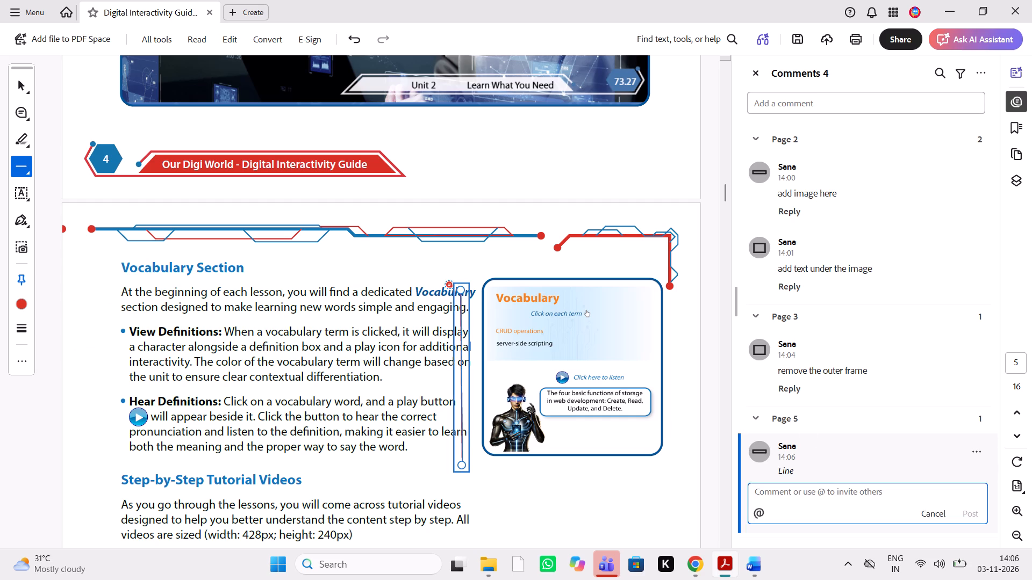
type("align text")
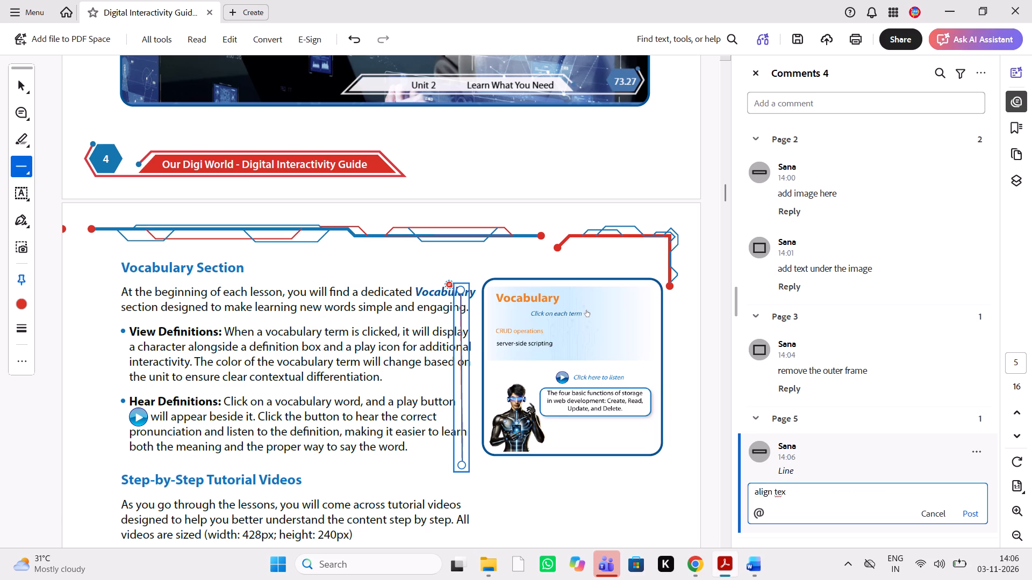
key("space")
Switch to the Word manuscript and compare its Vocabulary Section text and image with page 5 of the PDF.
left_click(755, 563)
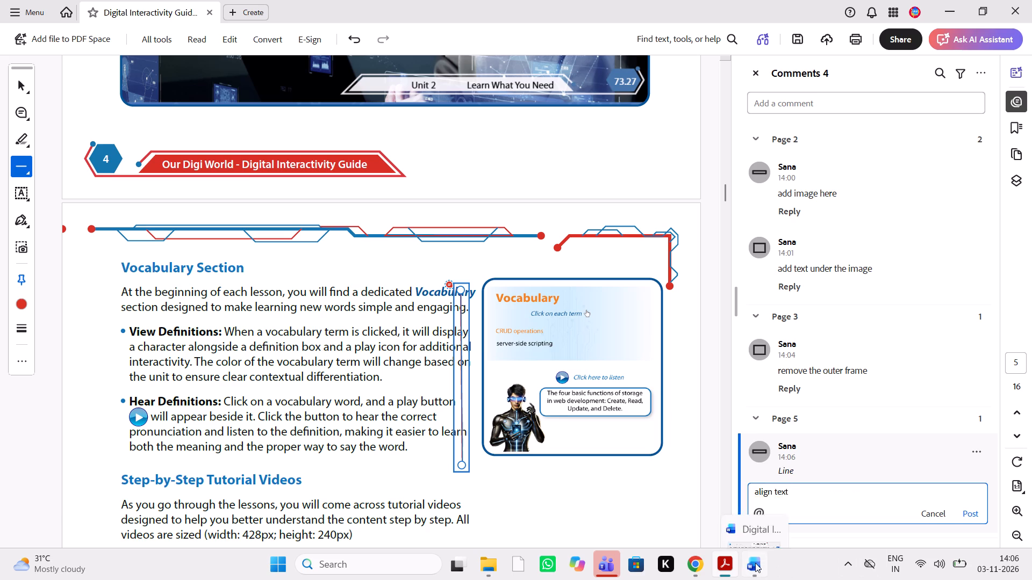
scroll(833, 283, "up", 2)
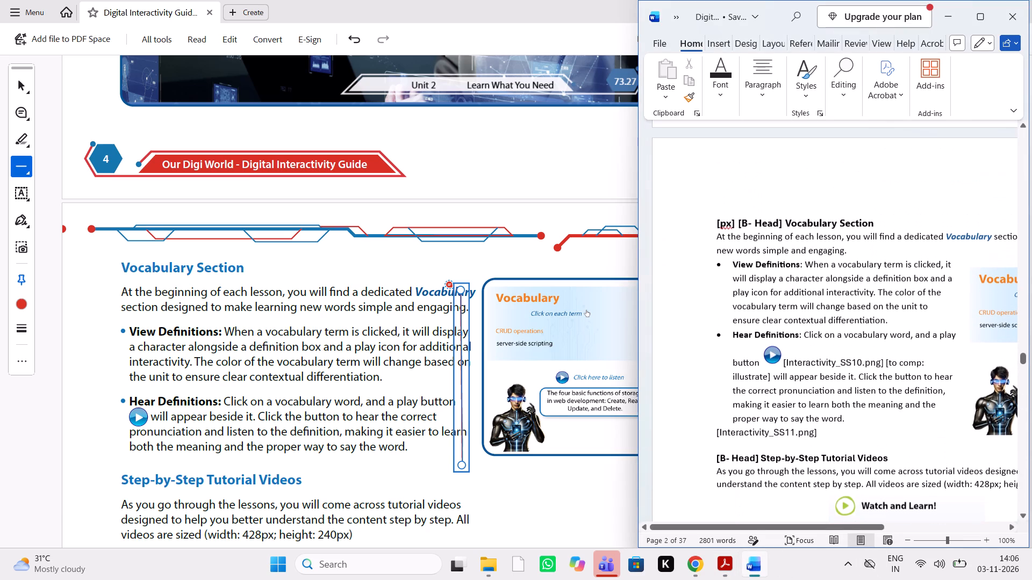
scroll(833, 283, "left", 1)
scroll(833, 283, "right", 1)
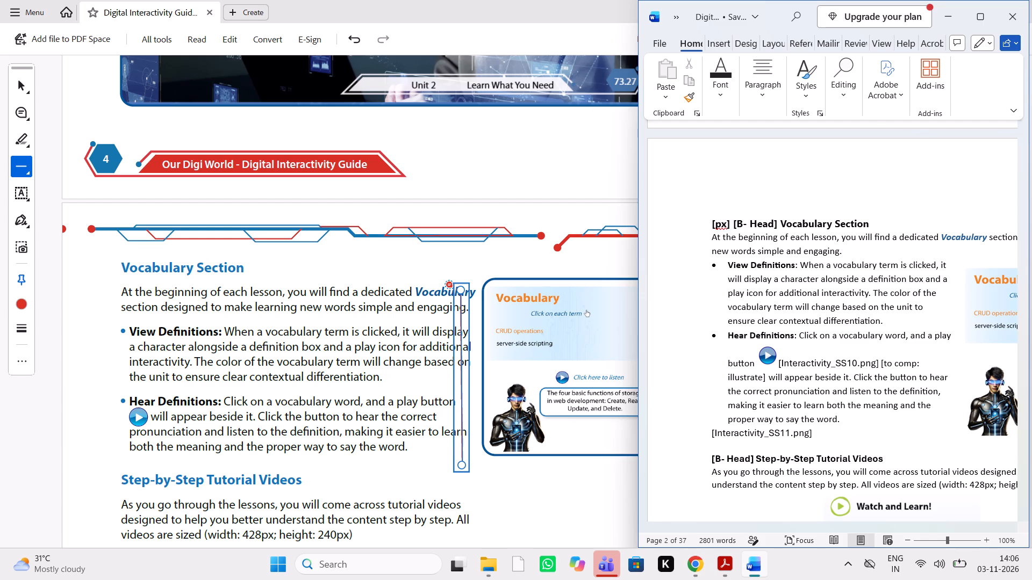
scroll(856, 265, "left", 2)
scroll(856, 265, "right", 1)
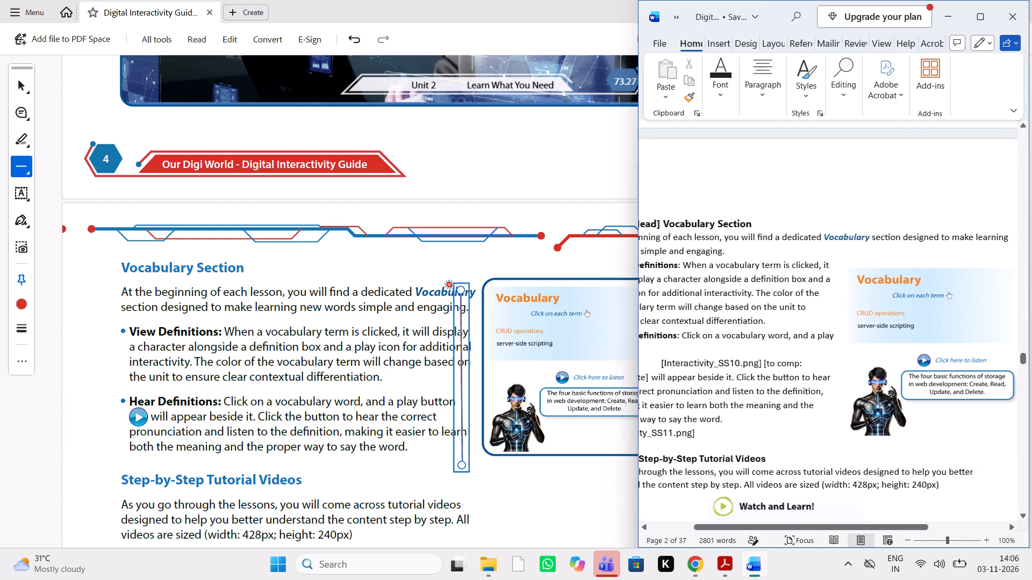
scroll(856, 265, "right", 1)
scroll(447, 310, "left", 1)
Compare the Step-by-Step Tutorial Videos text, video image, callouts and full-screen exit bullets in the PDF with the Word manuscript.
scroll(447, 310, "down", 4)
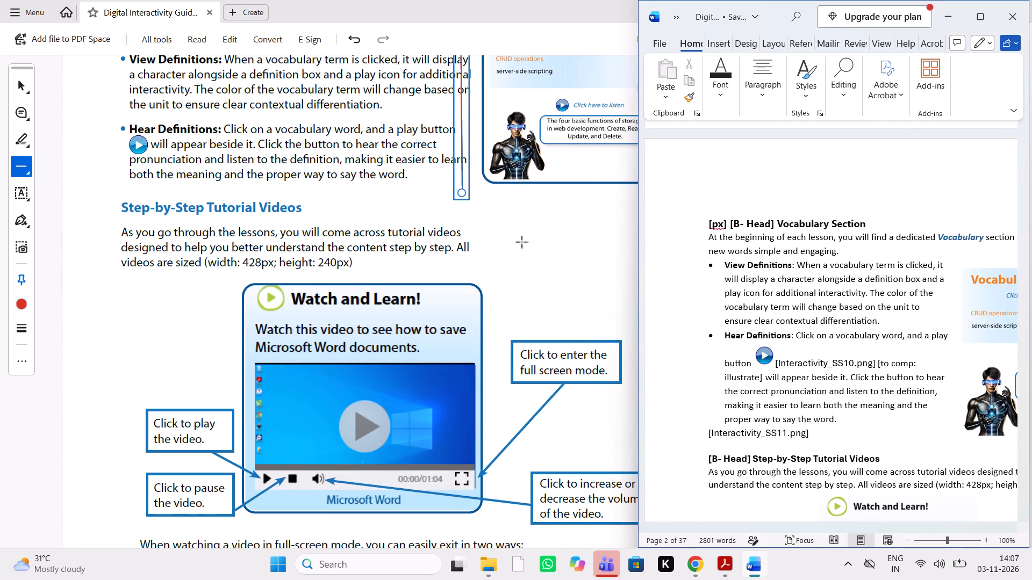
scroll(808, 391, "down", 1)
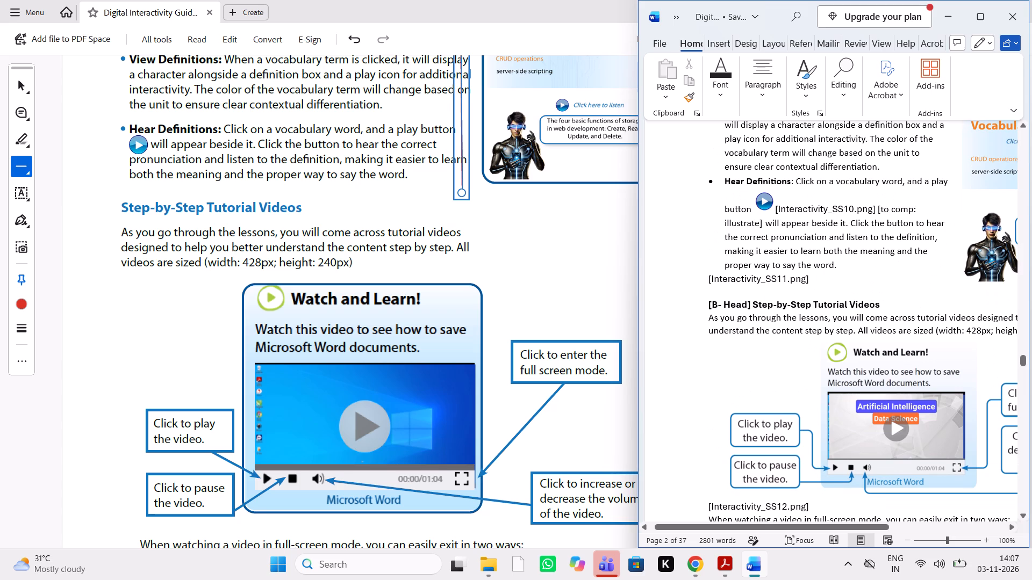
scroll(808, 391, "left", 1)
scroll(808, 391, "right", 1)
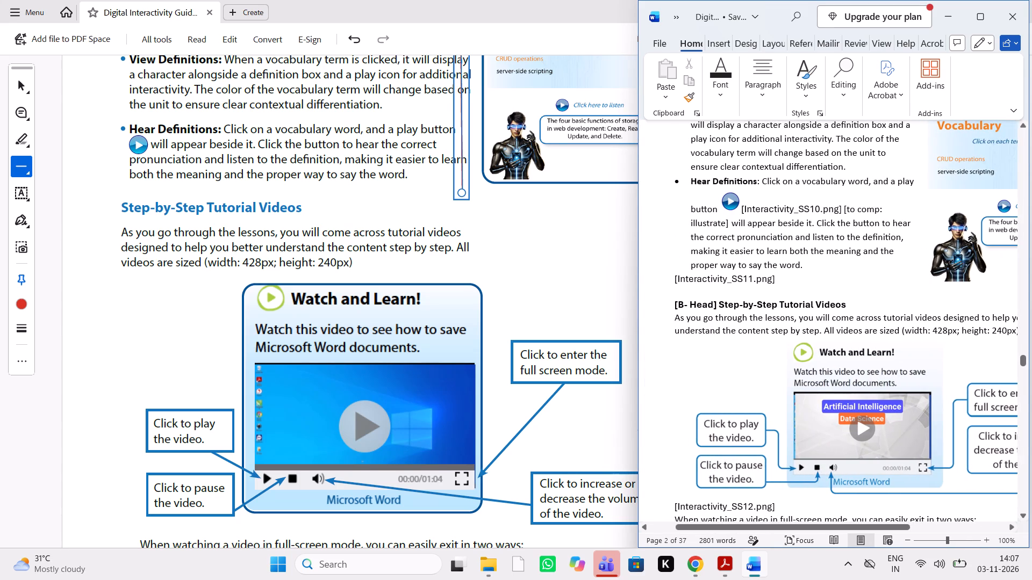
scroll(872, 436, "down", 1)
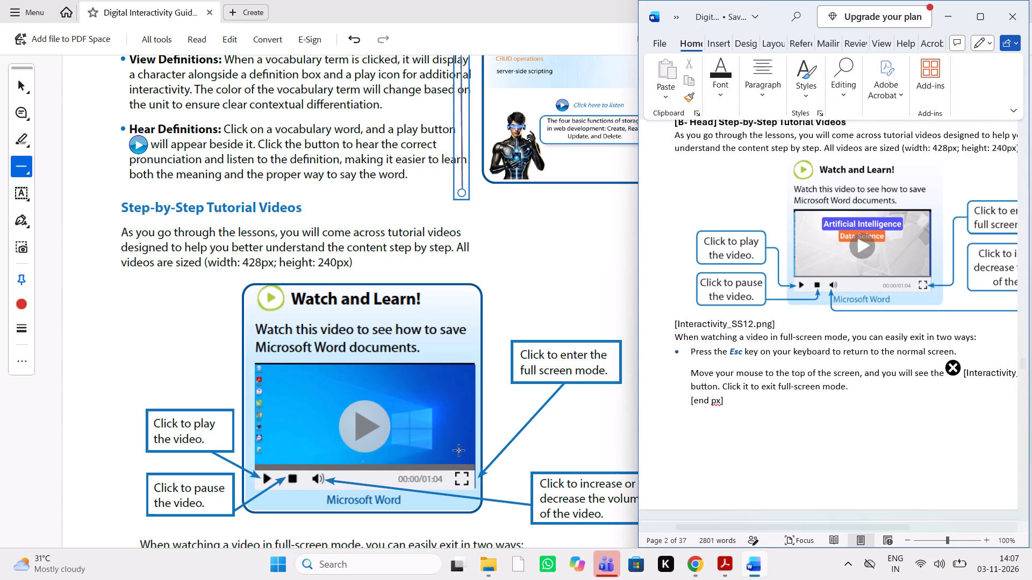
scroll(460, 451, "down", 1)
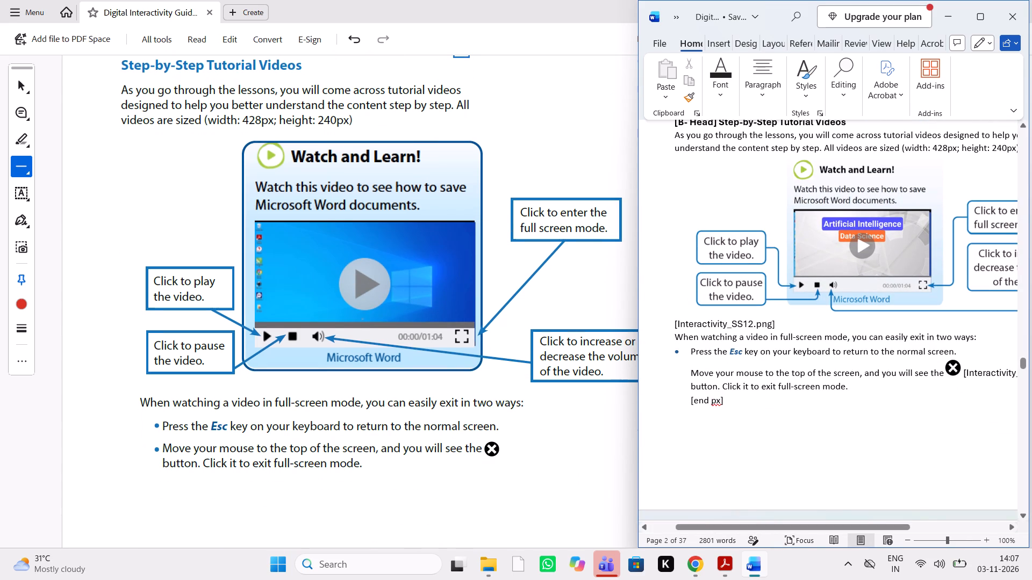
scroll(830, 320, "left", 1)
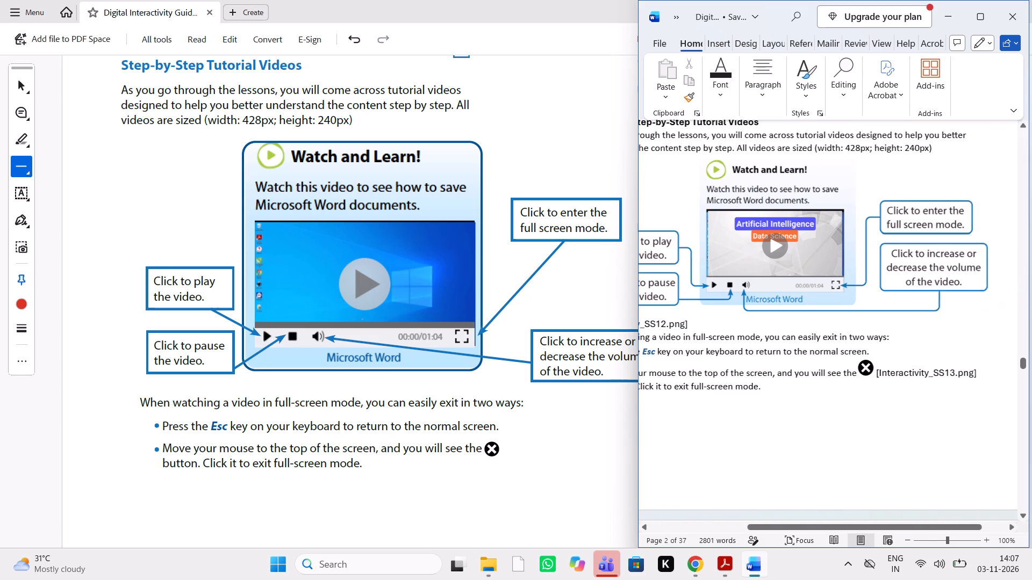
Compare the Watch and Learn video image and its callouts in the Word manuscript with those on page 5 of the PDF.
scroll(830, 320, "left", 1)
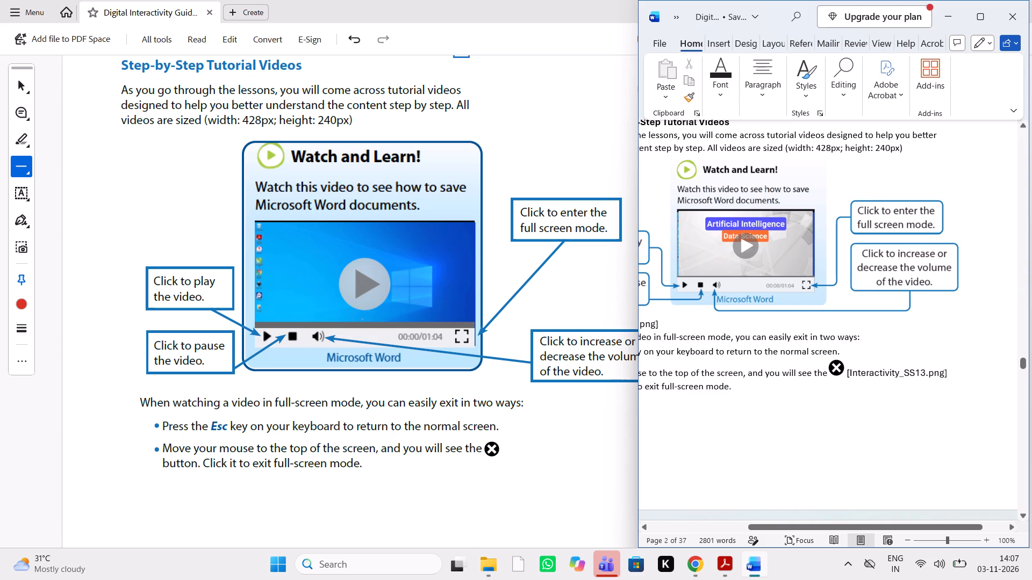
scroll(507, 316, "left", 1)
scroll(783, 255, "right", 1)
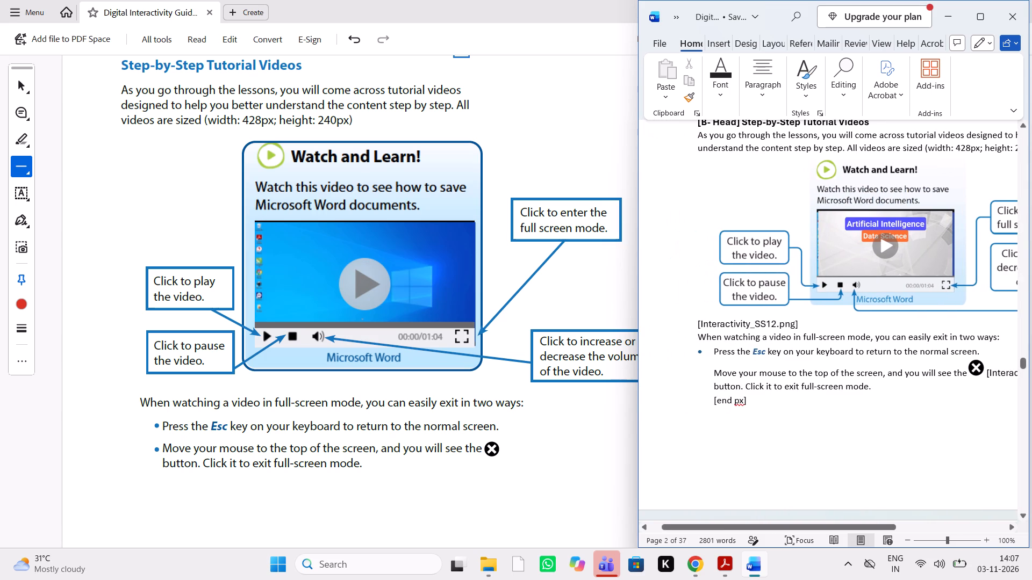
scroll(783, 255, "left", 1)
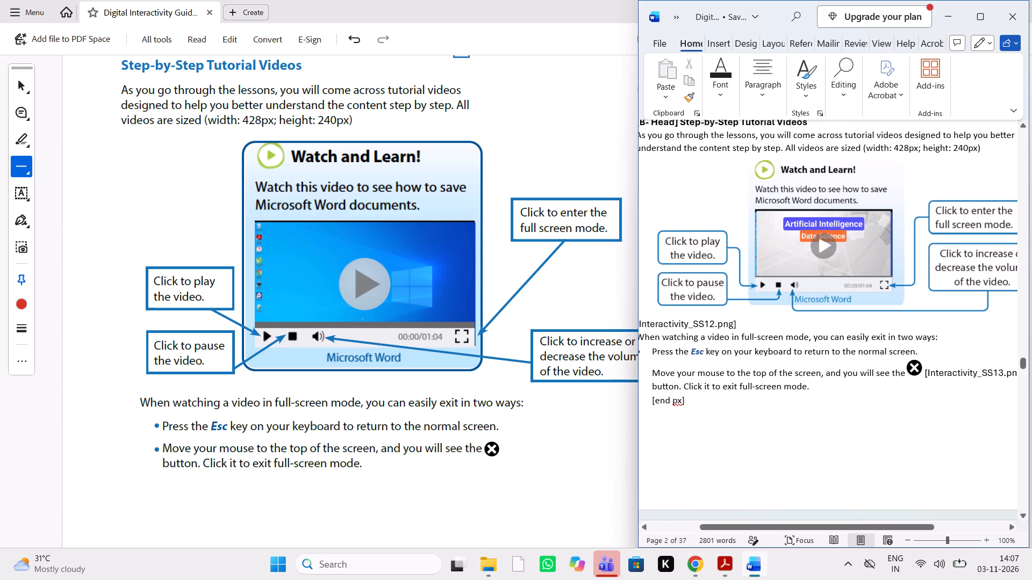
scroll(783, 255, "left", 2)
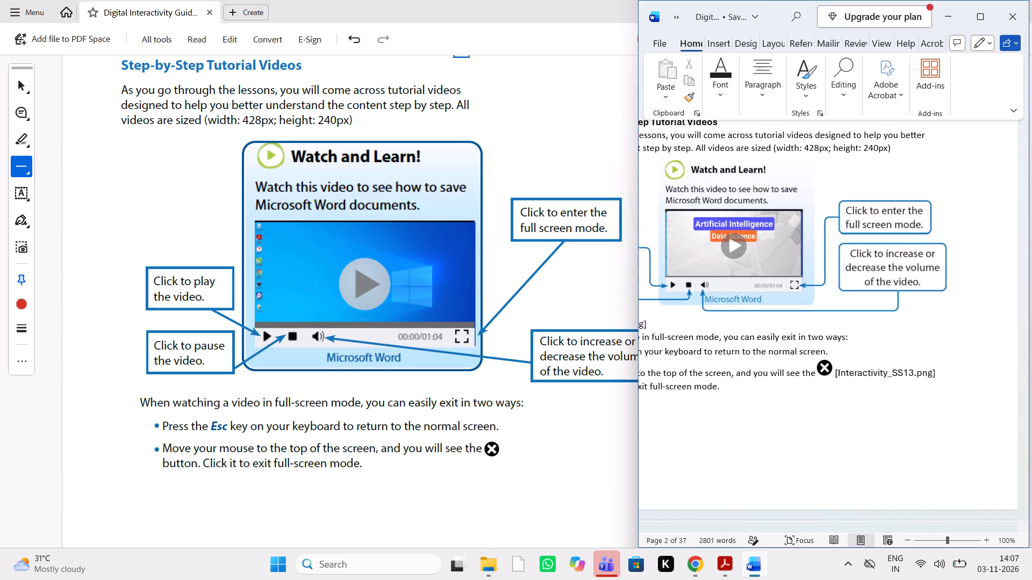
scroll(783, 255, "left", 1)
scroll(783, 255, "right", 1)
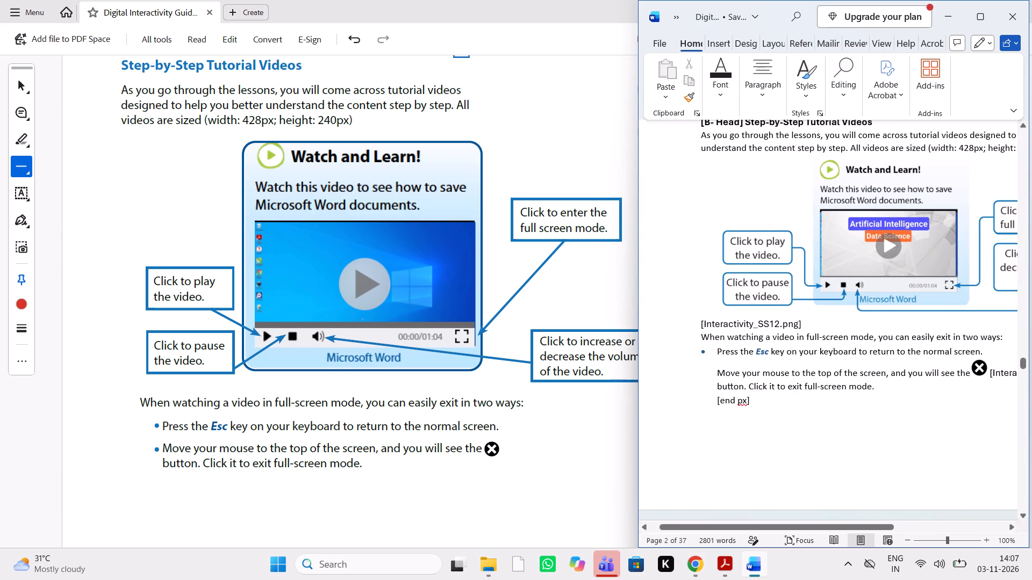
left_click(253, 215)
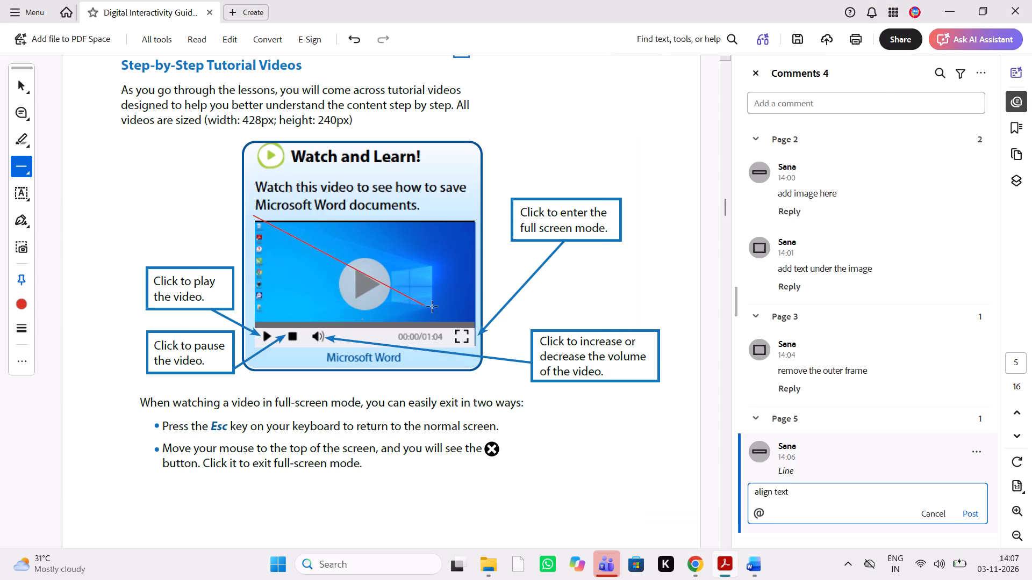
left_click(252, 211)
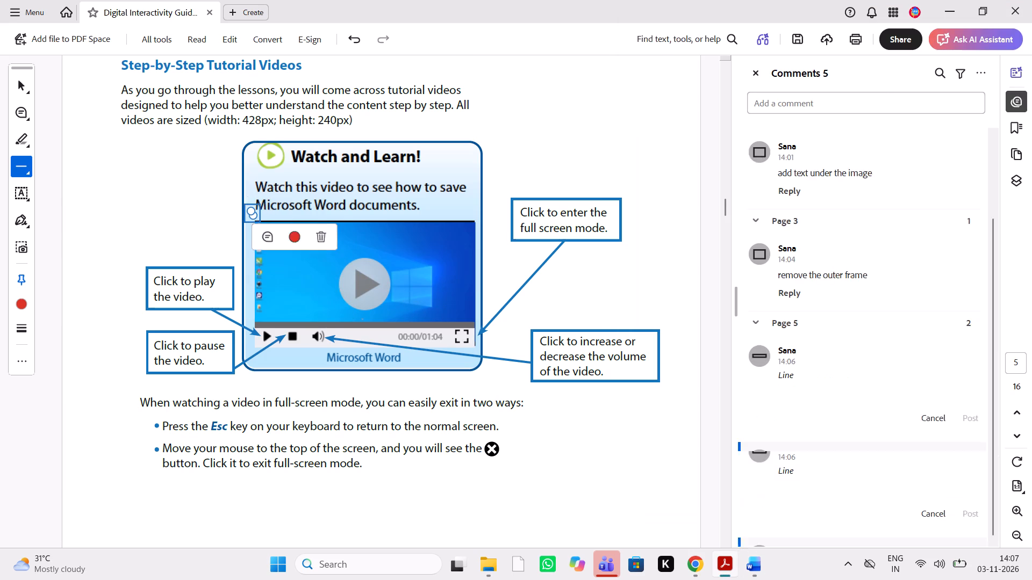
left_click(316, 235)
Draw a rectangle around the Watch and Learn video image on page 5 and post the comment "change image according to MSF".
left_click(25, 174)
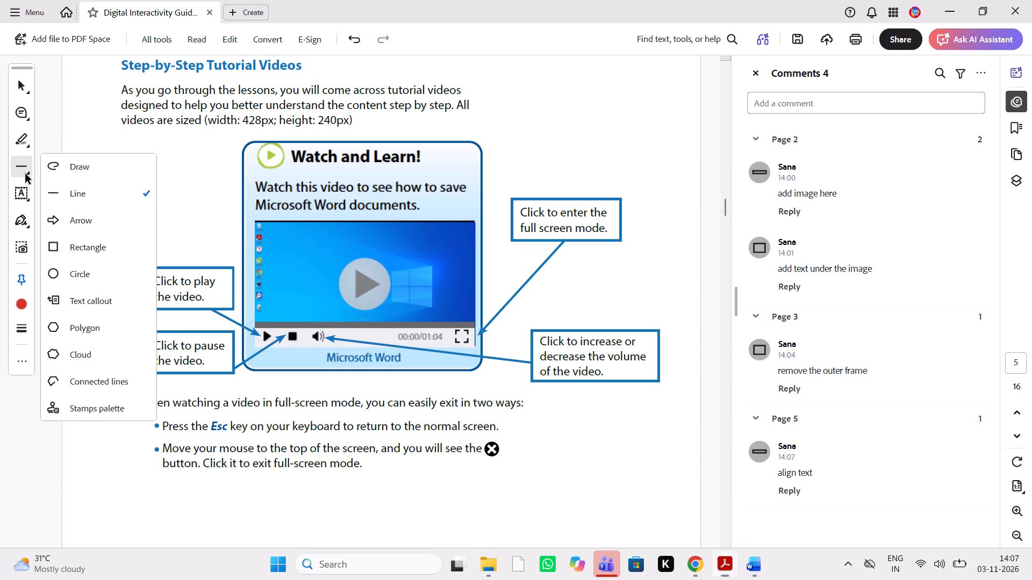
left_click(89, 251)
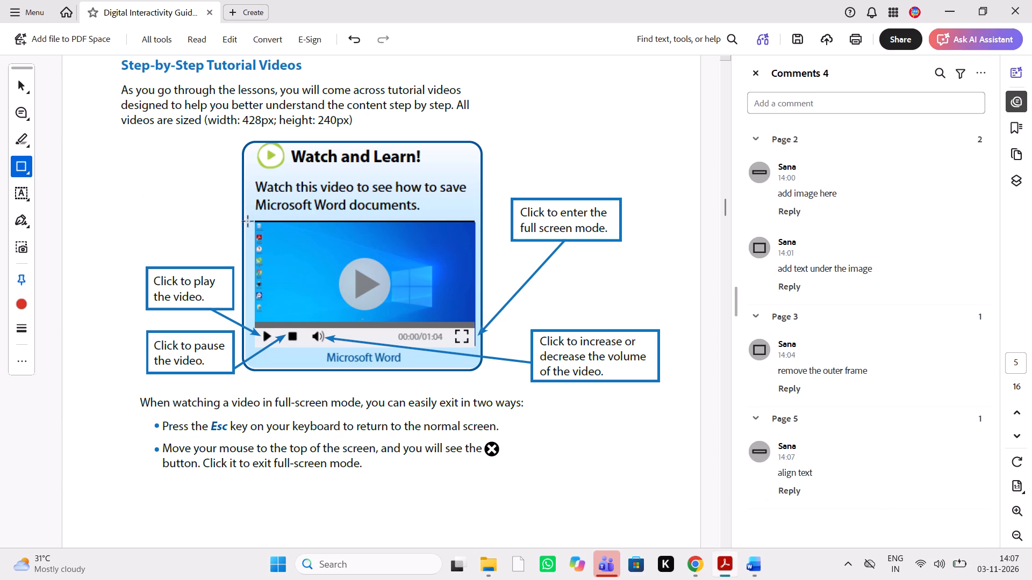
left_click_drag(253, 216, 464, 347)
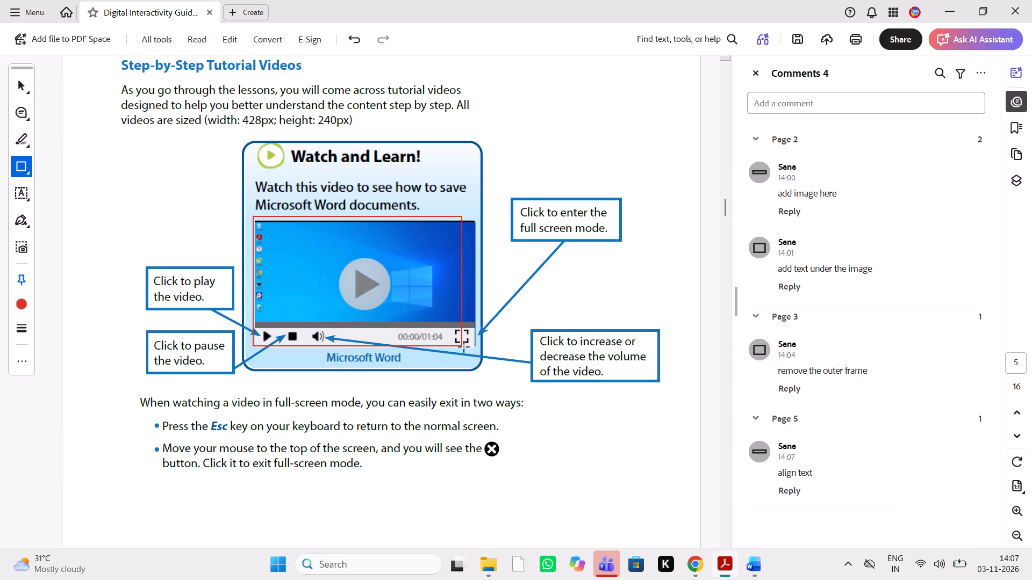
left_click_drag(464, 347, 472, 343)
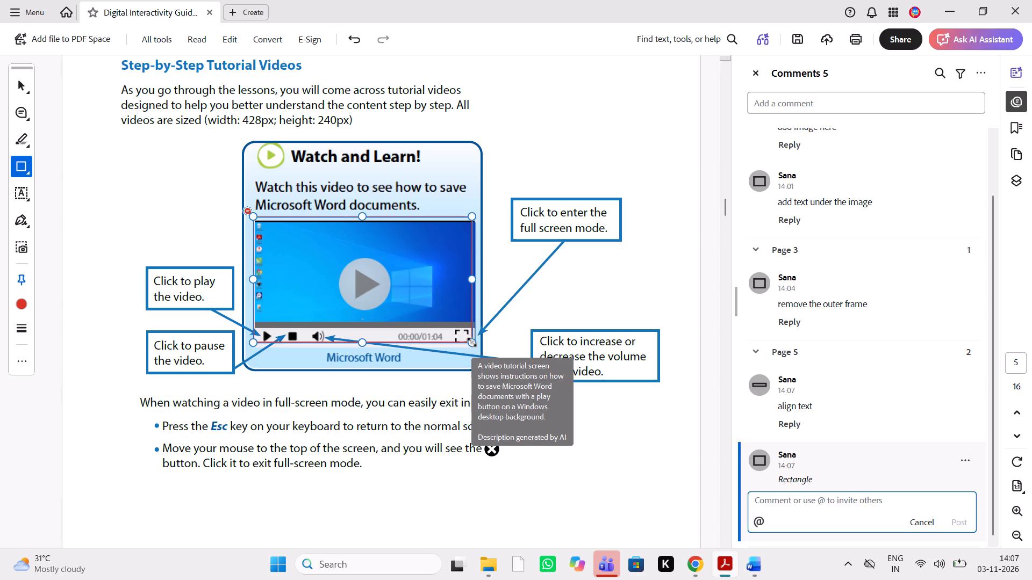
type("chan")
key("BackSpace")
key("BackSpace")
key("BackSpace")
key("BackSpace")
key("BackSpace")
key("BackSpace")
key("BackSpace")
key("BackSpace")
key("BackSpace")
key("BackSpace")
key("BackSpace")
key("ctrl+v")
key("ctrl+v")
type("chage")
key("space")
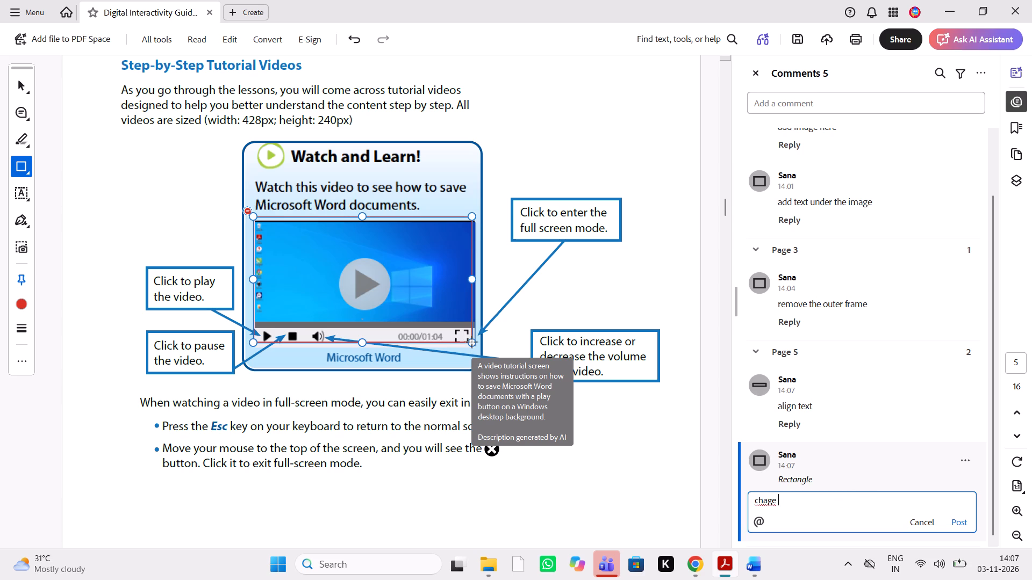
key("BackSpace")
key("BackSpace")
key("BackSpace")
type("nge image according to MSF")
key("space")
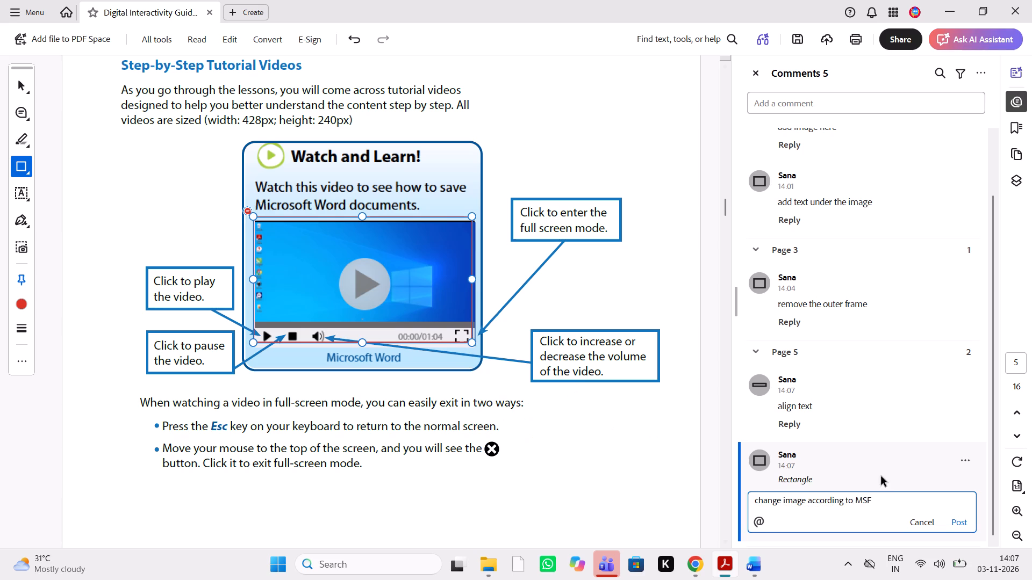
left_click(962, 523)
Compare the Interactive Content and Interactive Boxes text on page 6 of the PDF with the Word manuscript.
scroll(451, 344, "down", 1)
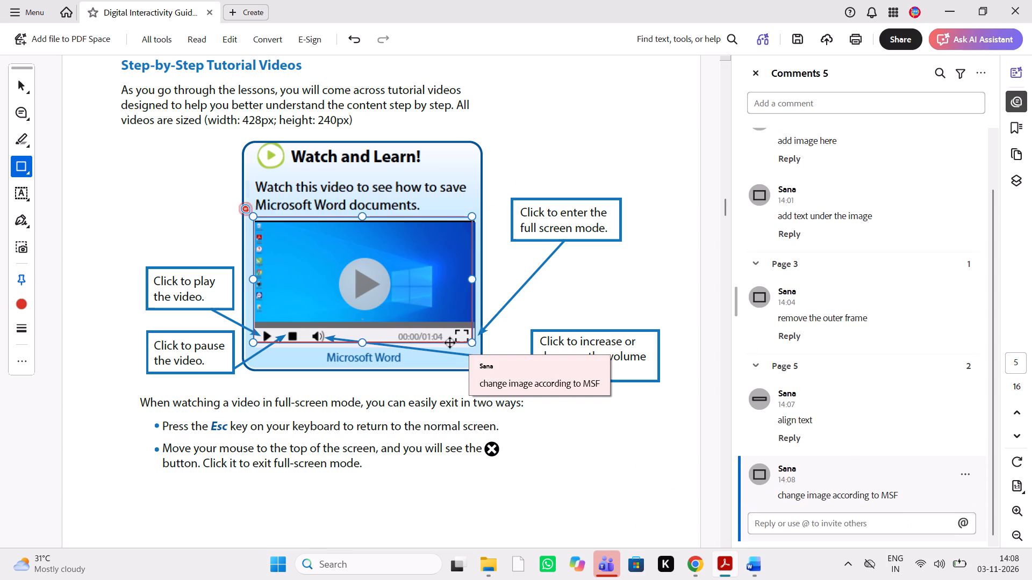
scroll(451, 344, "down", 2)
left_click(755, 569)
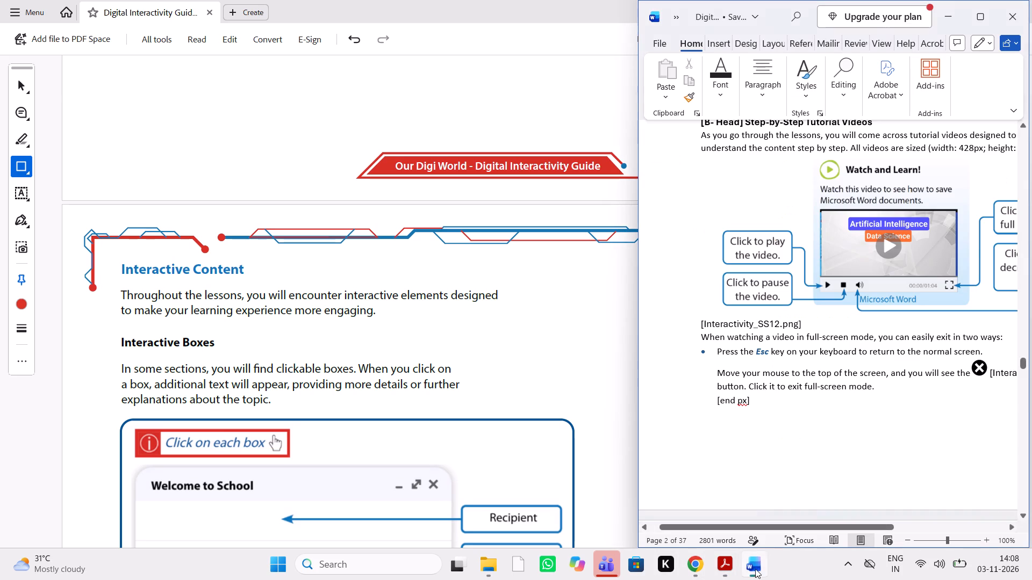
scroll(799, 363, "down", 3)
scroll(799, 363, "up", 1)
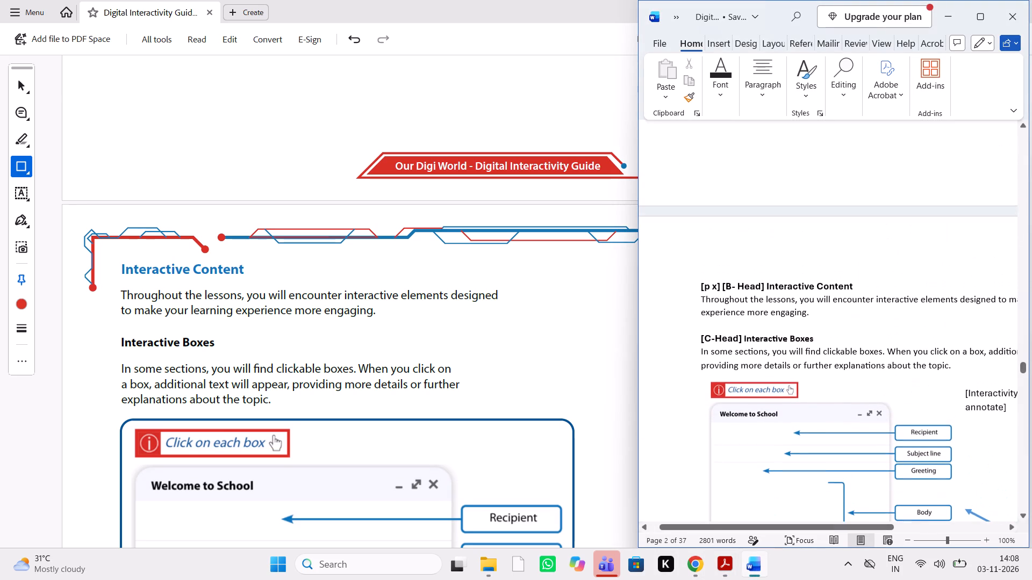
scroll(438, 347, "down", 1)
scroll(850, 320, "left", 1)
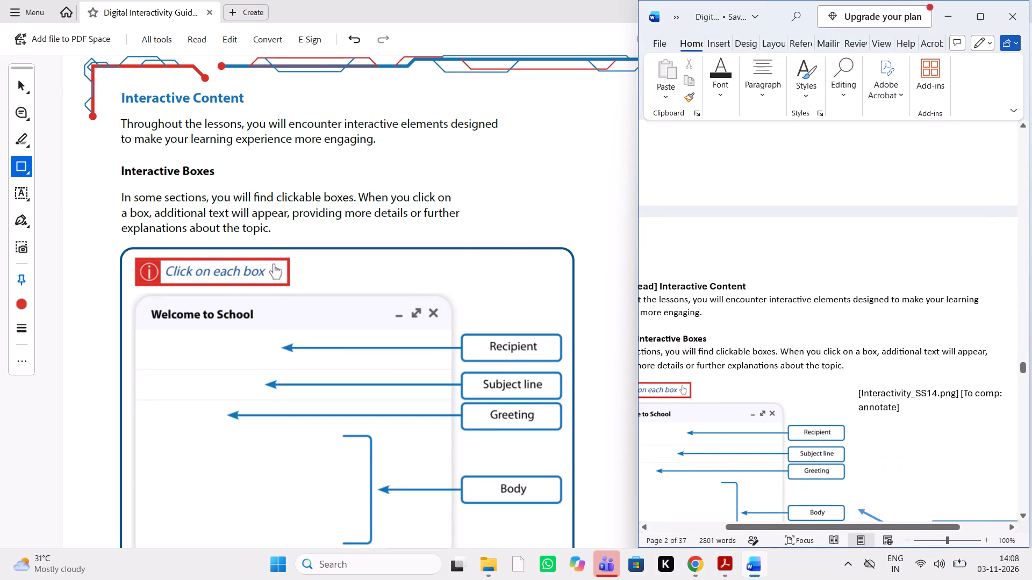
scroll(850, 320, "right", 1)
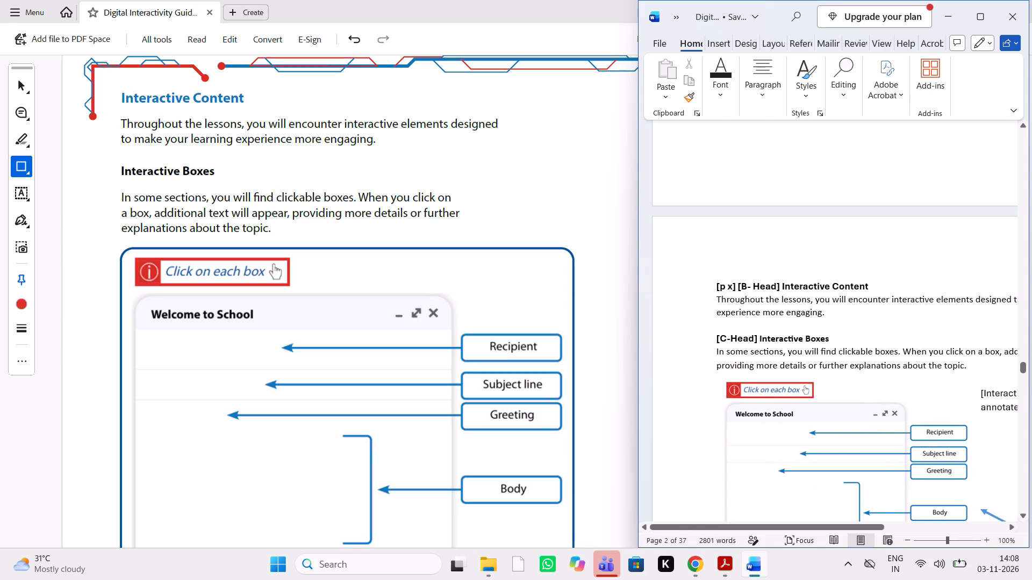
scroll(850, 320, "left", 1)
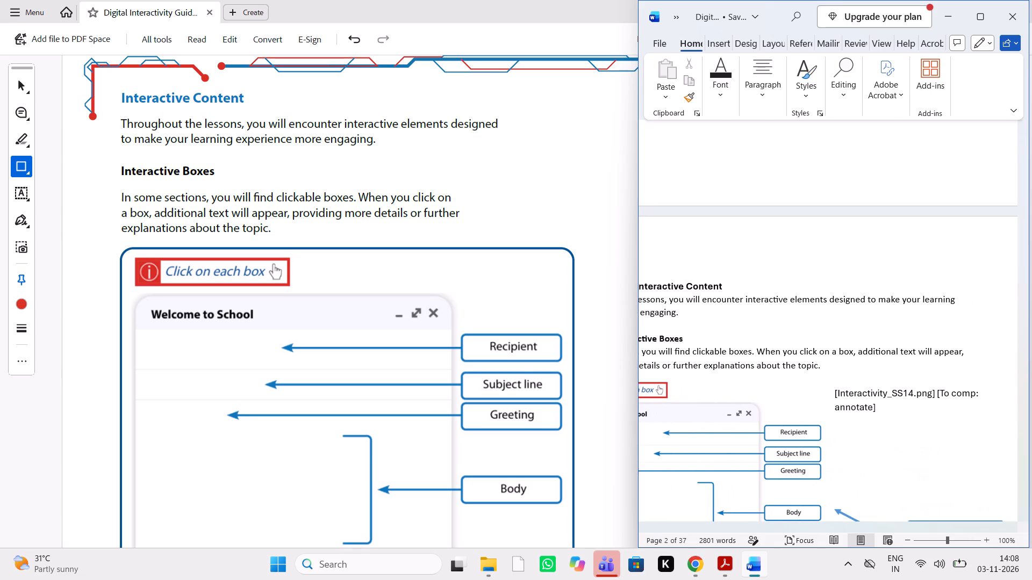
scroll(850, 320, "right", 1)
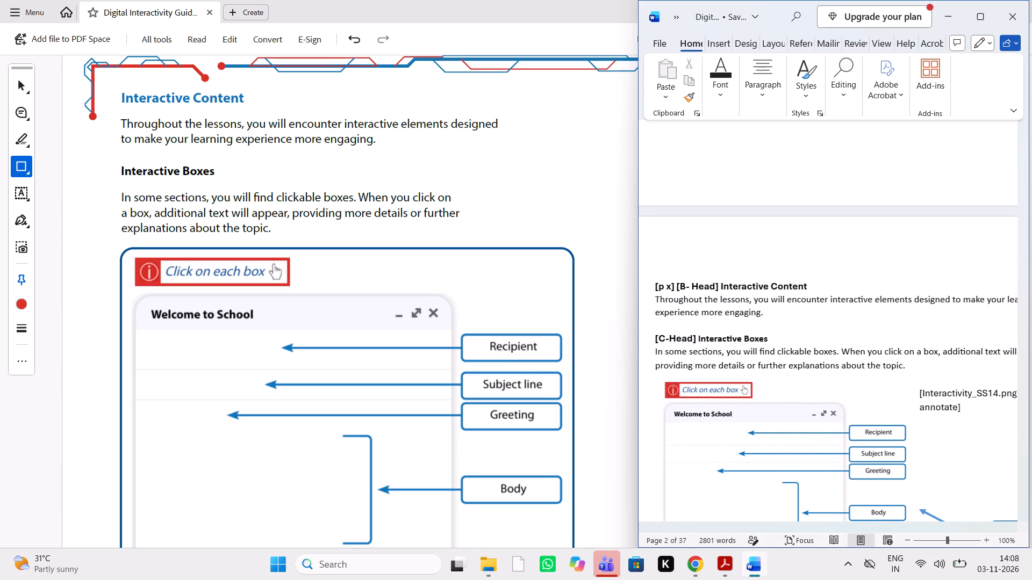
scroll(450, 347, "down", 1)
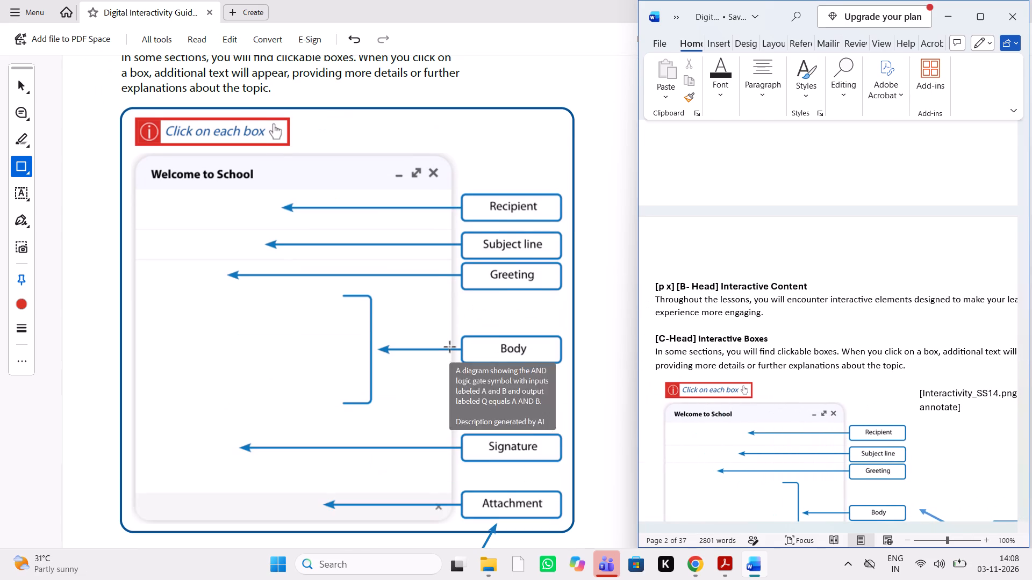
Look back through the manuscript's Progress Tracking, Vocabulary Section and Step-by-Step Tutorial Videos content, returning to Interactive Content.
scroll(853, 390, "up", 8)
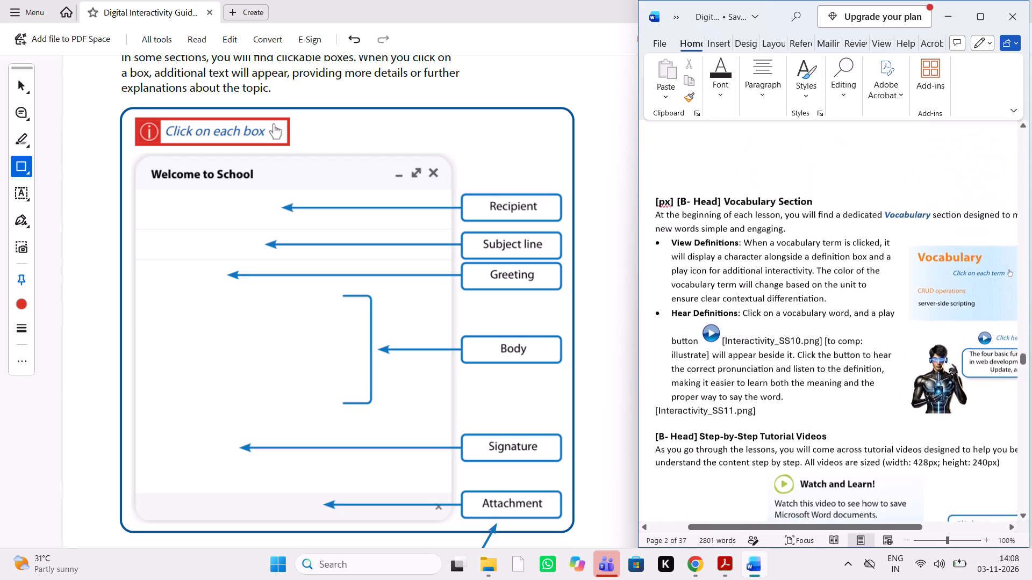
scroll(853, 390, "up", 6)
scroll(853, 390, "down", 9)
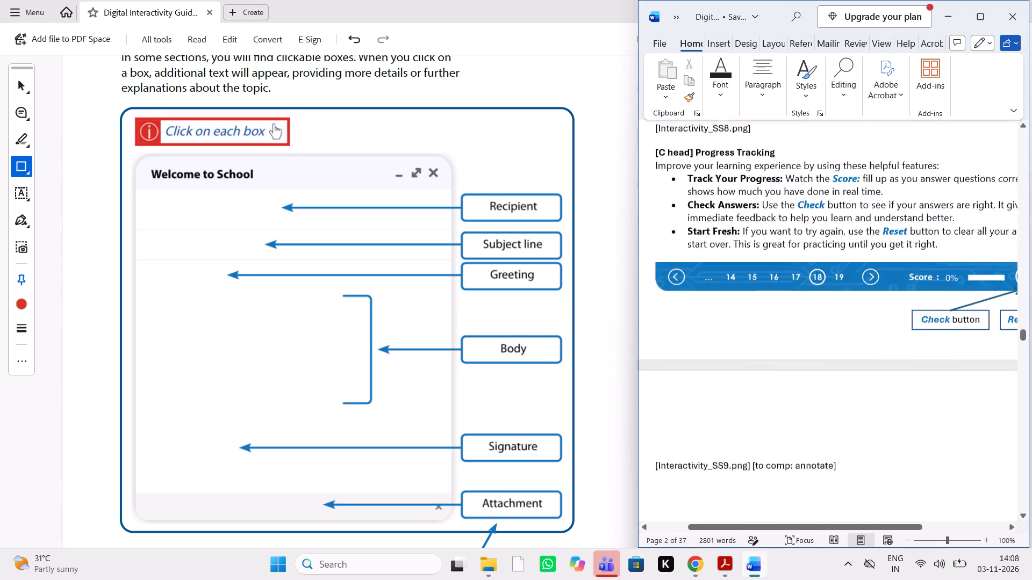
scroll(853, 390, "down", 12)
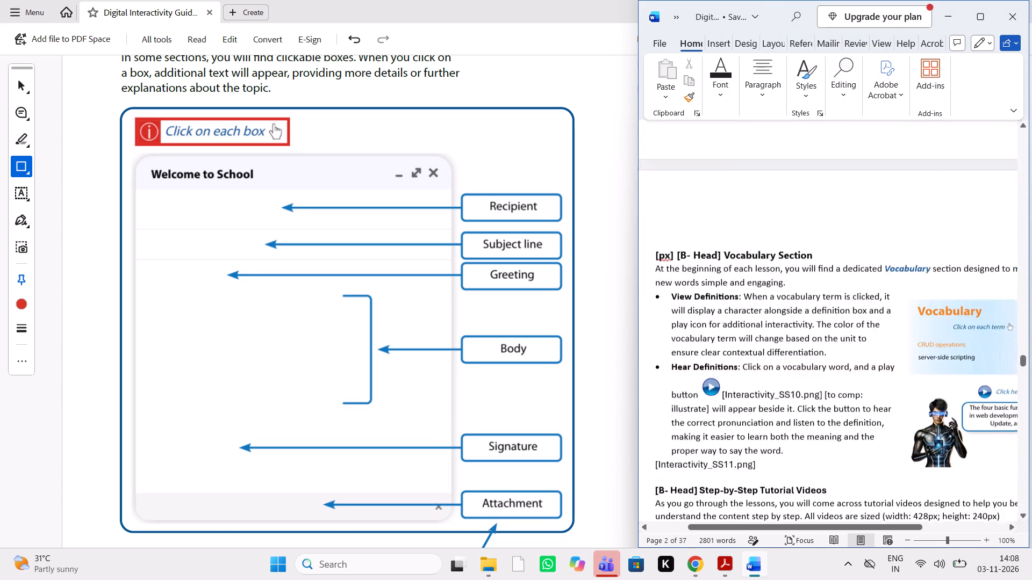
scroll(853, 390, "down", 4)
scroll(853, 390, "up", 2)
scroll(853, 390, "down", 1)
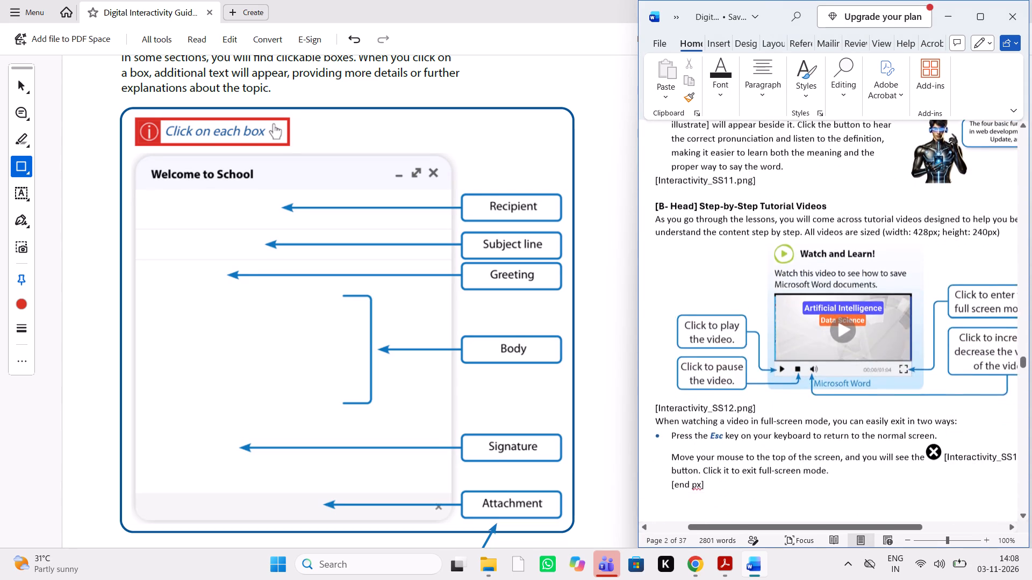
scroll(853, 390, "down", 3)
scroll(853, 390, "up", 1)
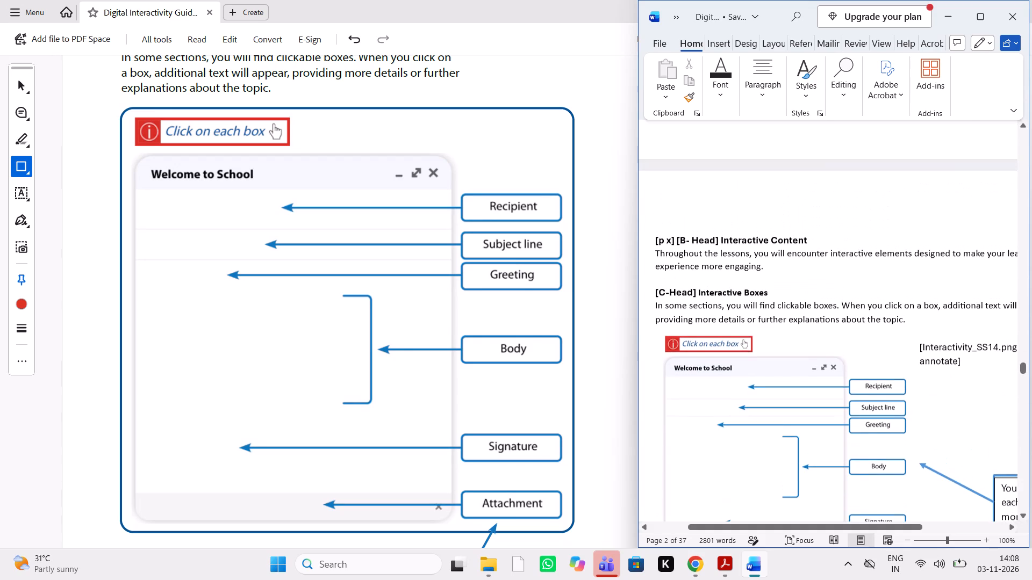
Compare the Interactive Boxes email diagram and its callout on page 6 of the PDF with the Word manuscript.
scroll(538, 291, "up", 1)
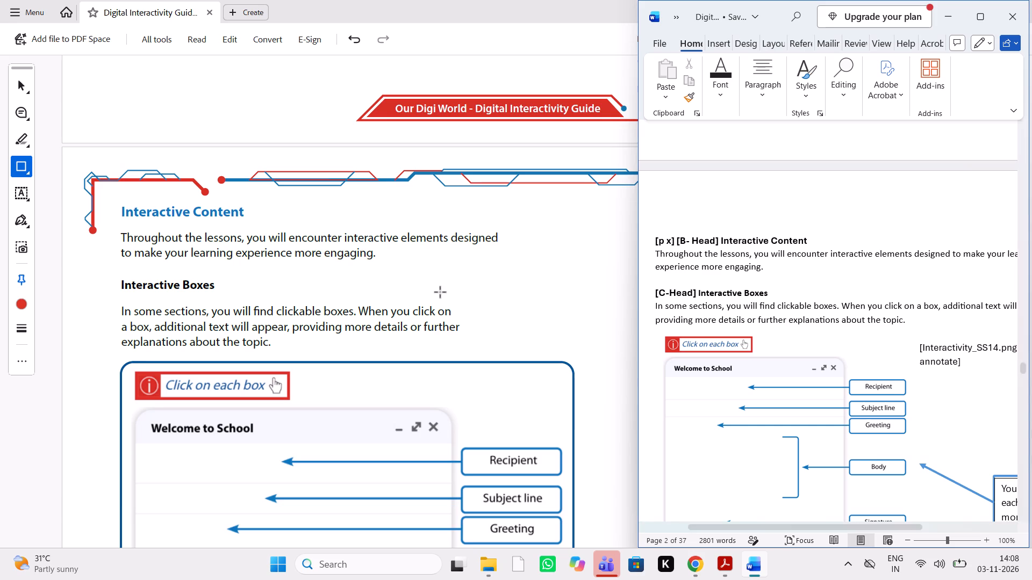
scroll(440, 293, "up", 8)
scroll(440, 293, "down", 3)
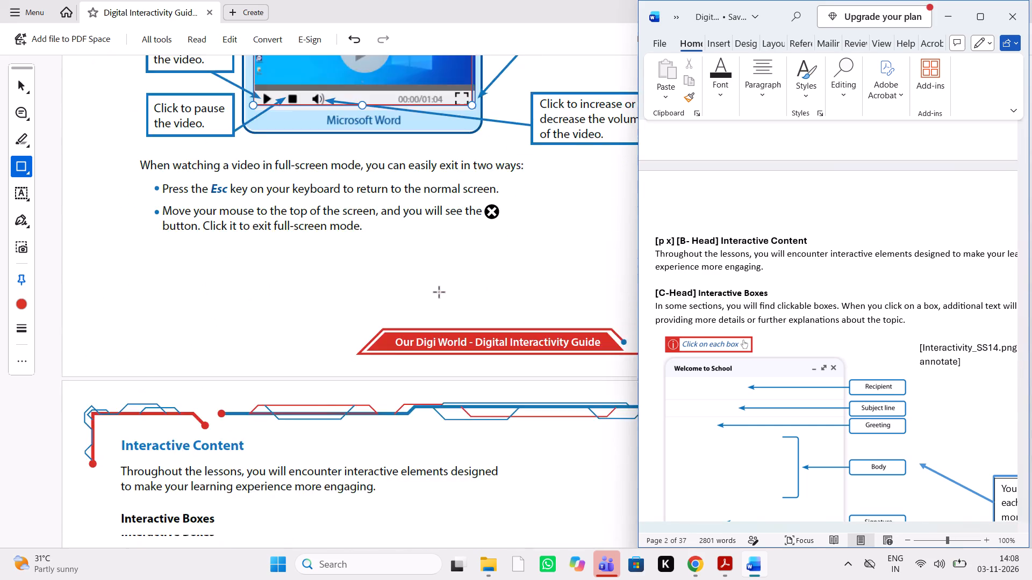
scroll(440, 293, "down", 3)
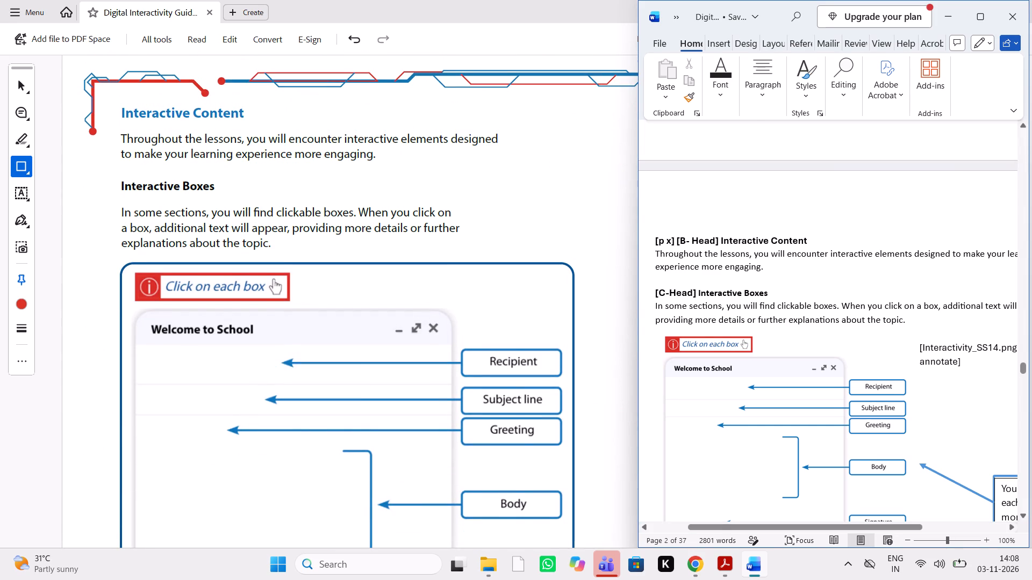
scroll(711, 344, "left", 1)
scroll(711, 344, "right", 1)
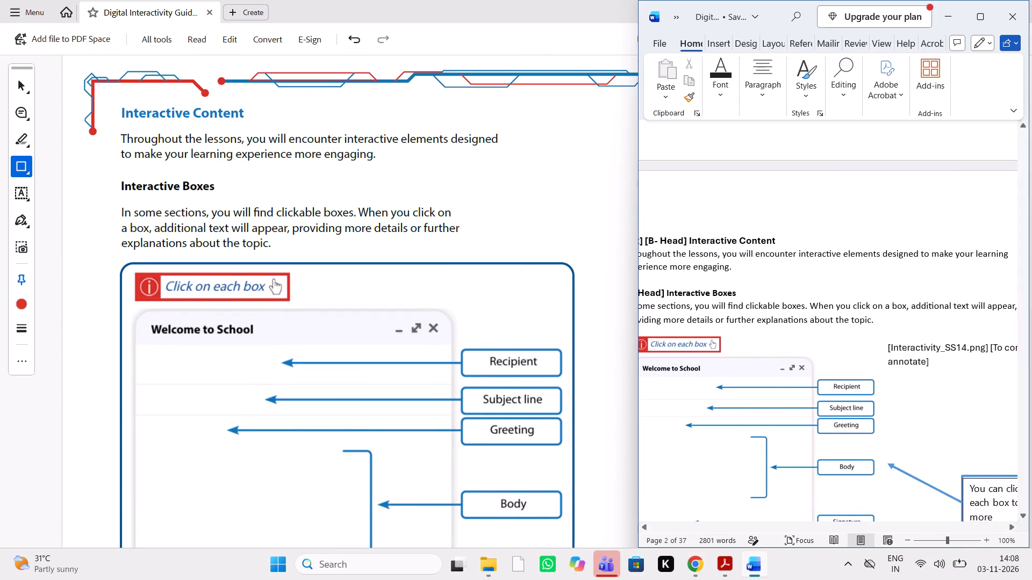
scroll(809, 331, "right", 1)
scroll(809, 331, "down", 1)
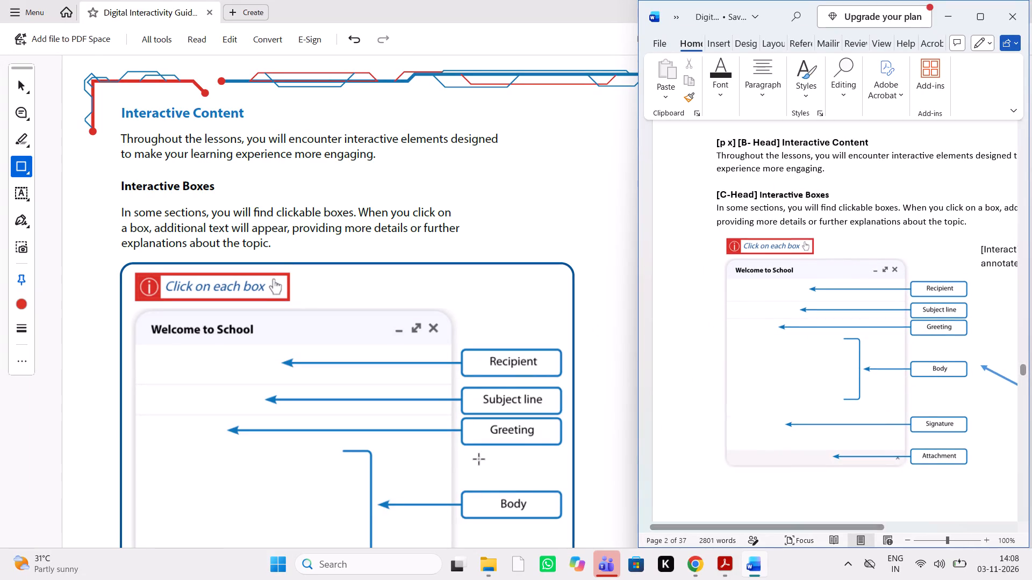
scroll(479, 460, "down", 1)
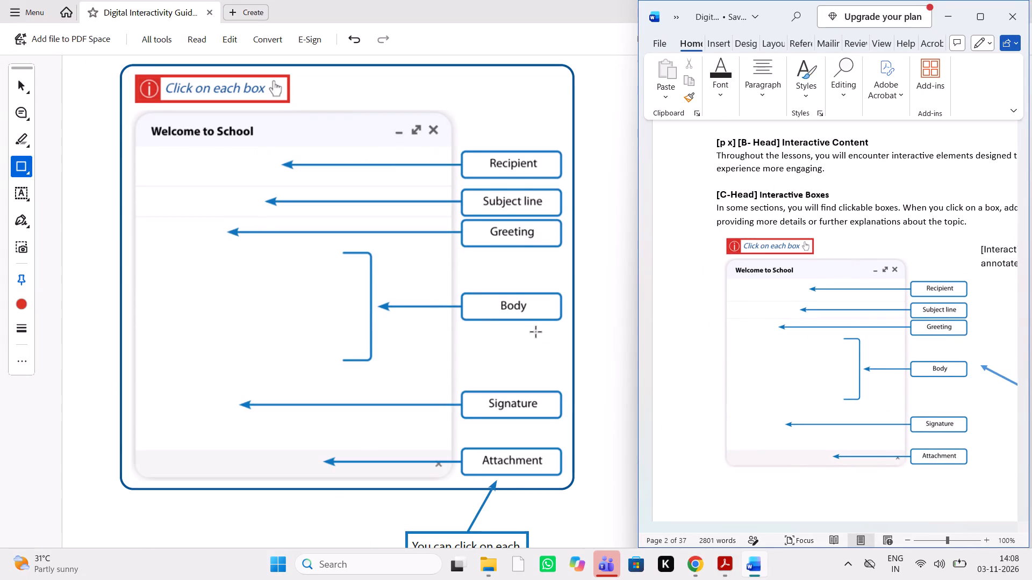
scroll(536, 334, "up", 1)
scroll(536, 334, "left", 1)
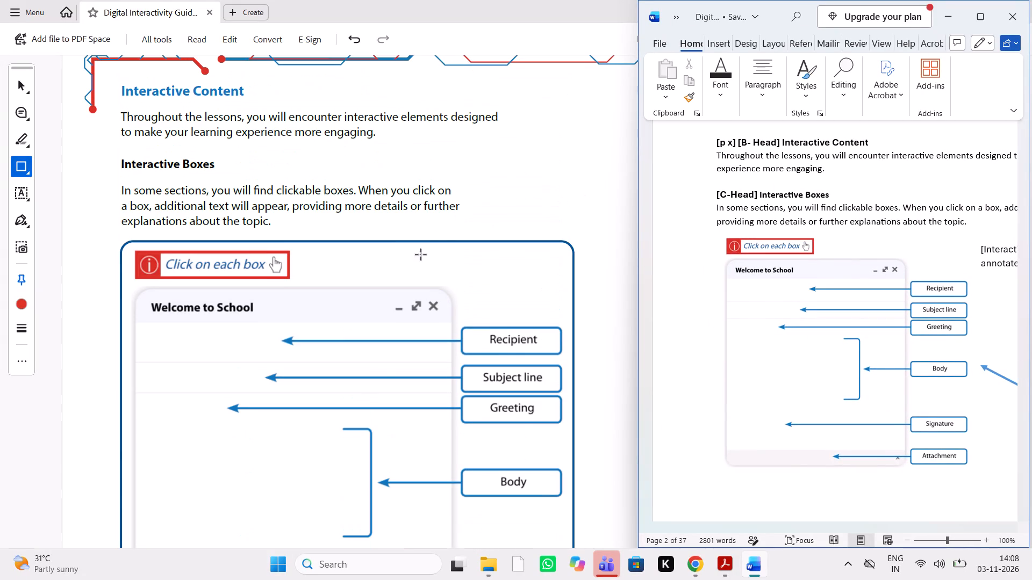
scroll(466, 302, "left", 1)
scroll(466, 302, "down", 1)
scroll(774, 280, "left", 1)
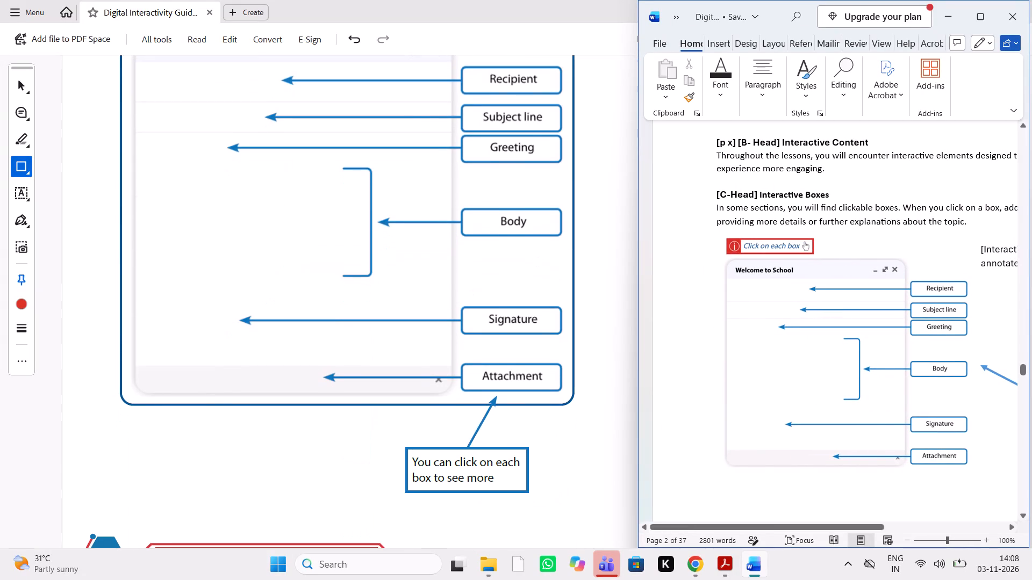
scroll(774, 280, "left", 1)
scroll(774, 280, "right", 1)
scroll(774, 280, "left", 1)
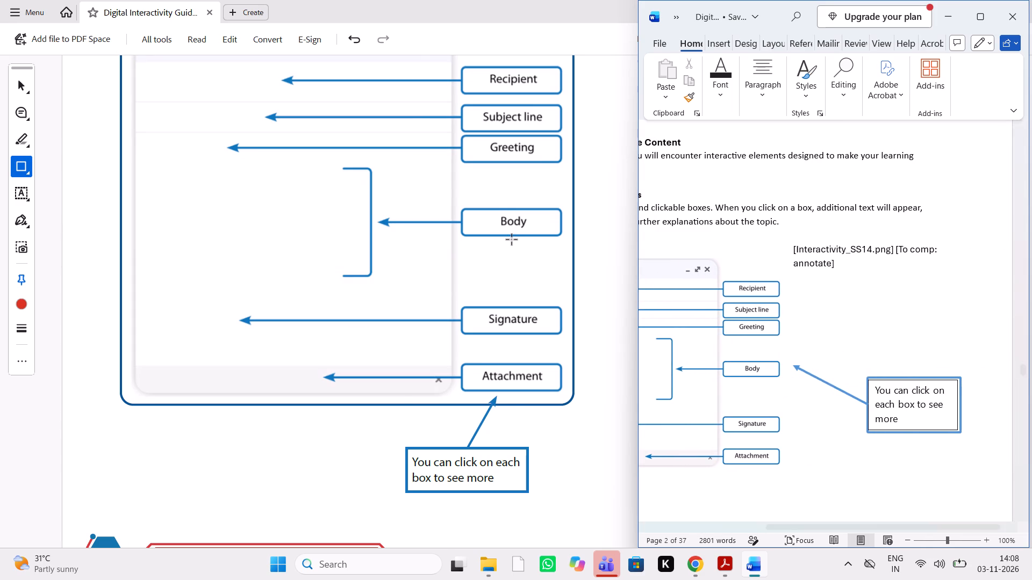
Compare the Interactive Images text, Wright Brothers image and magnify-icon callout on page 7 of the PDF with the Word manuscript.
scroll(512, 240, "down", 1)
scroll(812, 316, "down", 2)
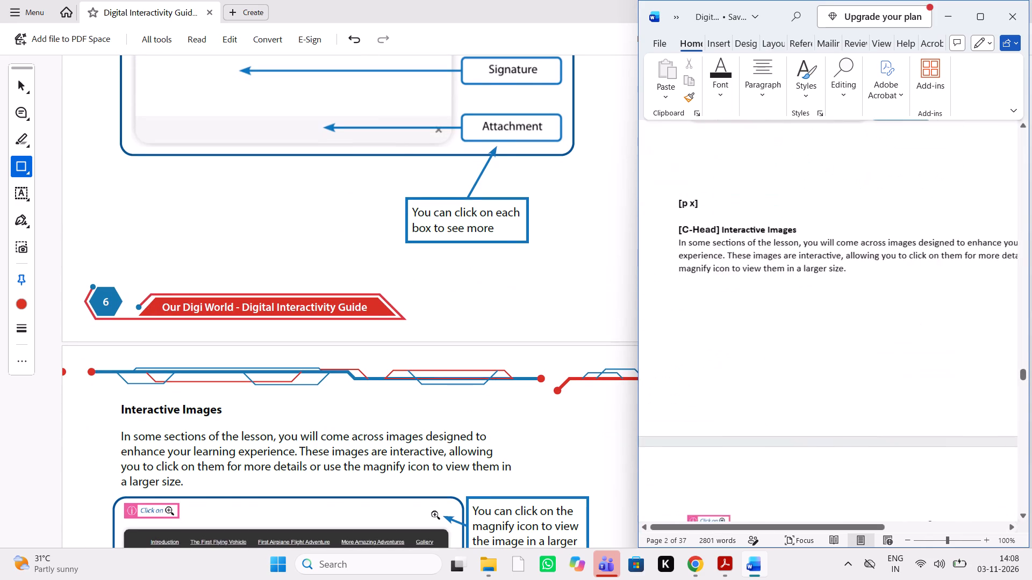
scroll(467, 393, "down", 1)
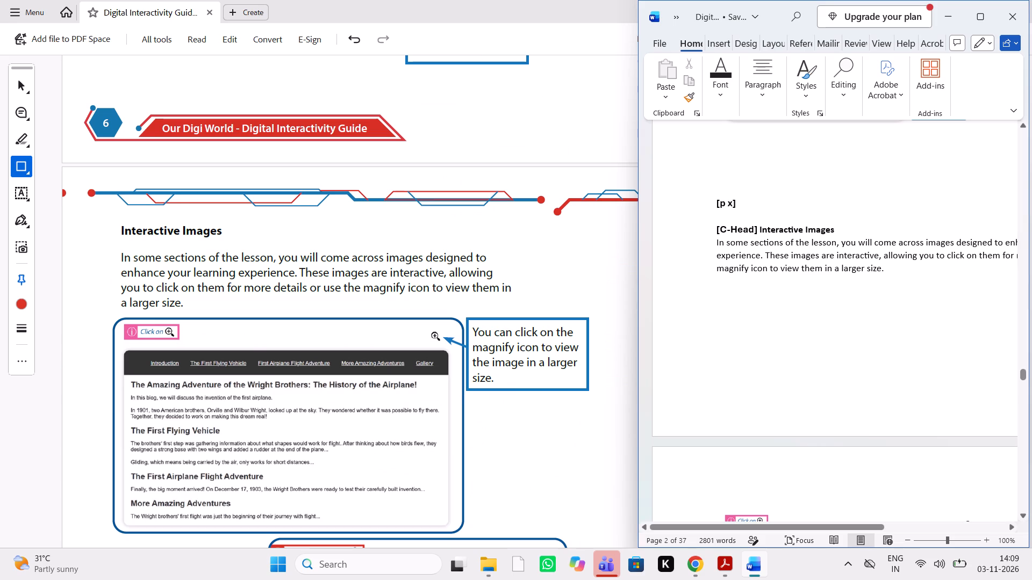
scroll(834, 326, "left", 1)
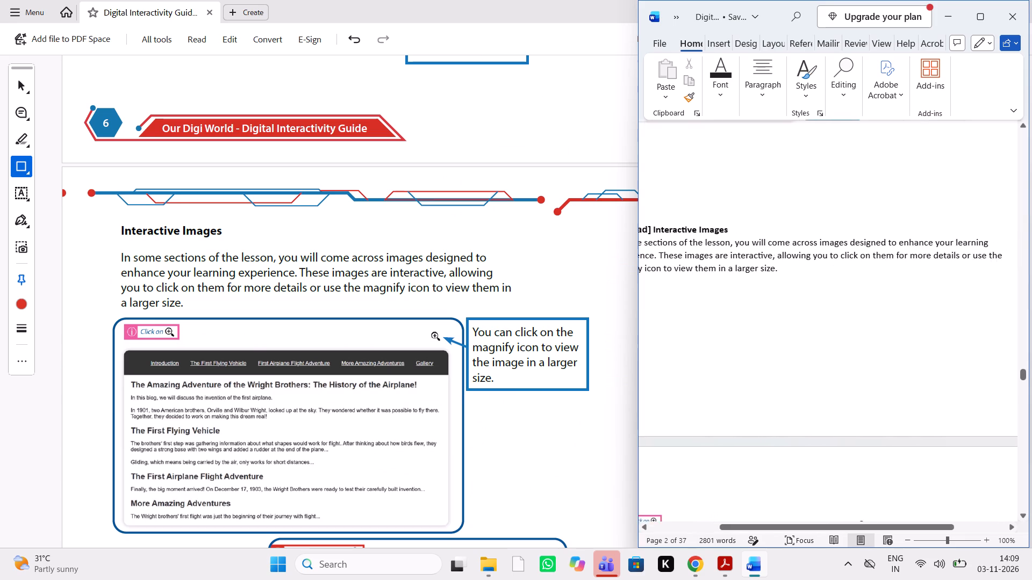
scroll(834, 326, "left", 1)
scroll(834, 326, "right", 1)
scroll(376, 344, "down", 1)
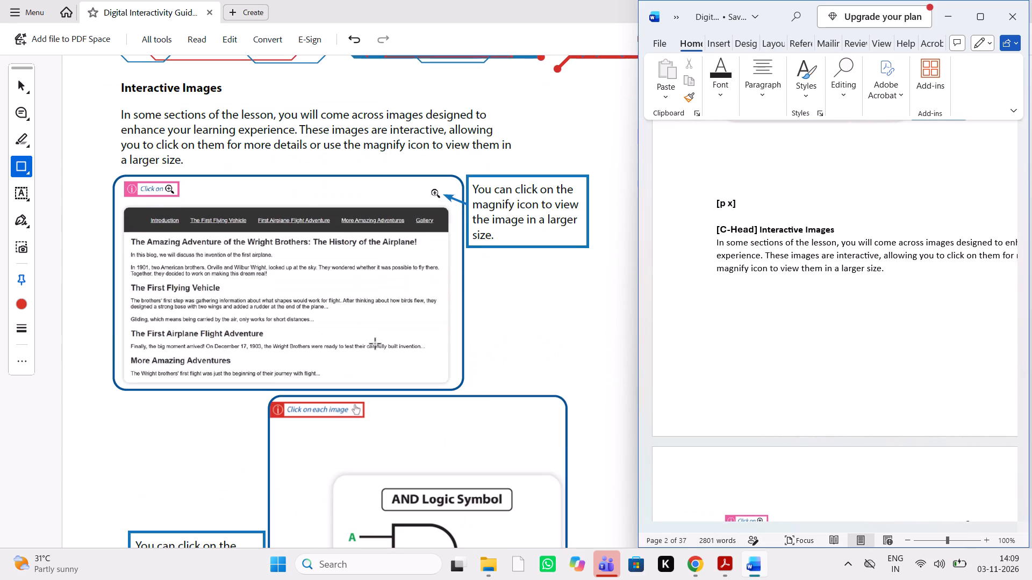
scroll(834, 313, "down", 1)
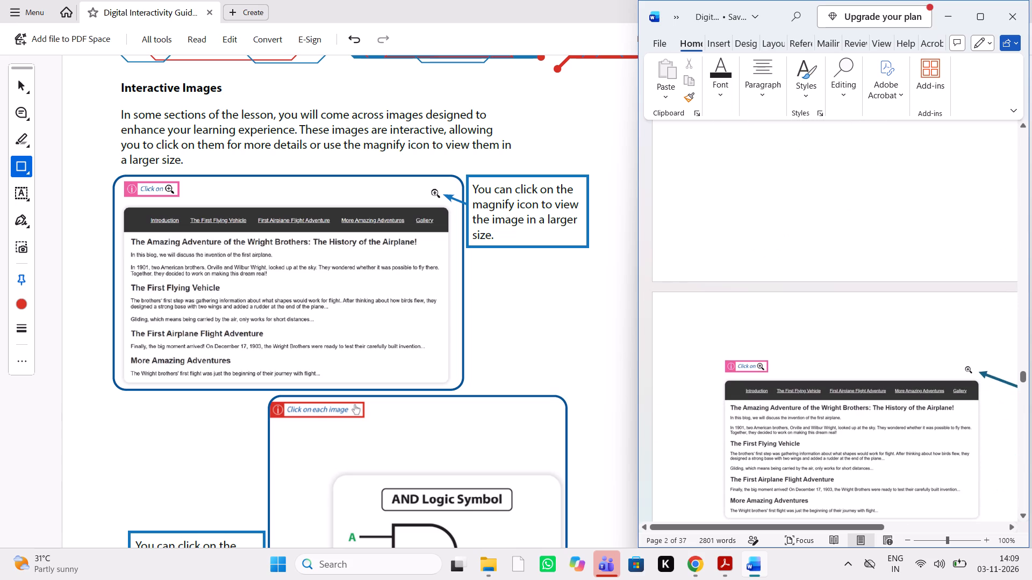
scroll(834, 313, "down", 1)
scroll(834, 313, "up", 1)
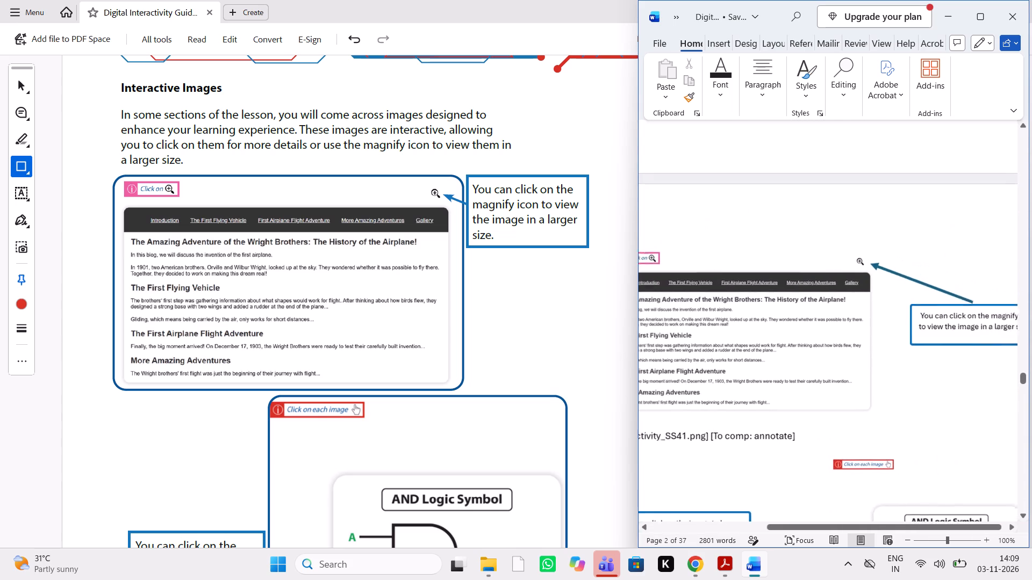
scroll(834, 313, "up", 1)
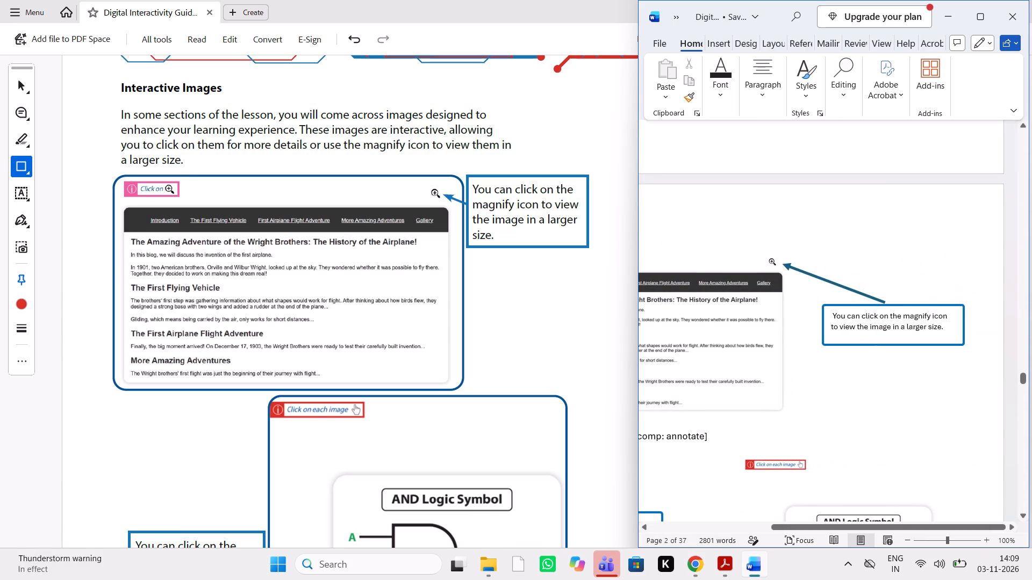
scroll(599, 307, "left", 1)
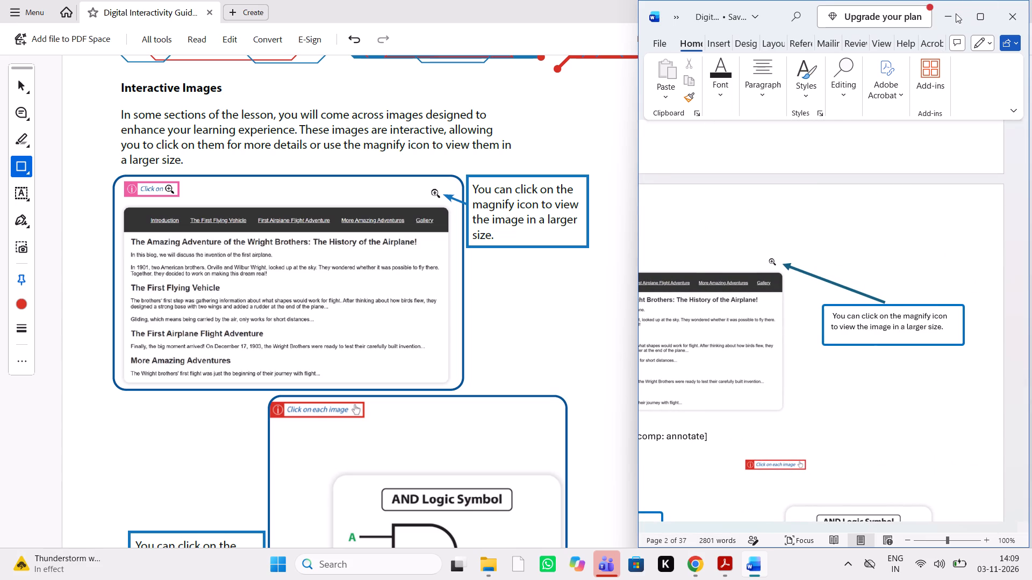
Draw a rectangle around the magnify-icon callout on page 7 of the PDF and post the comment "move it to right side".
left_click(952, 16)
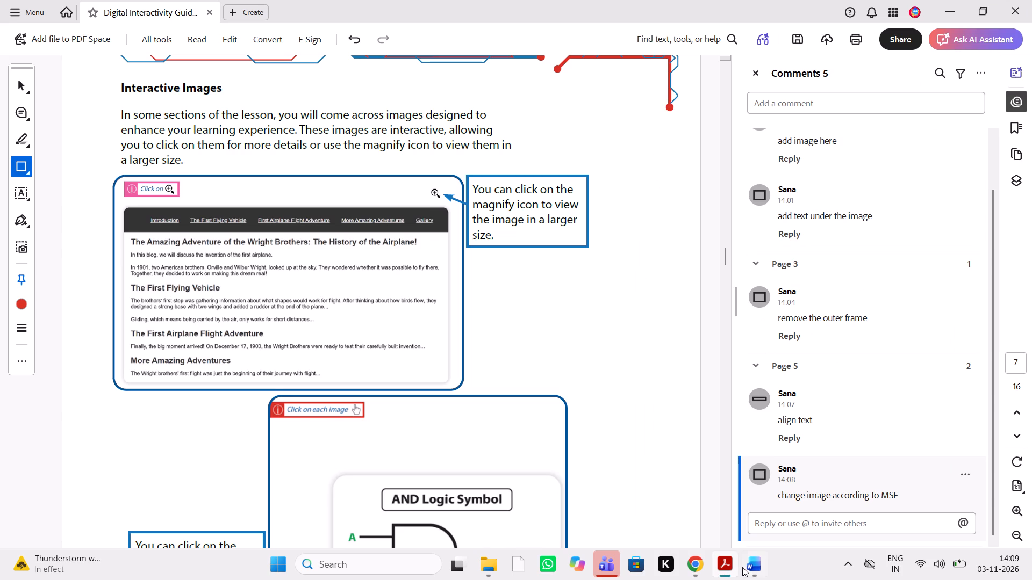
left_click(749, 569)
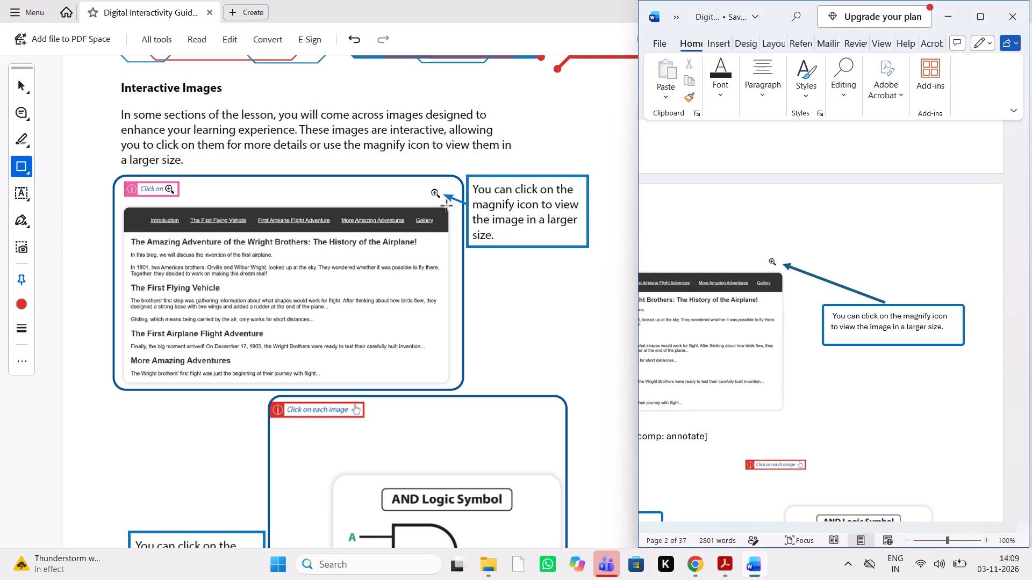
left_click_drag(463, 178, 501, 189)
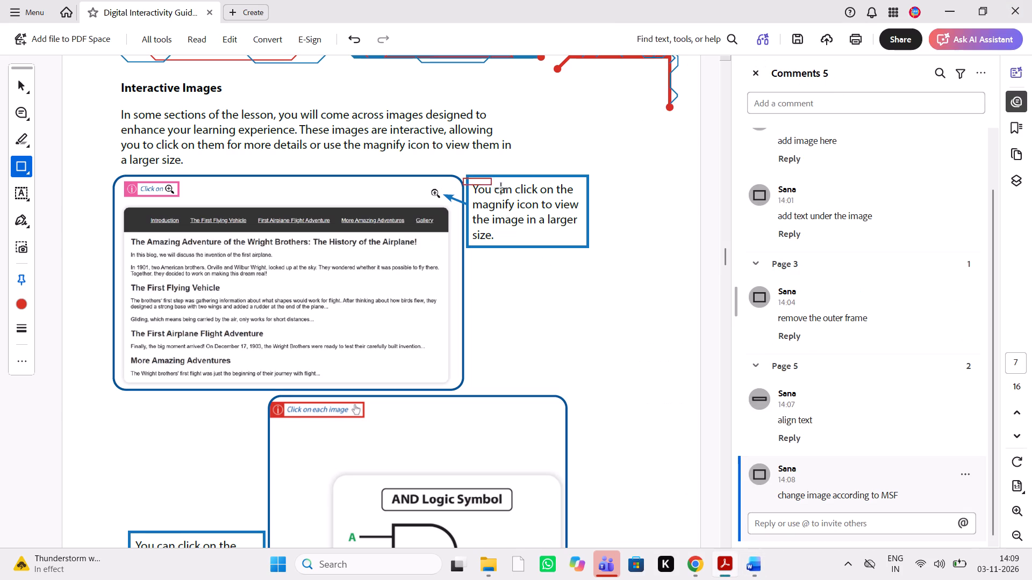
left_click_drag(501, 189, 614, 250)
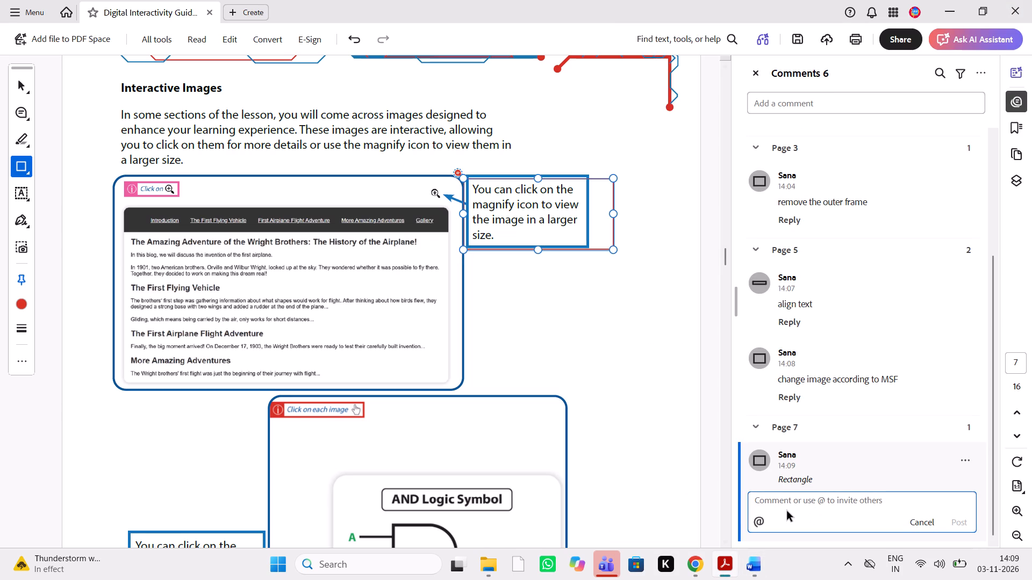
left_click(785, 511)
left_click(800, 508)
type("moive iy")
key("BackSpace")
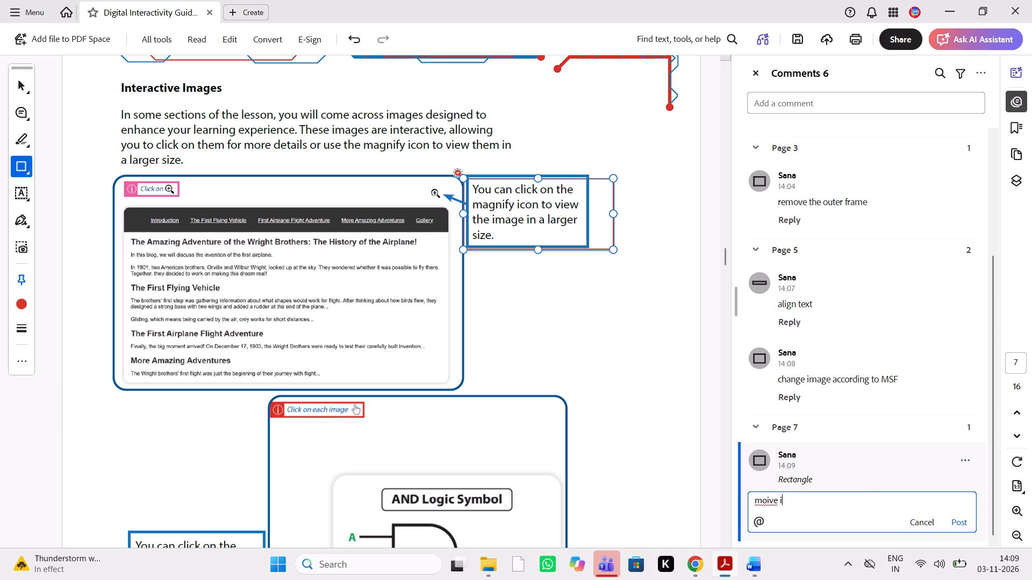
key("BackSpace")
key("BackSpace")
key("BackSpace")
key("BackSpace")
key("BackSpace")
type("ve it to right side")
key("space")
left_click(970, 520)
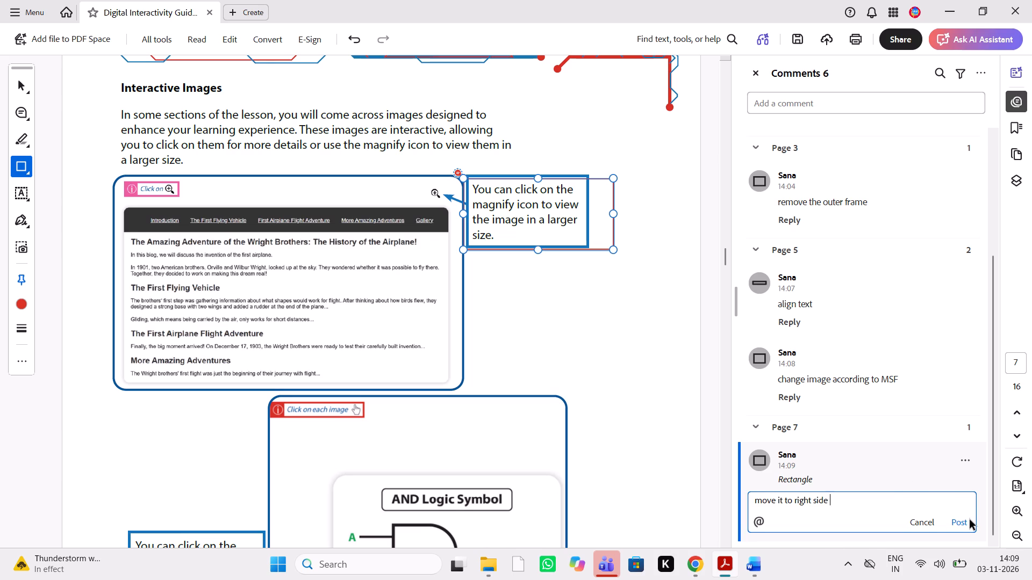
left_click(964, 522)
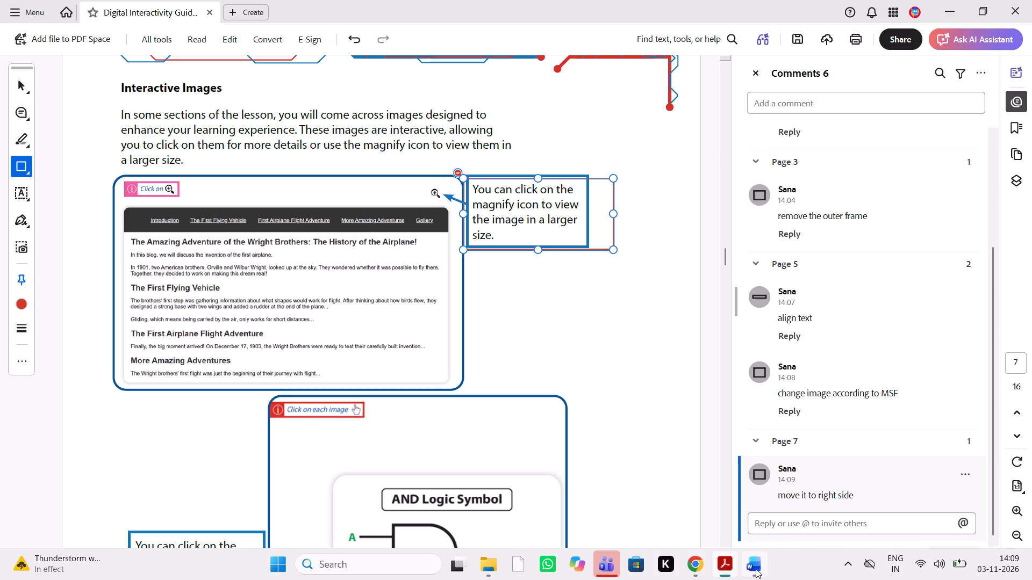
Compare the AND Logic Symbol image and the Interactive Icons upload and download callouts on page 7 with the Word manuscript.
left_click(756, 569)
scroll(811, 429, "down", 1)
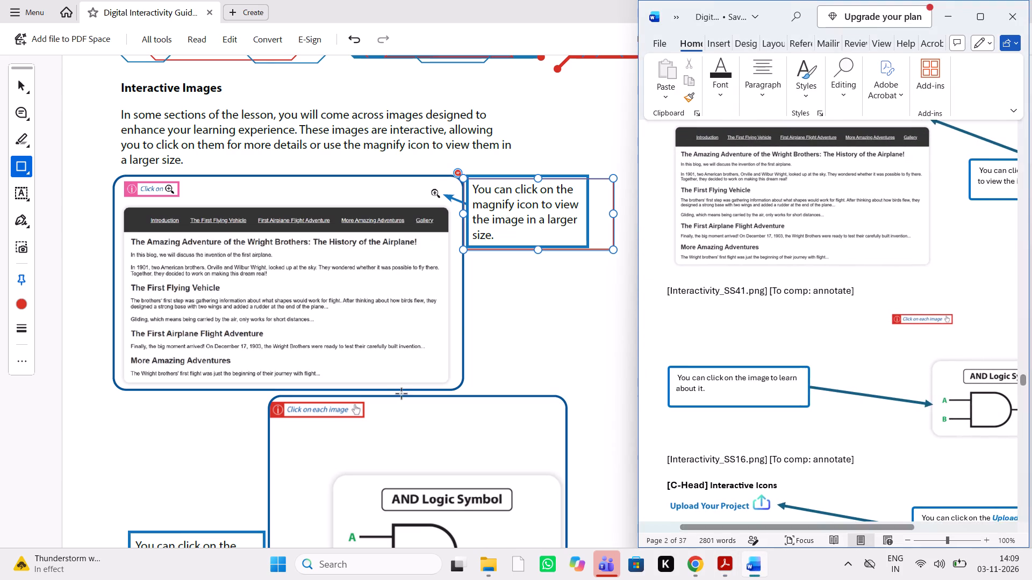
scroll(402, 394, "down", 1)
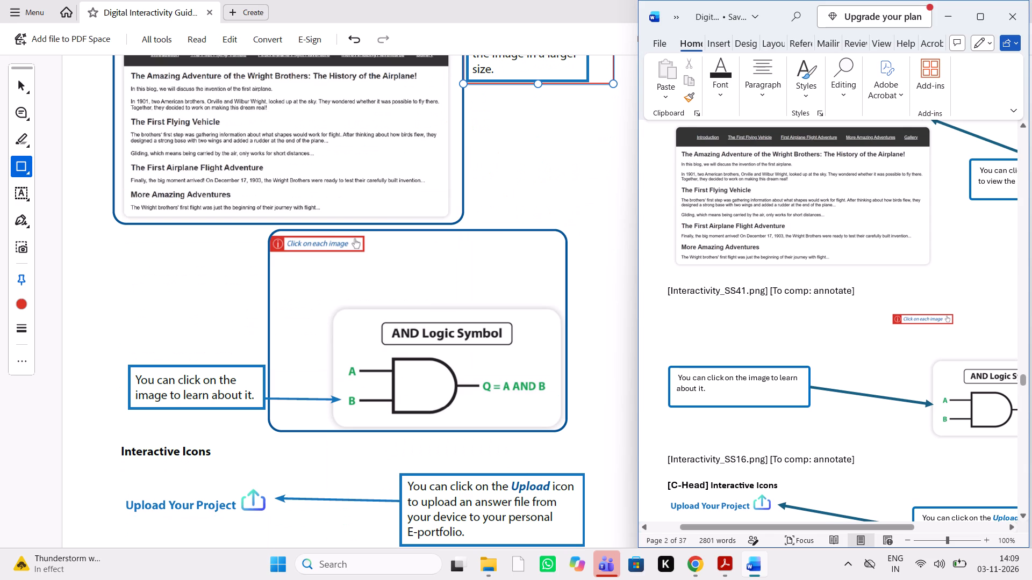
scroll(775, 325, "left", 1)
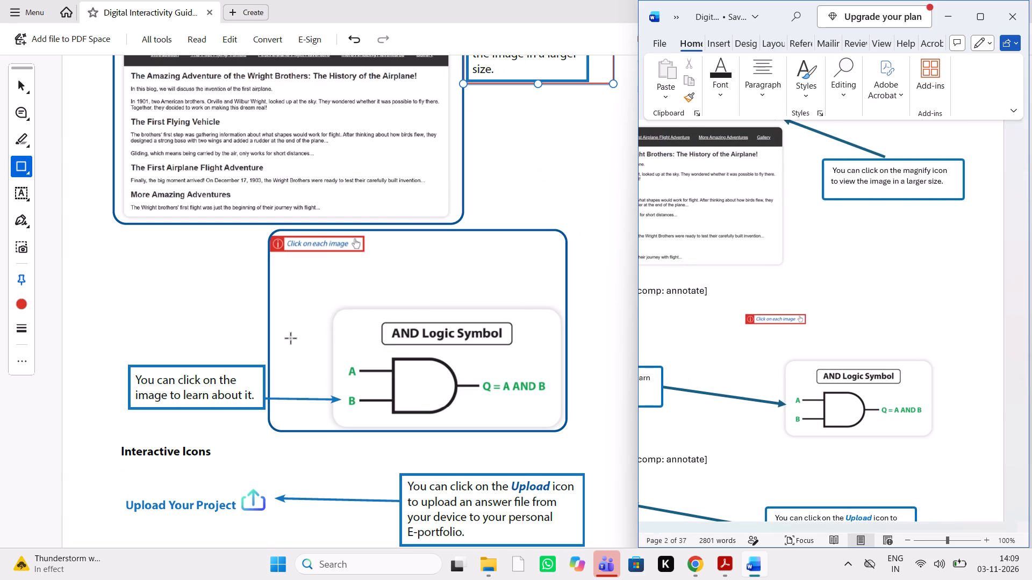
scroll(429, 376, "down", 1)
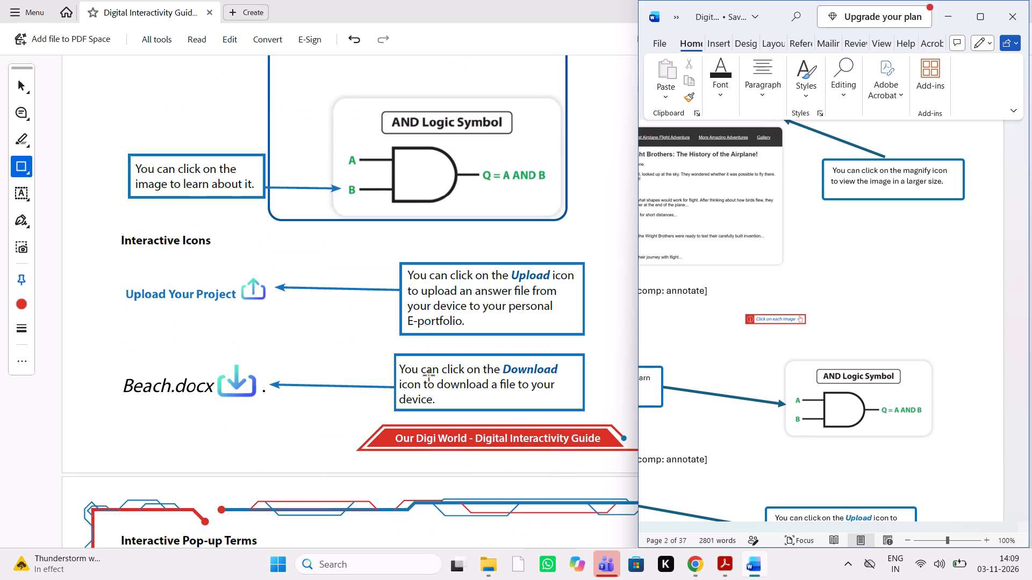
scroll(784, 352, "down", 1)
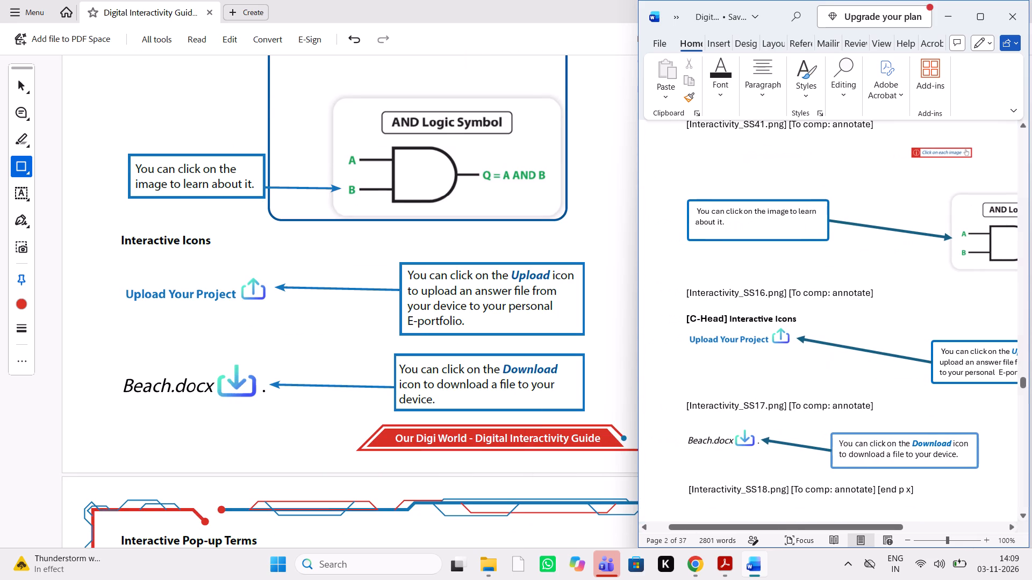
scroll(407, 209, "up", 2)
scroll(407, 209, "left", 1)
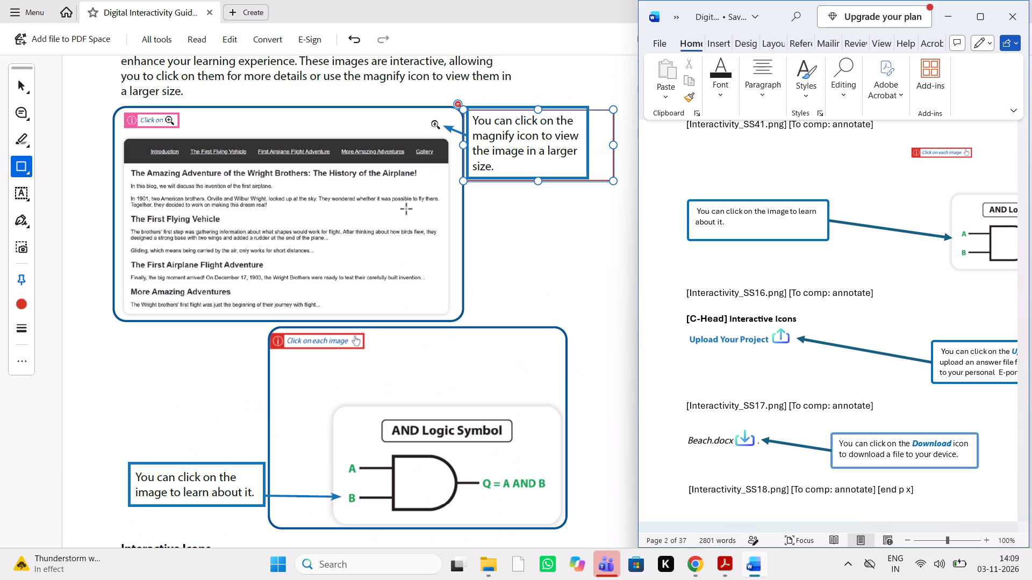
scroll(866, 176, "left", 1)
scroll(866, 176, "right", 1)
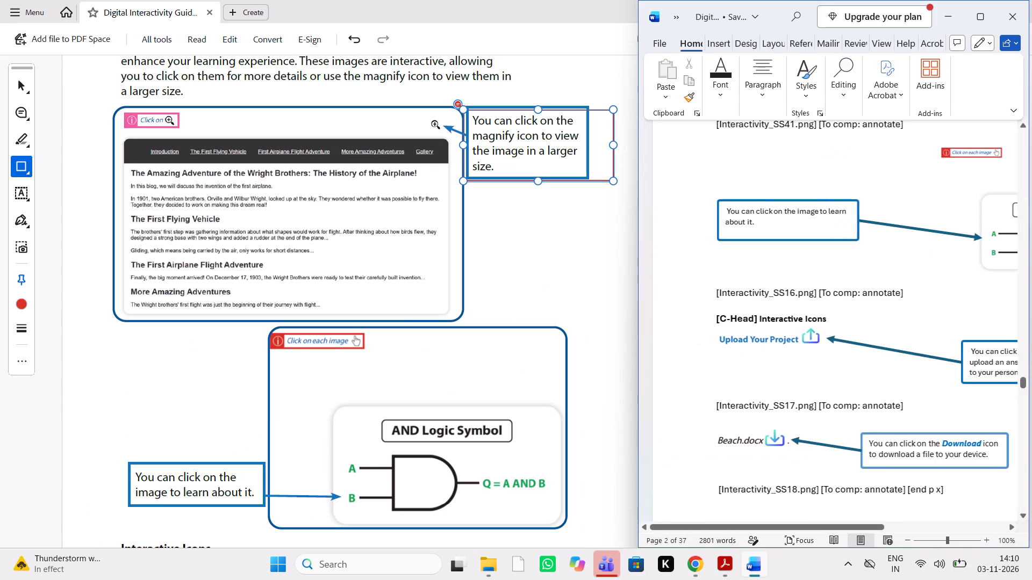
scroll(553, 345, "down", 1)
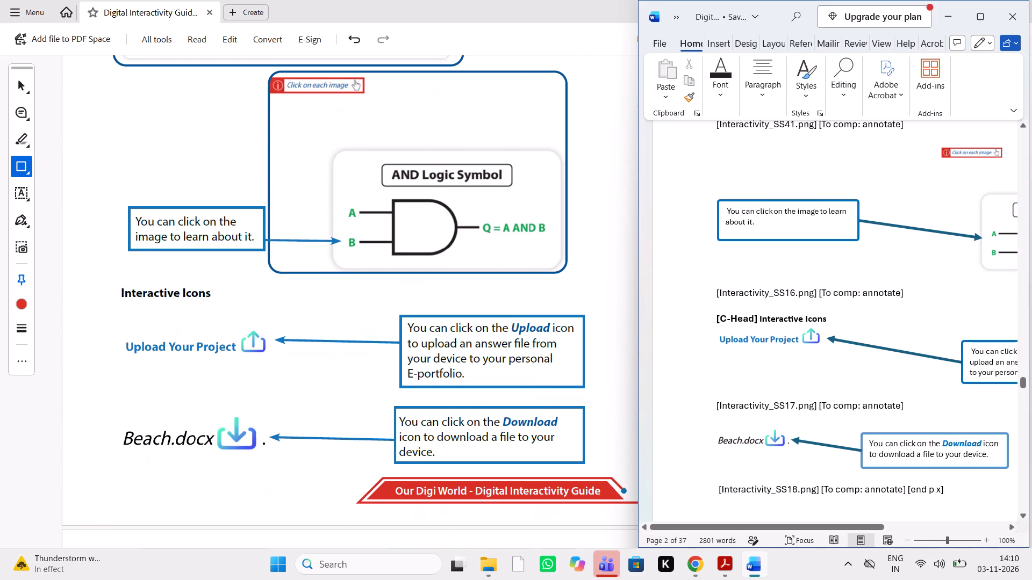
scroll(520, 299, "right", 1)
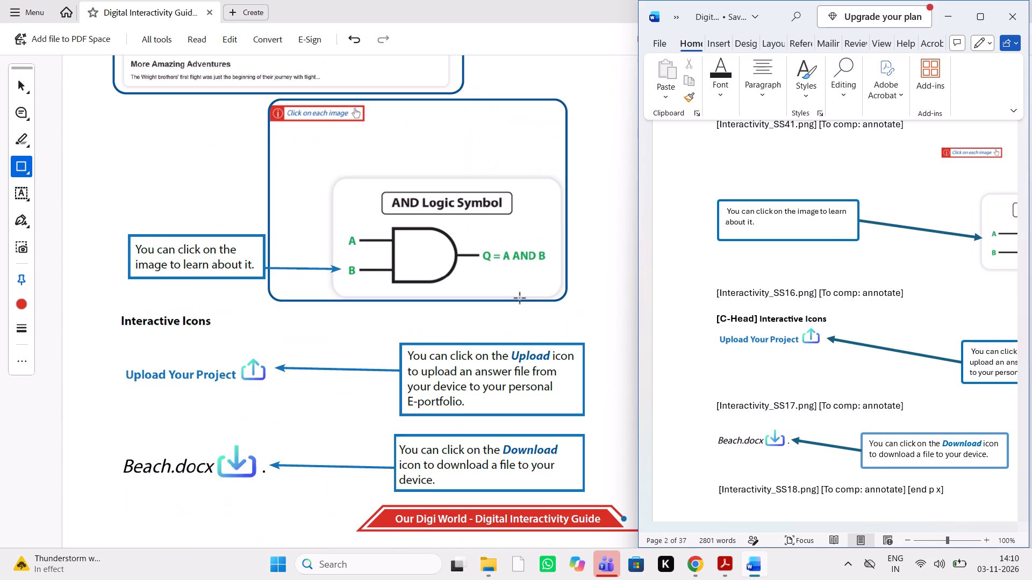
scroll(520, 299, "down", 1)
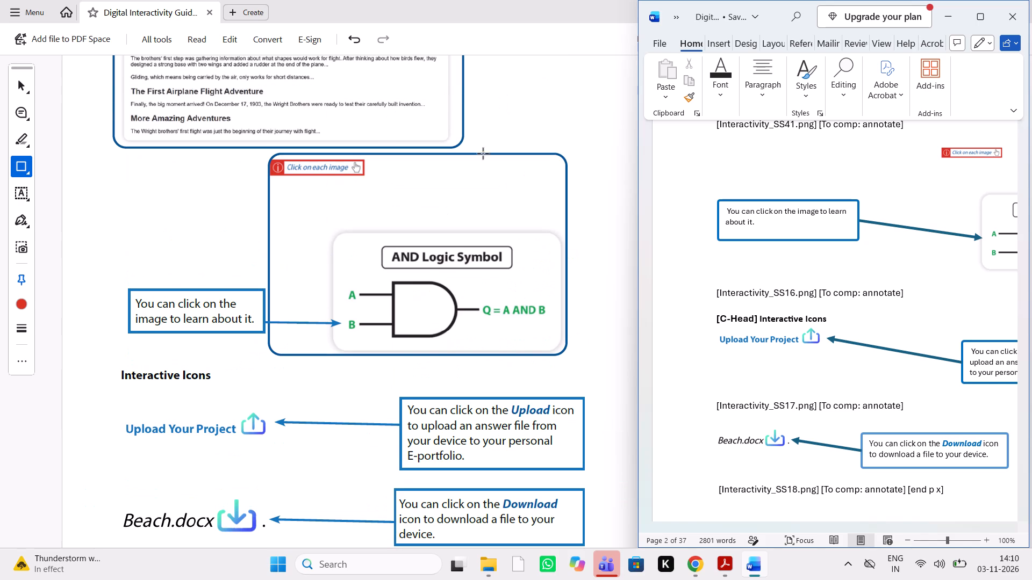
Draw a rectangle around the AND Logic Symbol image frame on page 7 of the PDF and post the comment "check image fitting".
left_click_drag(263, 162, 574, 300)
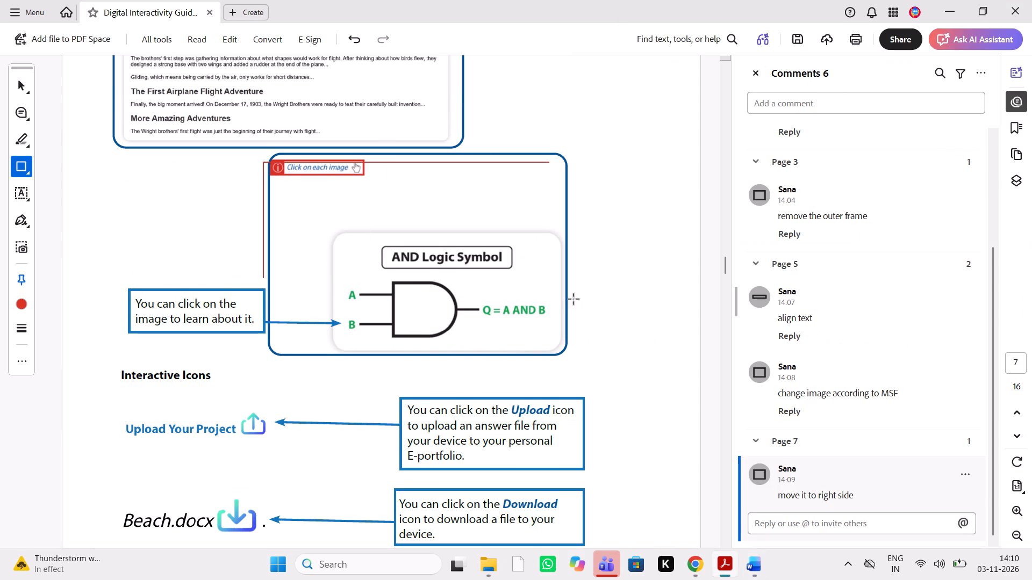
left_click_drag(574, 300, 580, 360)
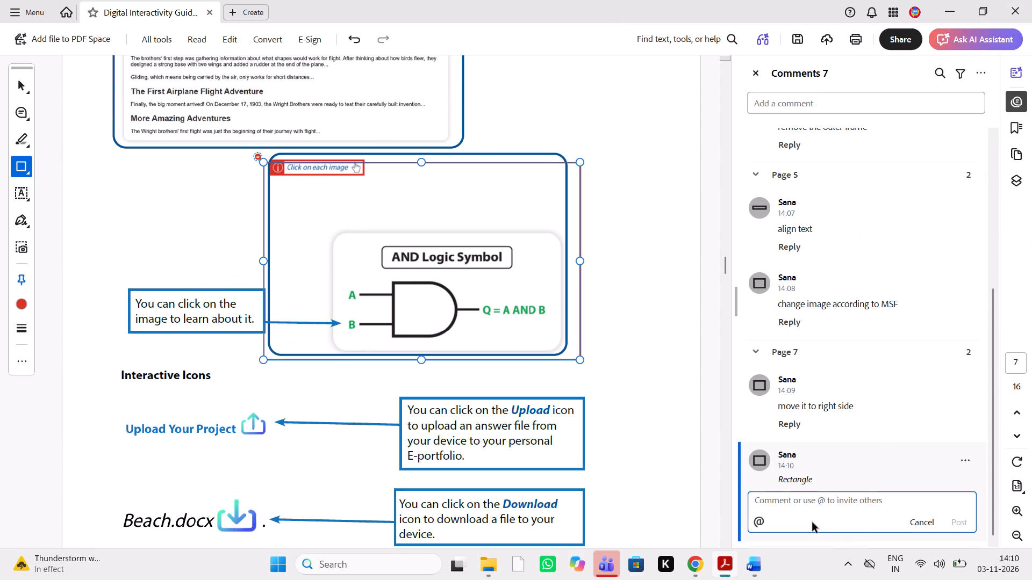
left_click_drag(830, 492, 815, 512)
left_click(815, 512)
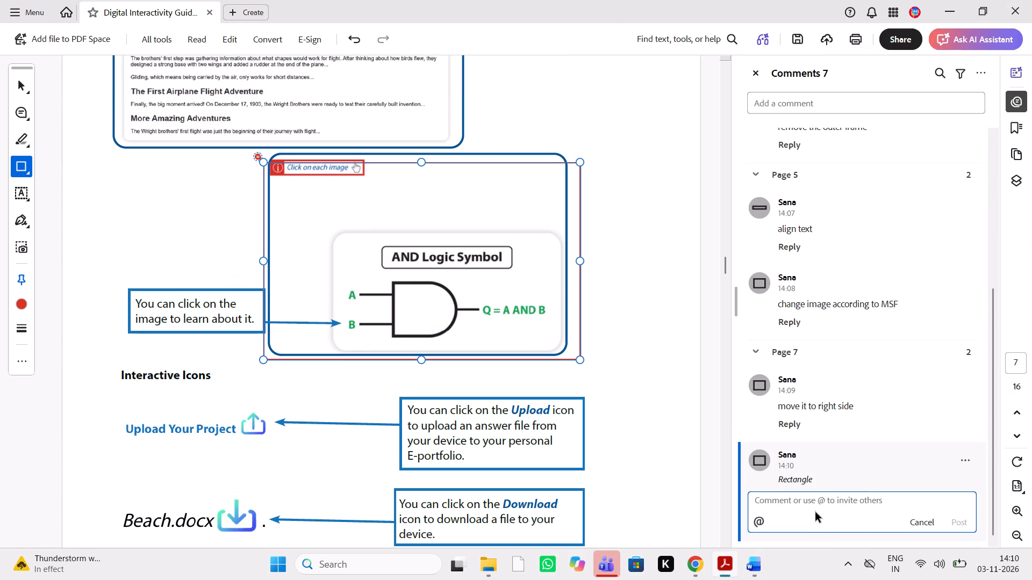
type("check image fitting")
key("space")
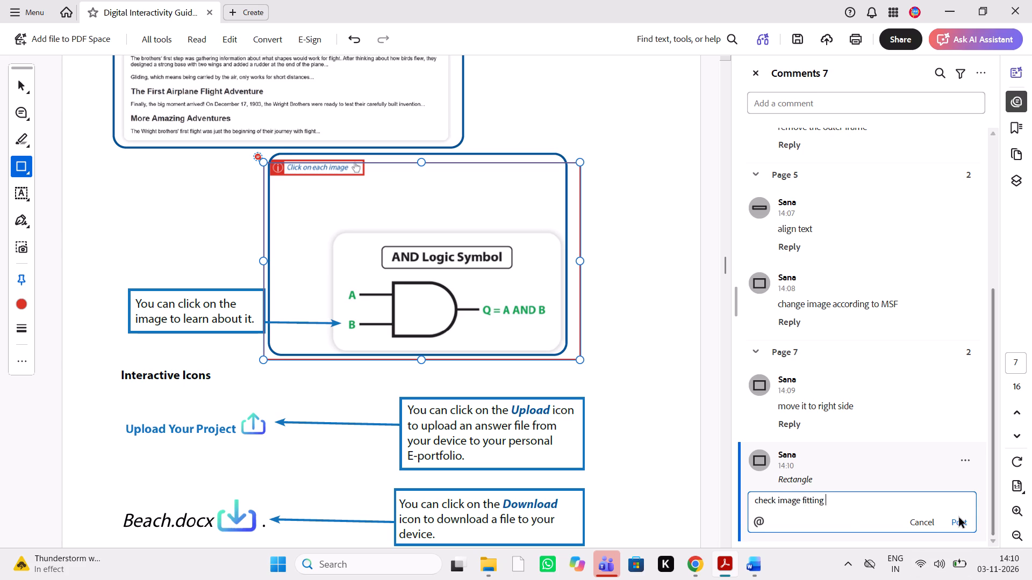
left_click(959, 519)
Compare the Interactive Icons upload and download callouts at the end of page 7 of the PDF with the Word manuscript.
scroll(441, 345, "down", 4)
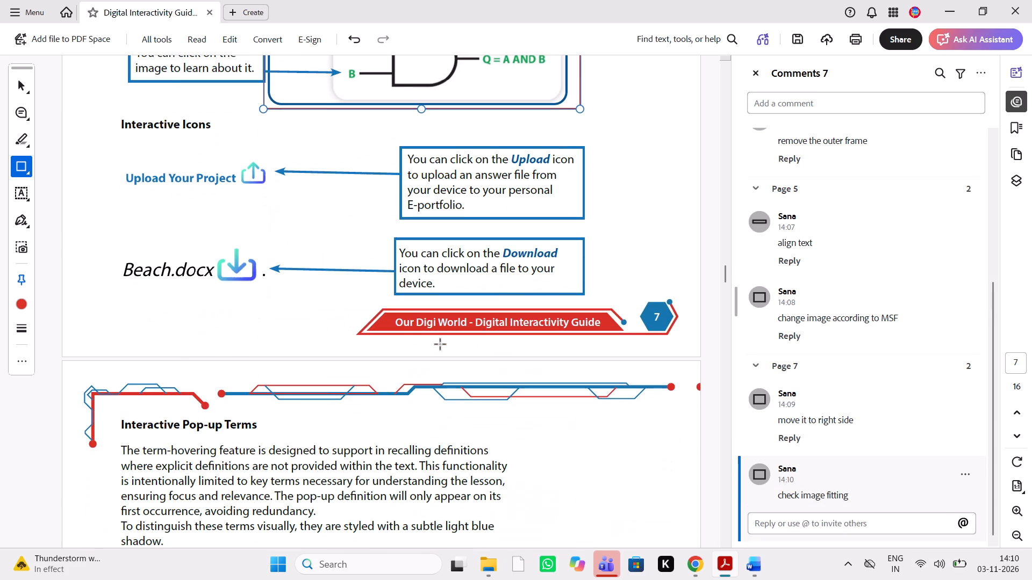
left_click(756, 560)
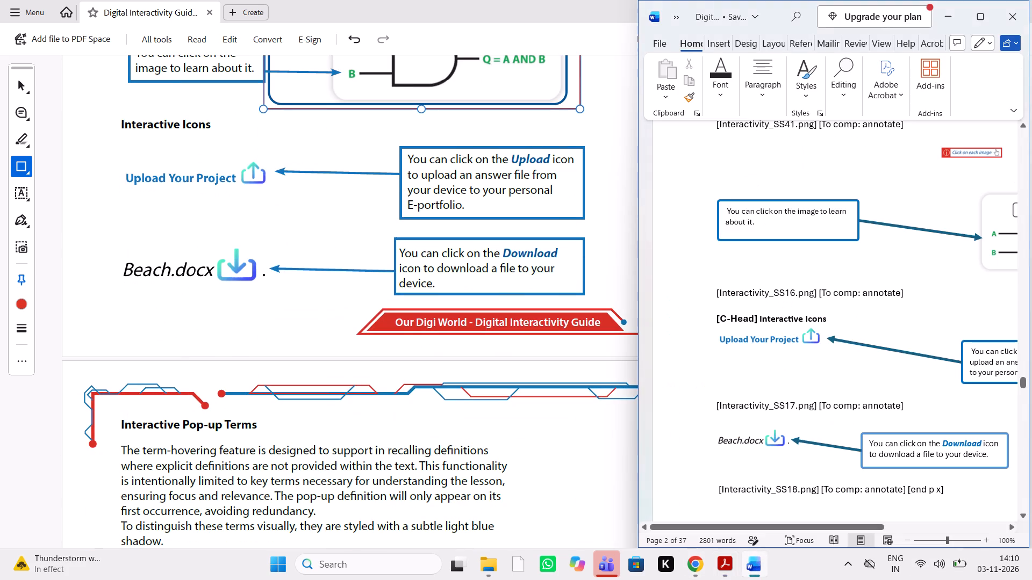
scroll(865, 361, "down", 1)
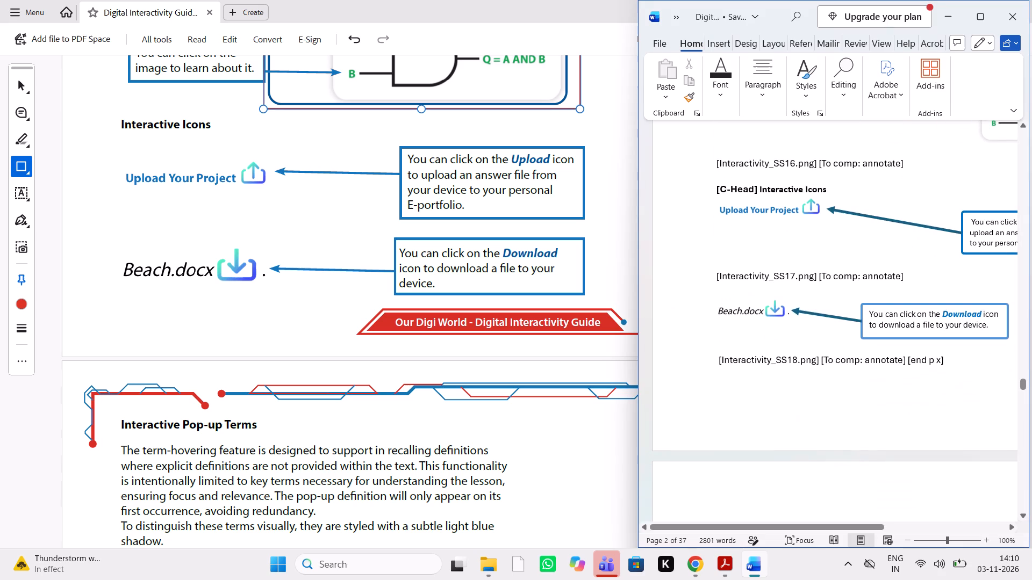
scroll(934, 320, "left", 1)
scroll(934, 320, "right", 1)
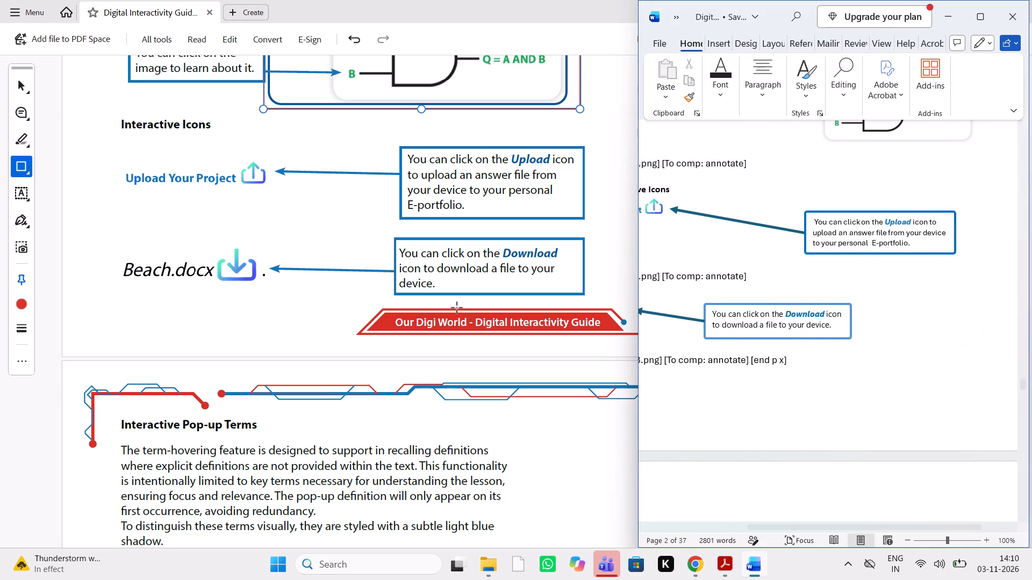
scroll(457, 308, "right", 1)
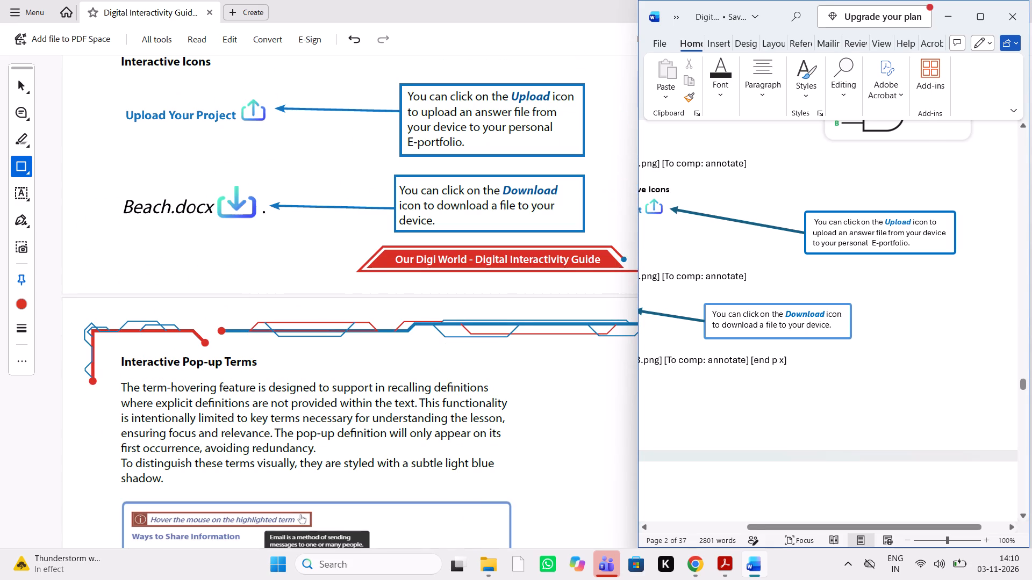
scroll(779, 298, "right", 1)
scroll(376, 326, "right", 1)
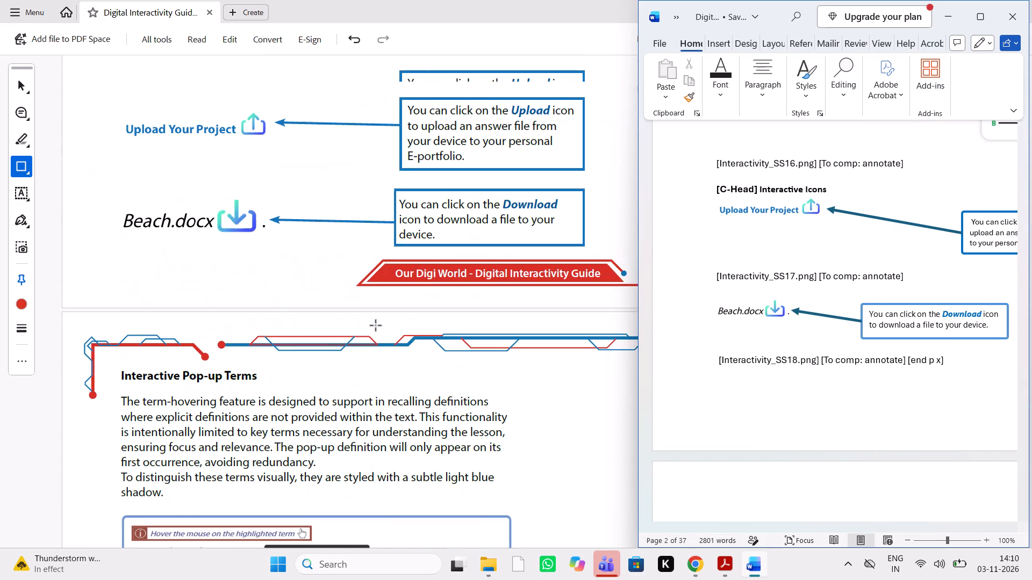
scroll(376, 326, "up", 1)
scroll(376, 326, "down", 2)
scroll(376, 326, "up", 1)
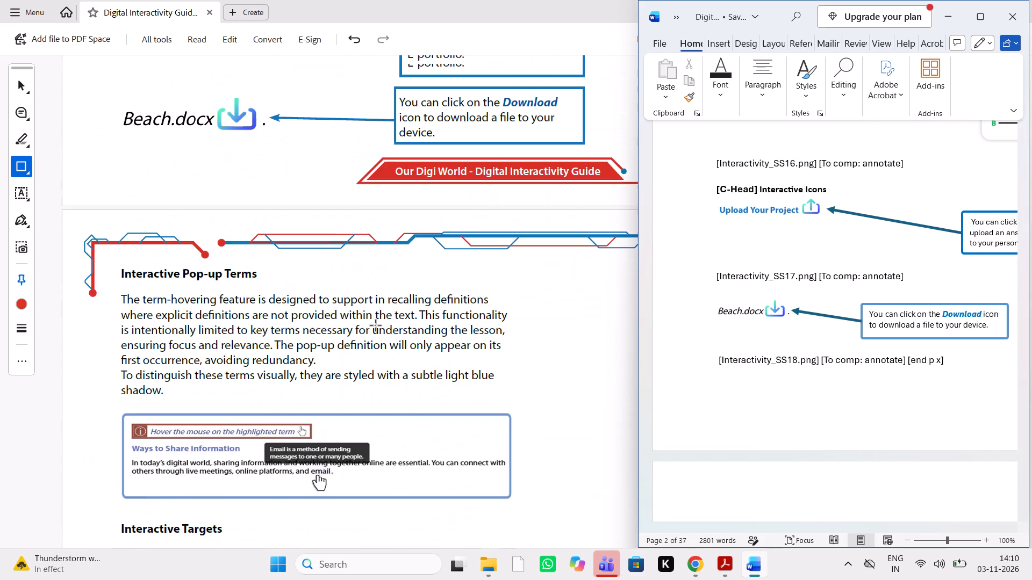
scroll(376, 326, "up", 1)
Compare the Interactive Pop-up Terms text, Ways to Share Information image and its callout on page 8 of the PDF with the Word manuscript.
scroll(757, 344, "down", 1)
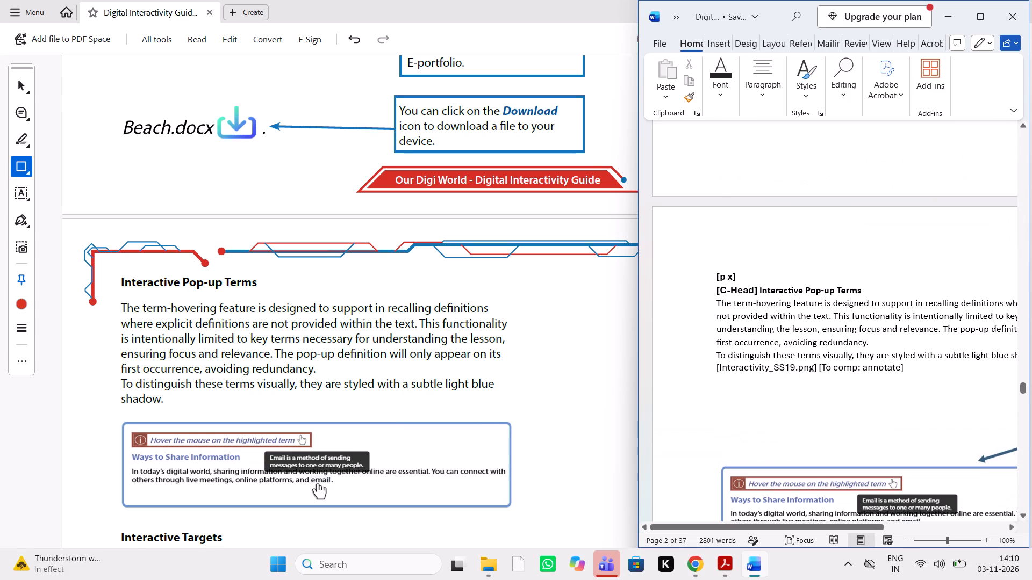
scroll(845, 330, "left", 1)
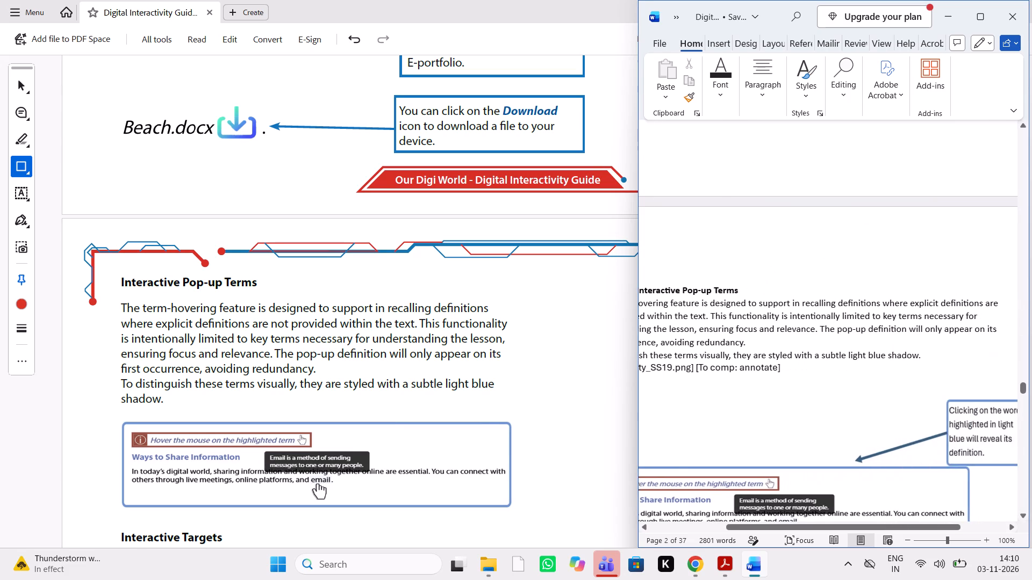
scroll(845, 330, "right", 1)
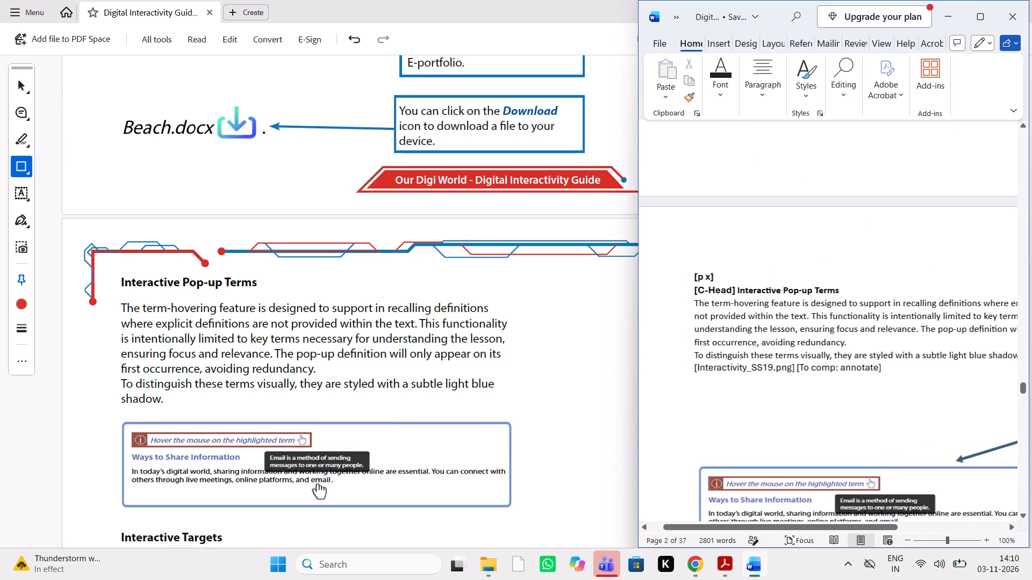
scroll(845, 330, "left", 1)
scroll(845, 330, "right", 1)
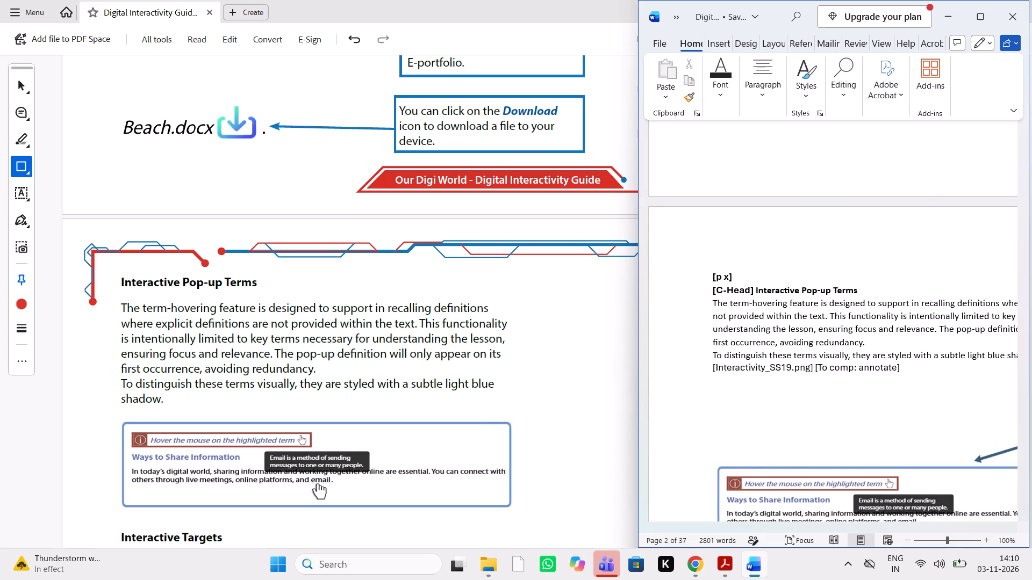
scroll(834, 337, "down", 1)
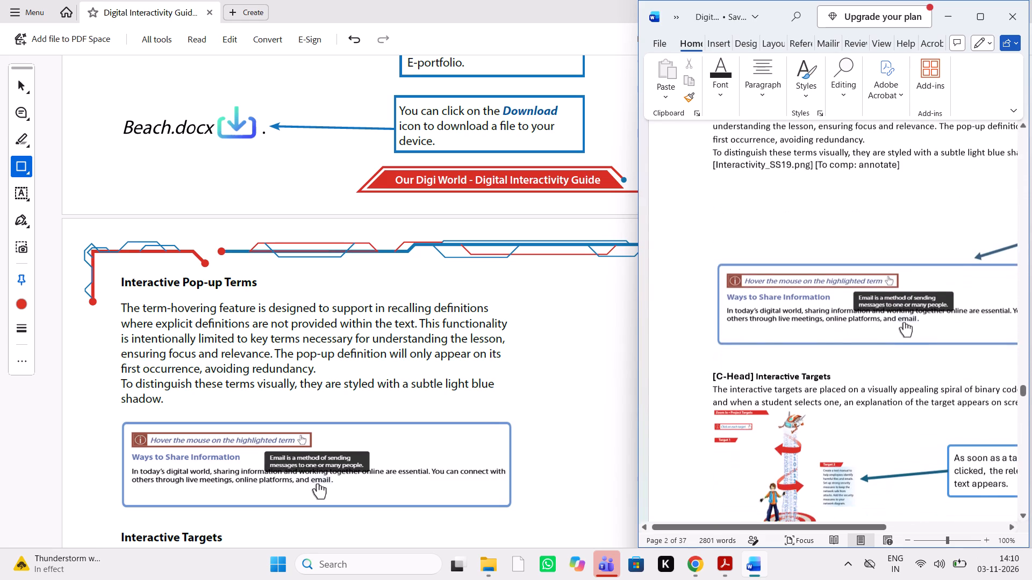
scroll(834, 337, "left", 1)
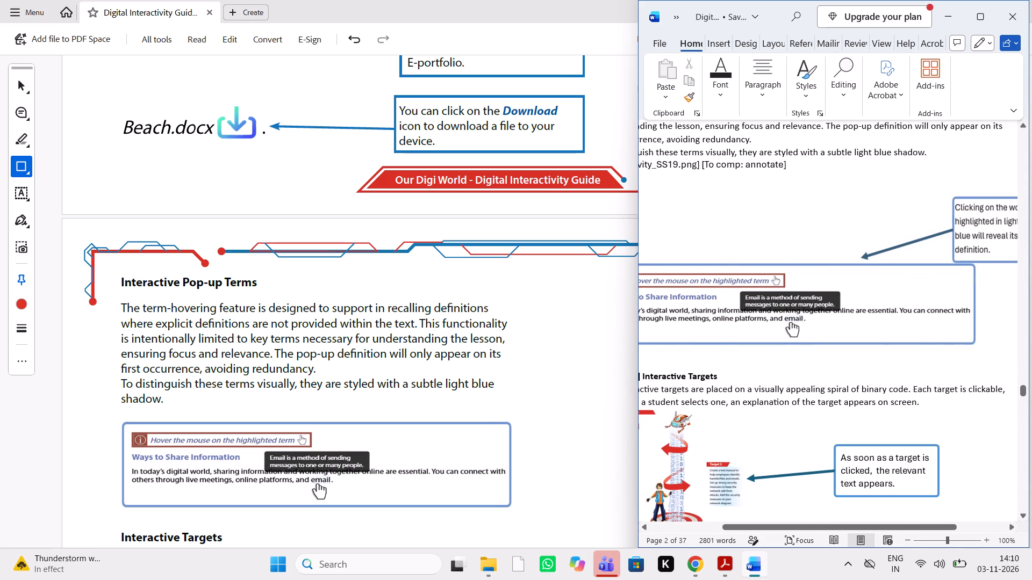
scroll(851, 353, "left", 1)
scroll(851, 353, "right", 1)
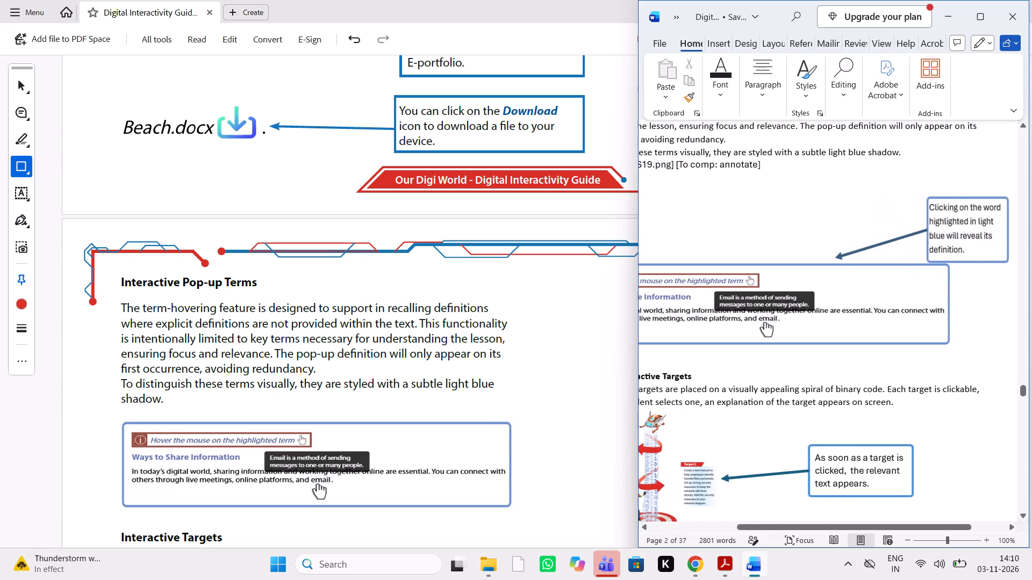
scroll(851, 353, "right", 1)
scroll(482, 416, "down", 1)
scroll(482, 416, "left", 1)
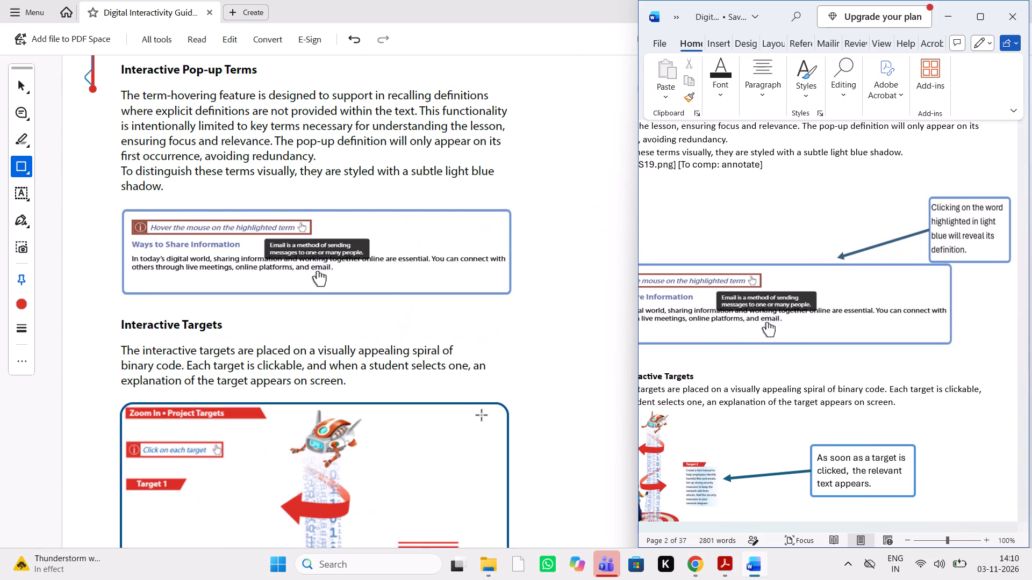
scroll(482, 416, "up", 1)
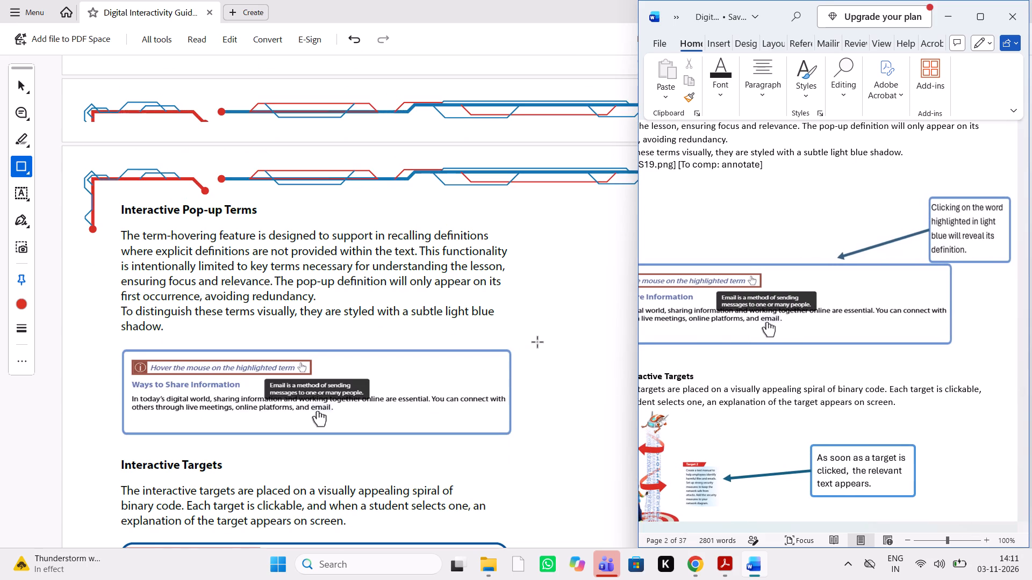
scroll(361, 385, "down", 1)
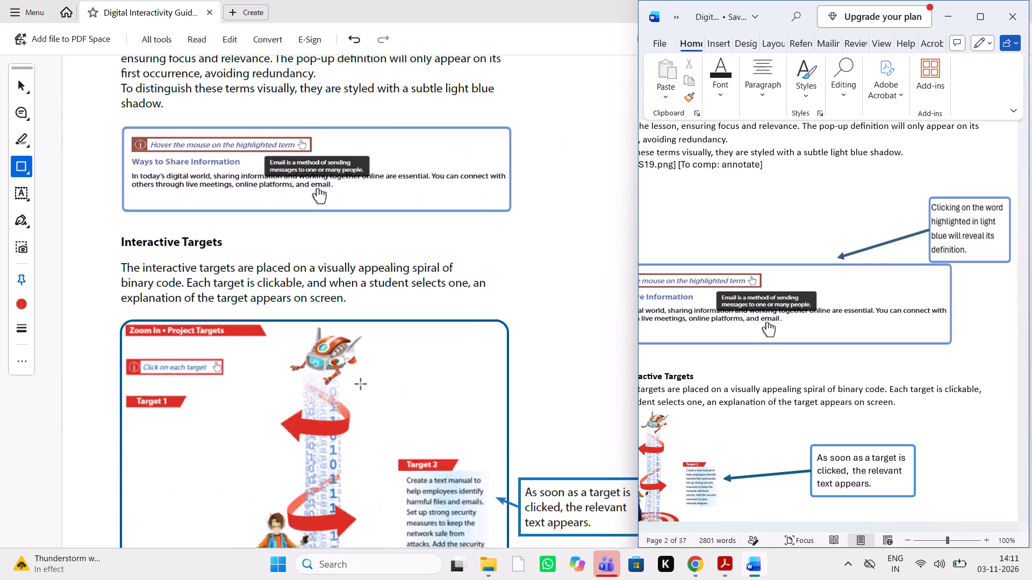
scroll(361, 385, "down", 1)
scroll(361, 385, "up", 2)
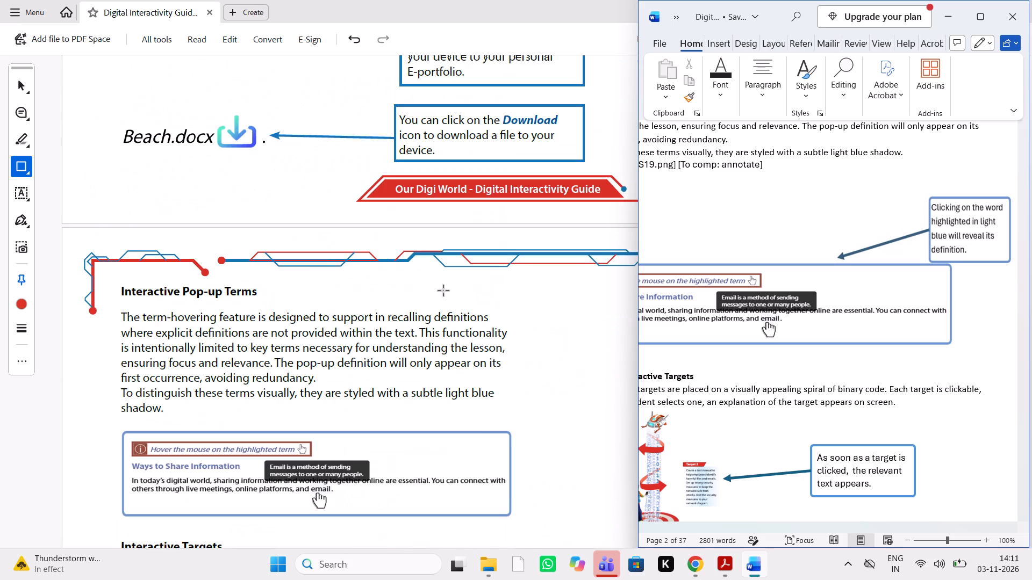
Draw a rectangle in the blank space beside page 8's Ways to Share Information image and post "add missing box and text according to MSF".
left_click_drag(541, 395, 651, 456)
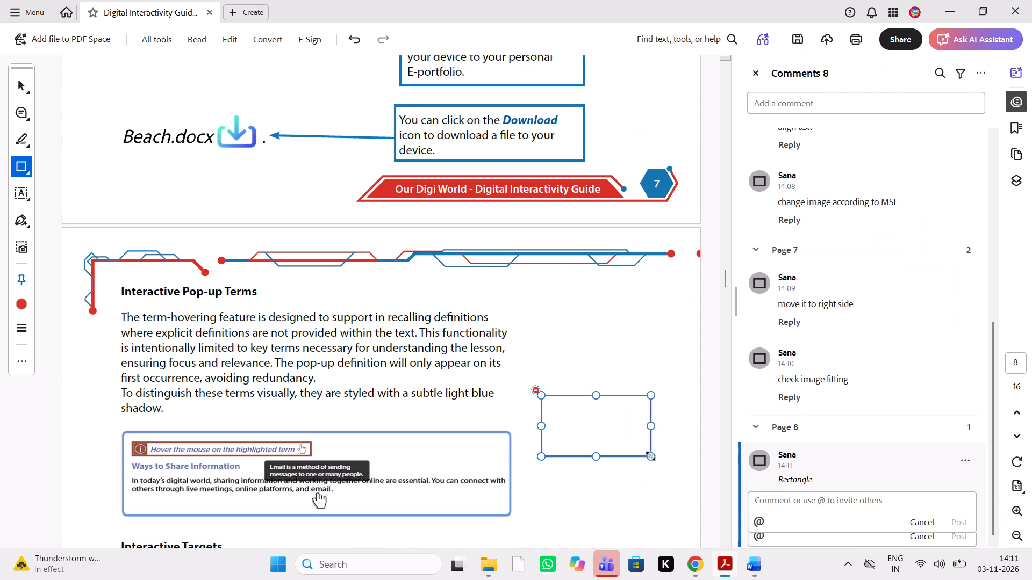
type("add u")
key("BackSpace")
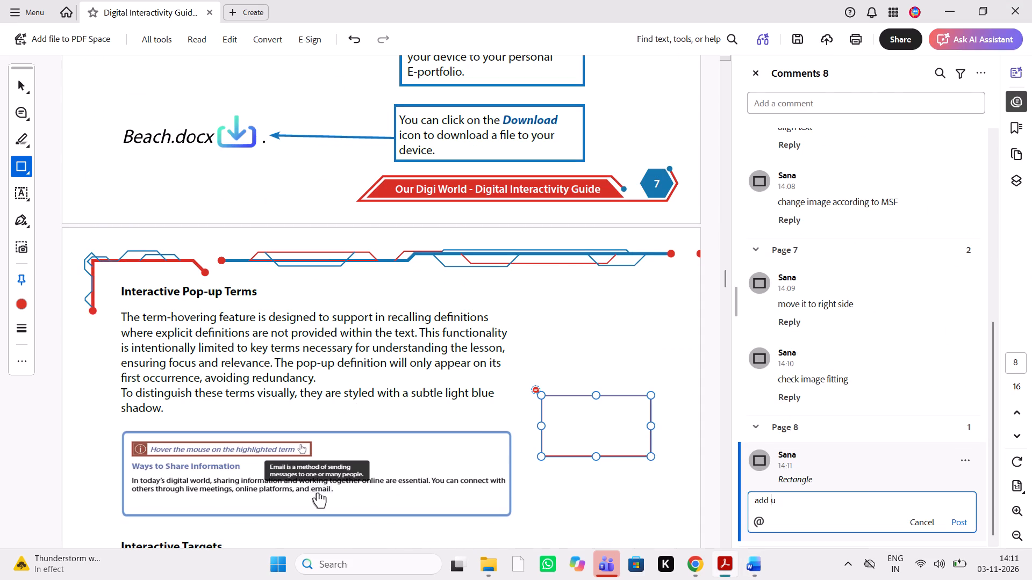
type("missing box and text acc")
type("ording to MSF")
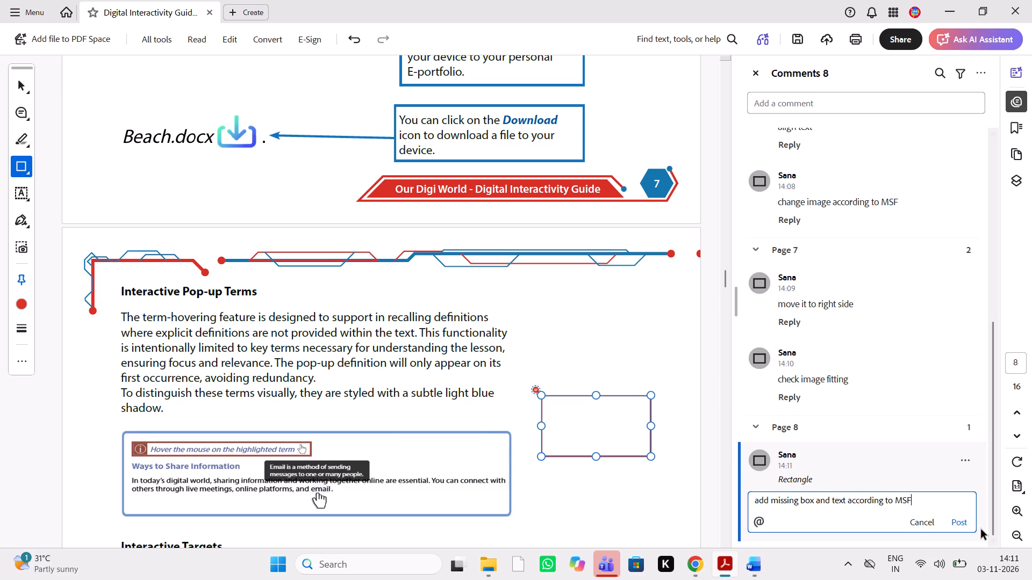
left_click(963, 524)
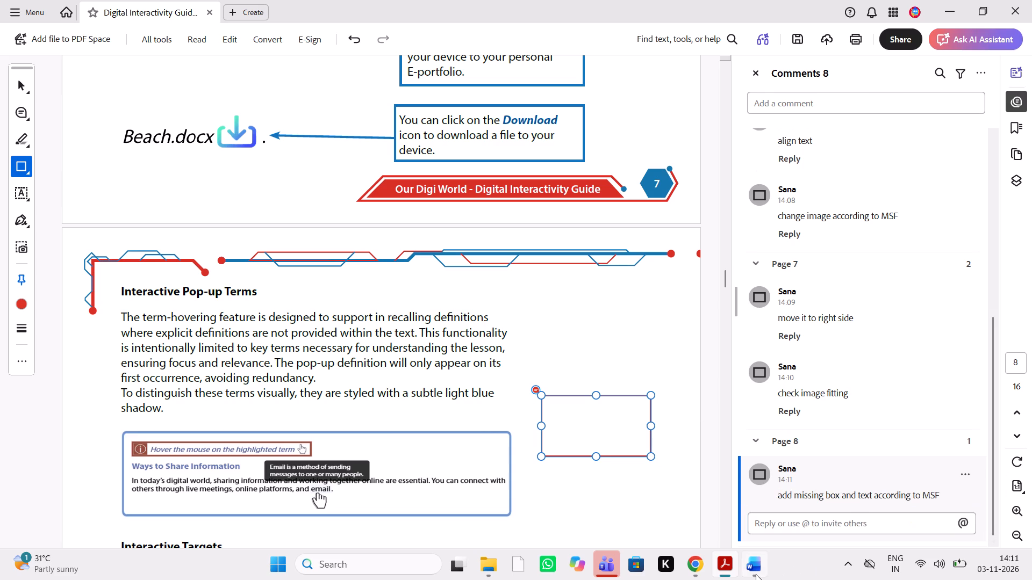
Compare the Interactive Targets text, Project Targets image and callout on page 8 of the PDF with the Word manuscript.
left_click(756, 574)
scroll(836, 322, "right", 1)
scroll(431, 349, "down", 1)
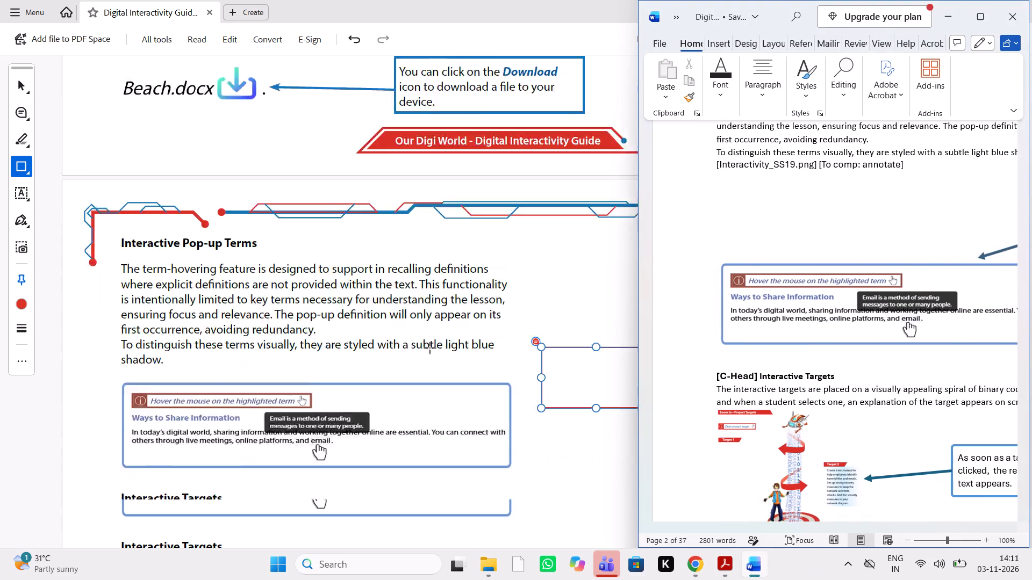
scroll(431, 349, "down", 1)
scroll(857, 368, "down", 1)
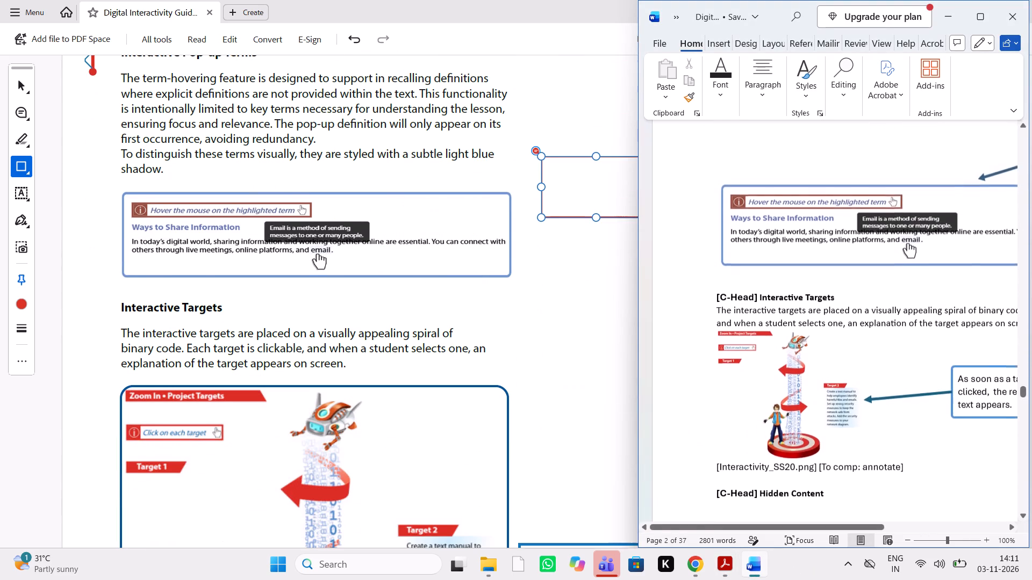
scroll(857, 368, "left", 1)
scroll(857, 368, "right", 1)
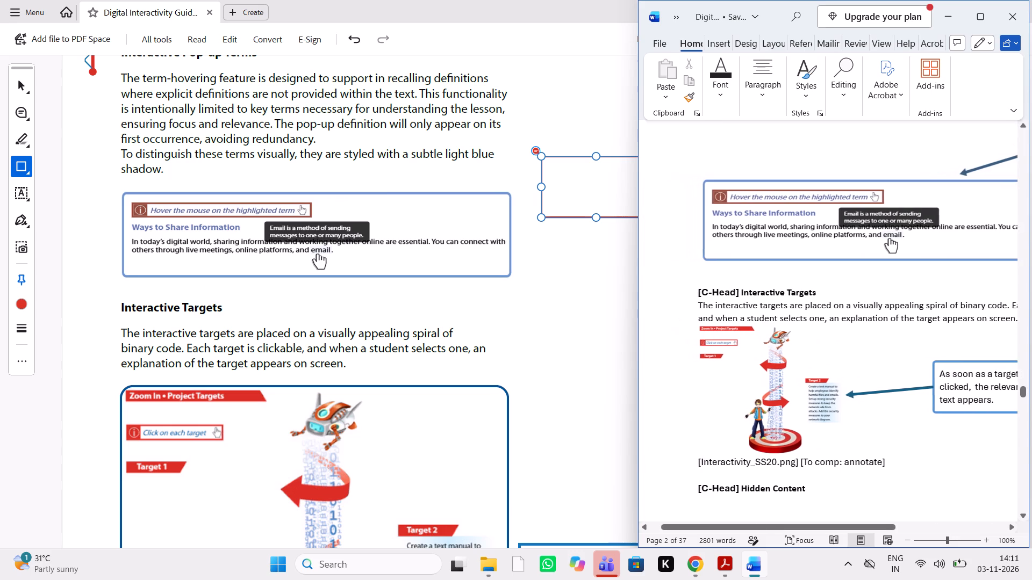
scroll(857, 368, "down", 1)
scroll(476, 400, "down", 1)
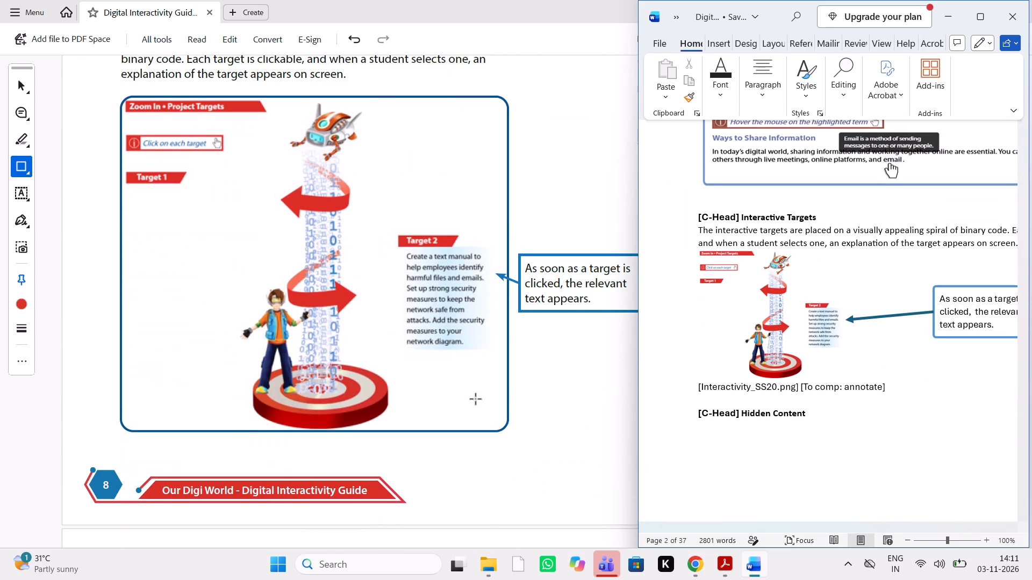
scroll(843, 409, "left", 1)
scroll(843, 409, "right", 1)
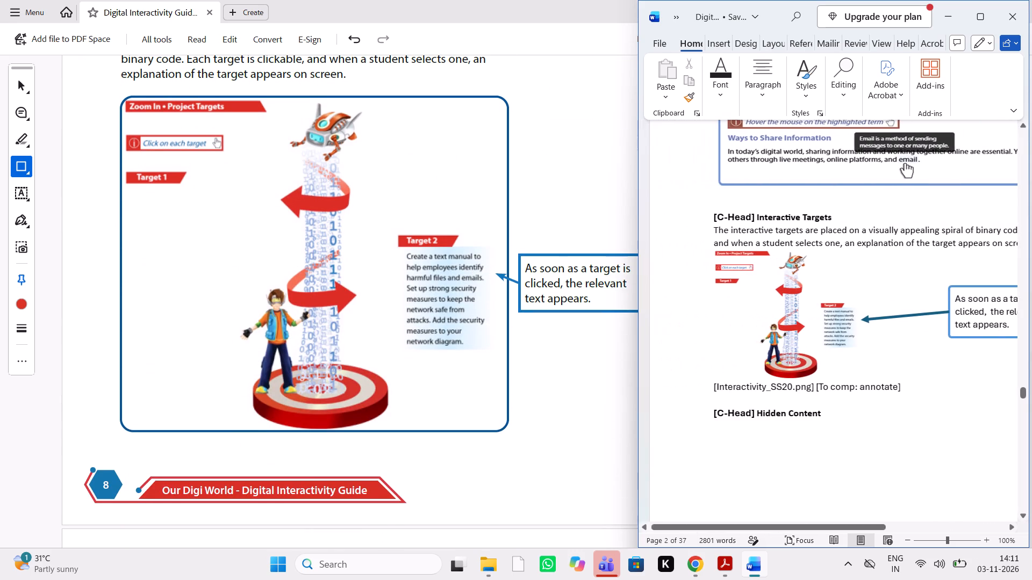
Compare the Hidden Content text, Challenge Misconceptions image and its callout on page 9 of the PDF with the Word manuscript.
scroll(484, 389, "down", 2)
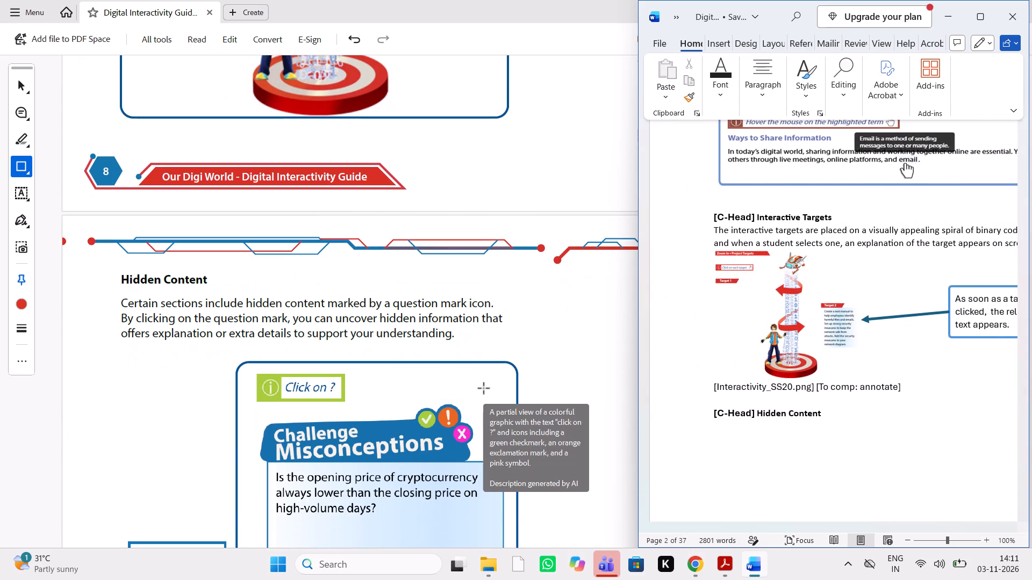
scroll(786, 353, "down", 1)
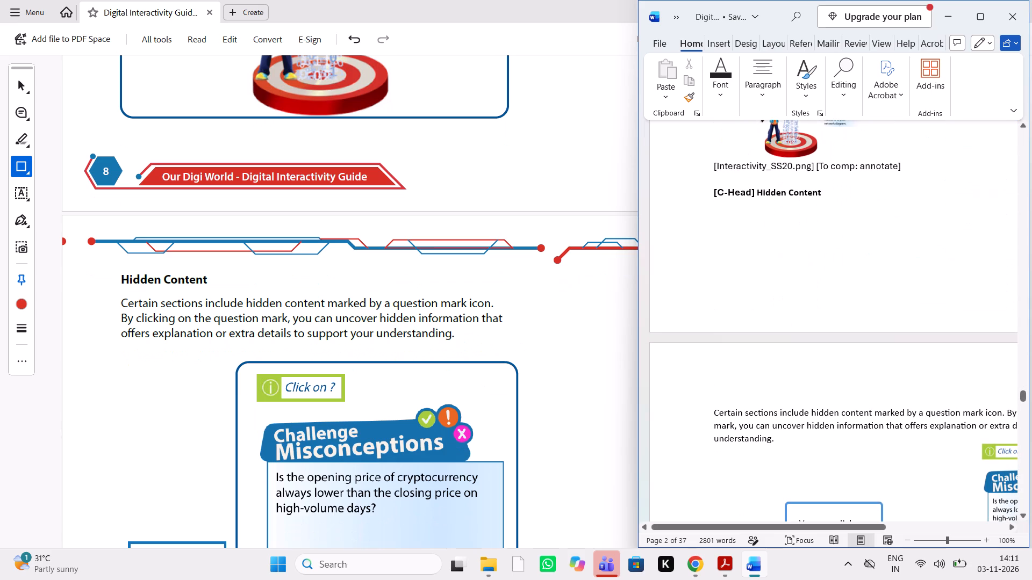
scroll(786, 353, "left", 1)
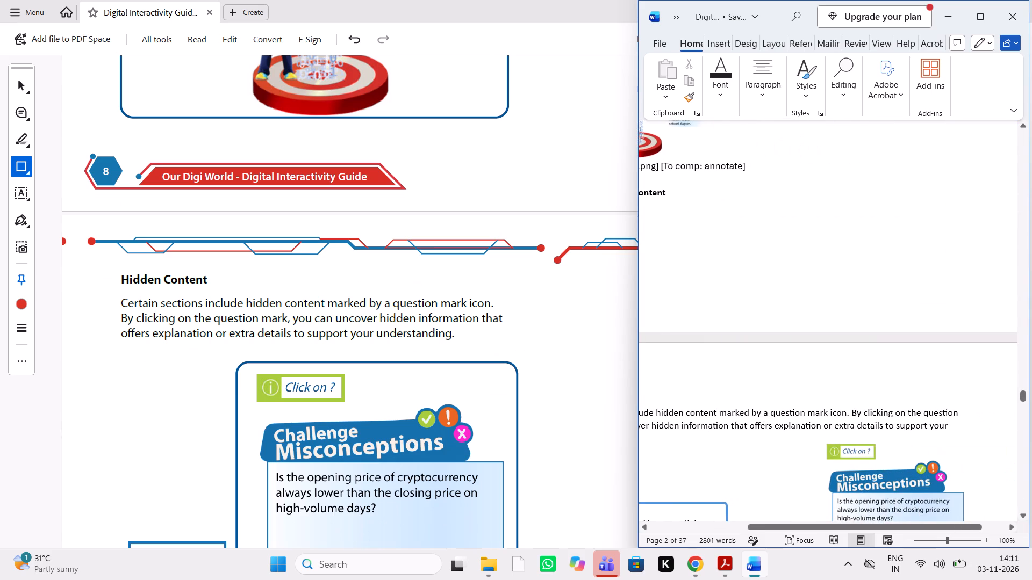
scroll(786, 353, "right", 2)
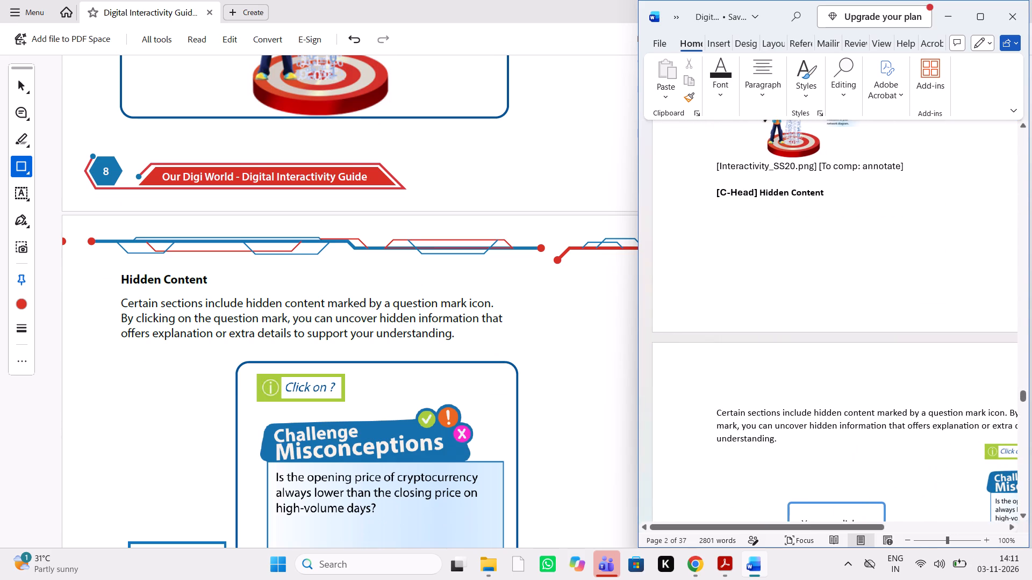
scroll(392, 396, "down", 1)
scroll(833, 427, "down", 1)
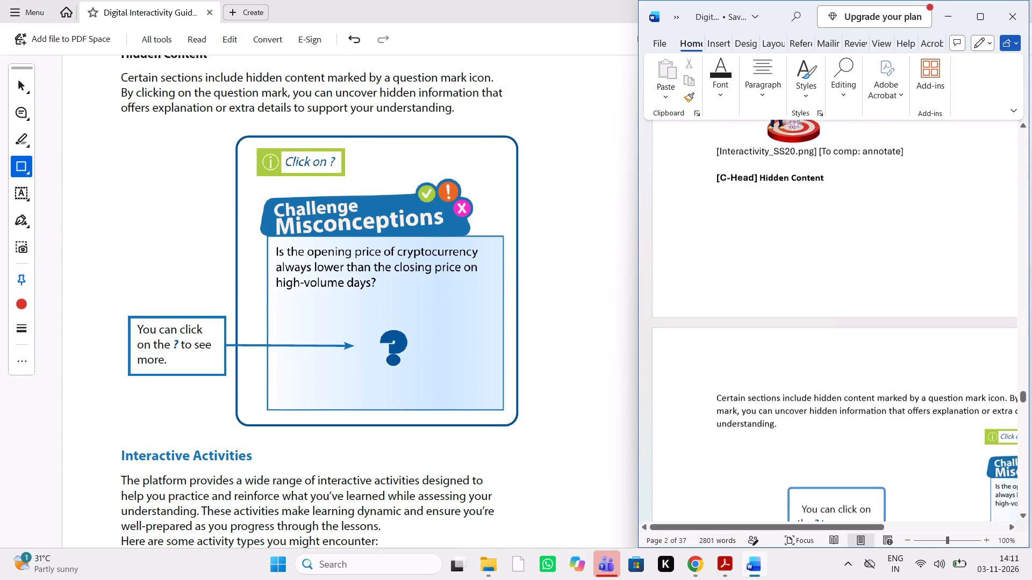
scroll(833, 427, "down", 1)
scroll(833, 427, "left", 1)
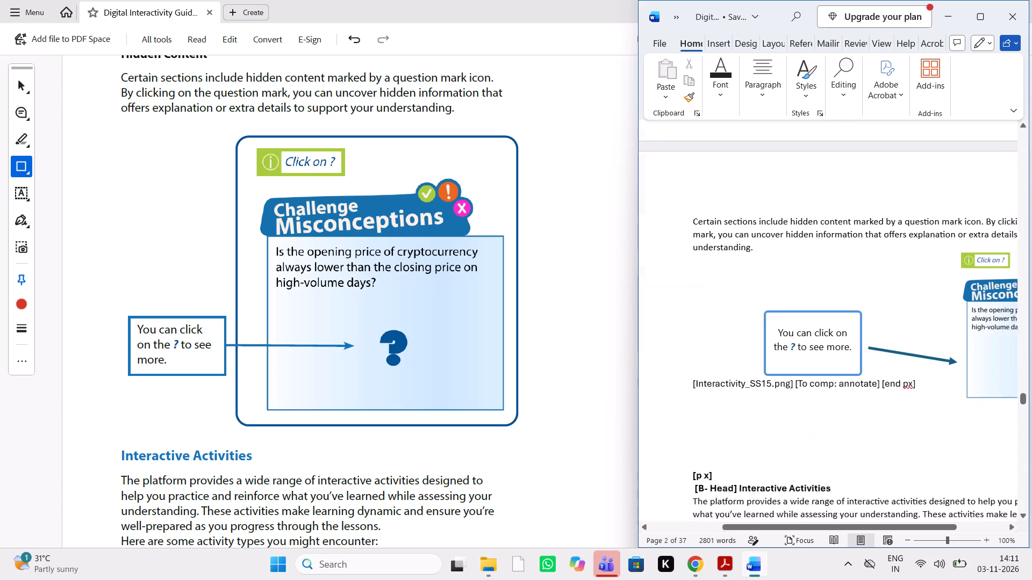
scroll(833, 427, "left", 1)
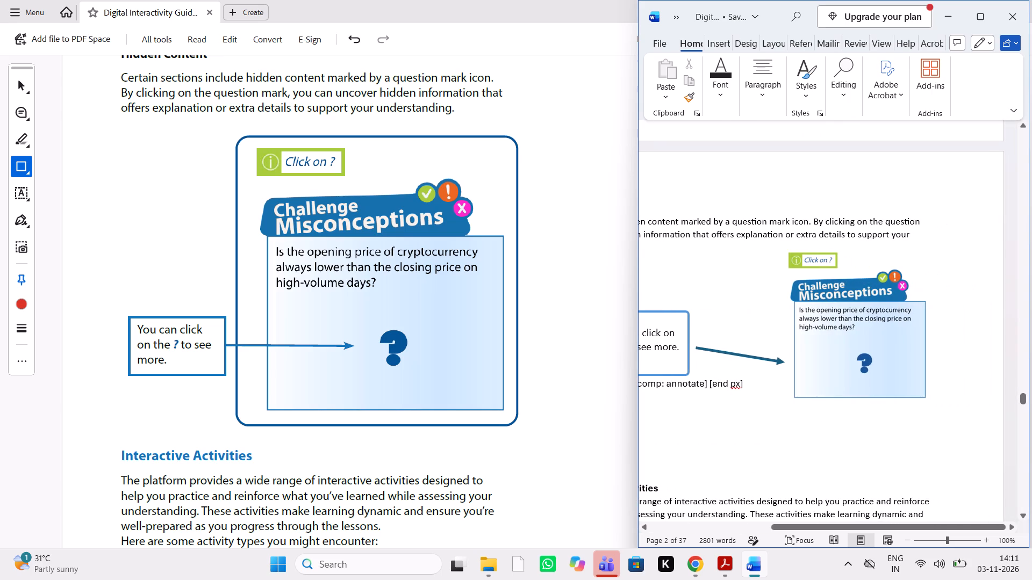
scroll(798, 418, "down", 1)
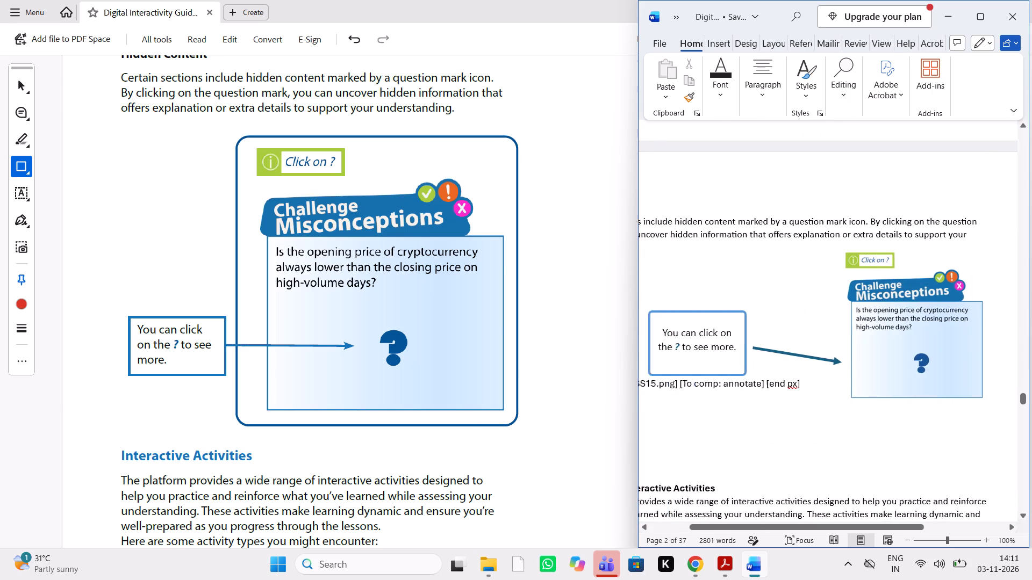
Check page 9's Multiple Choice Questions against the manuscript, draw a rectangle around the question image and post "check image fitting to frame".
scroll(798, 418, "down", 1)
scroll(423, 425, "down", 1)
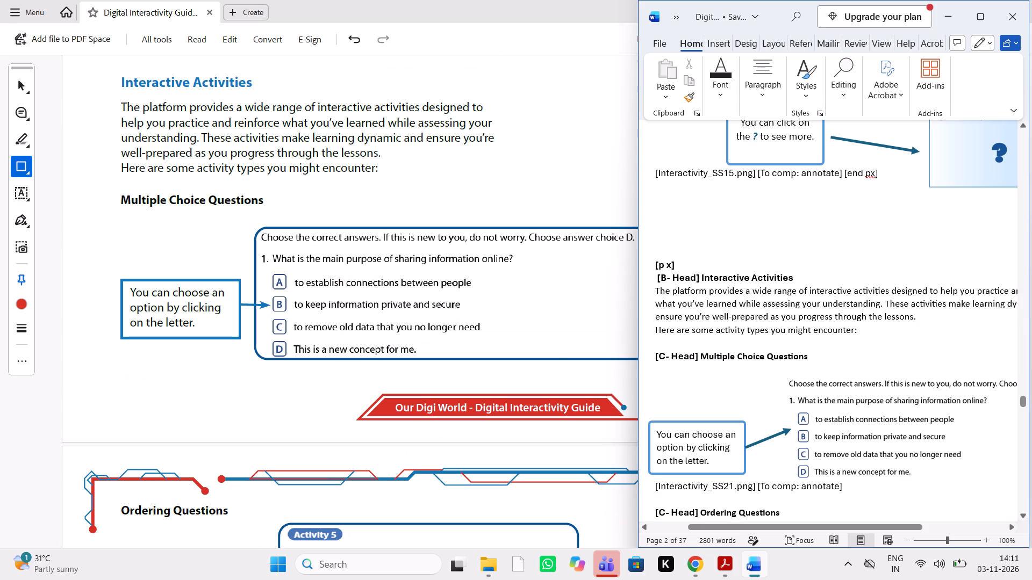
scroll(850, 371, "left", 2)
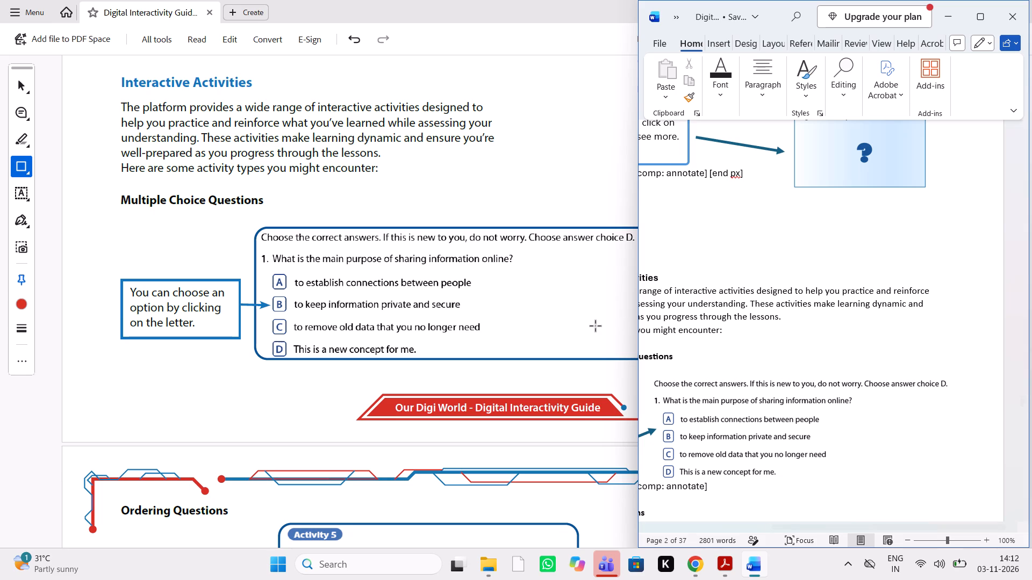
left_click_drag(253, 218, 614, 339)
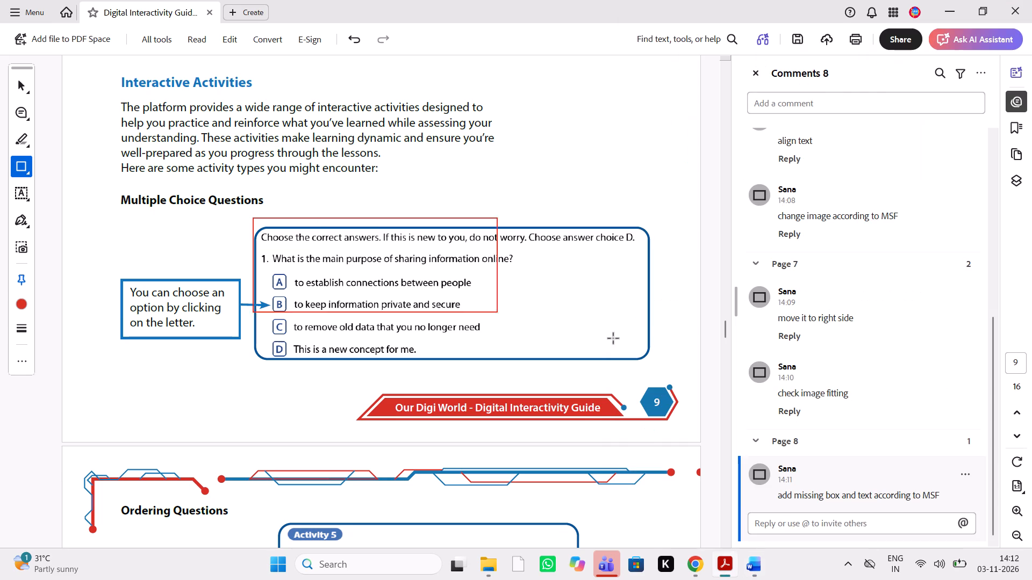
left_click_drag(614, 339, 354, 257)
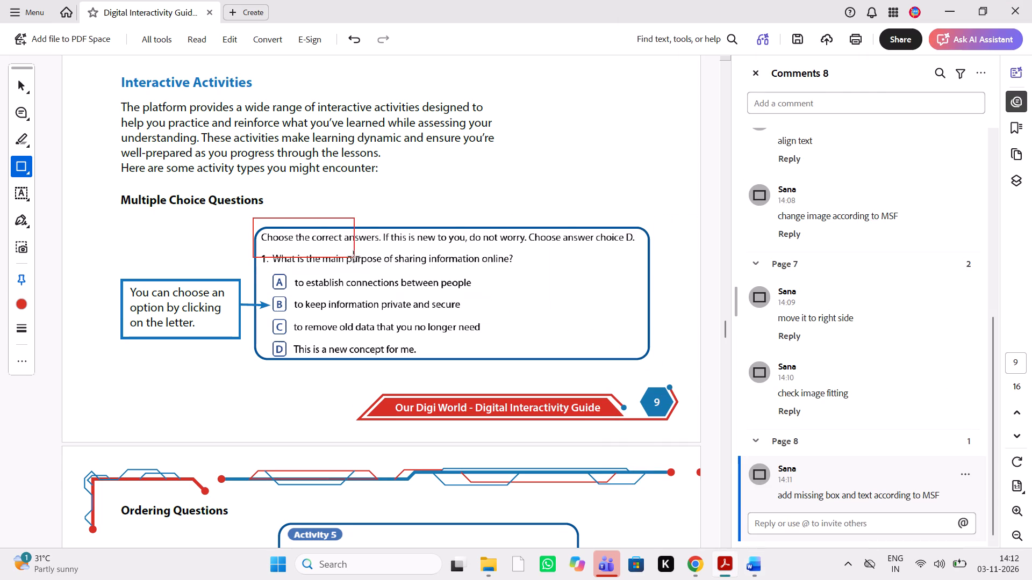
left_click_drag(354, 257, 664, 366)
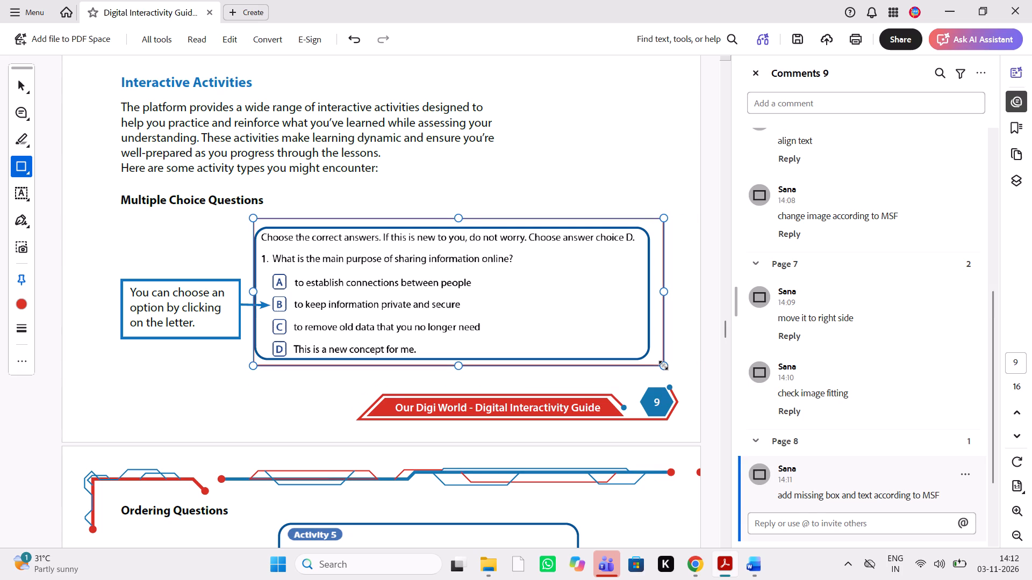
left_click(775, 509)
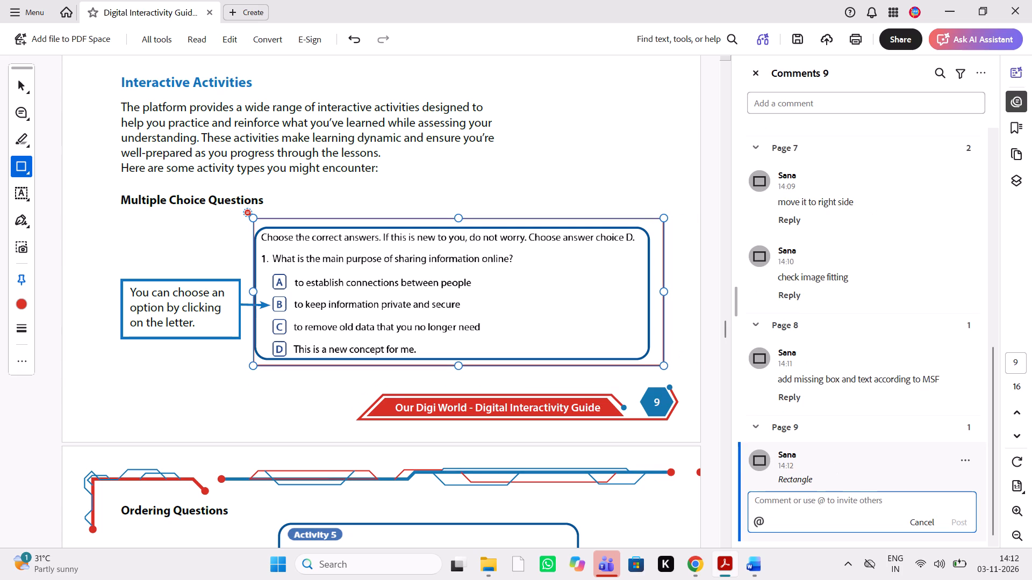
type("do =")
key("BackSpace")
key("BackSpace")
key("BackSpace")
key("BackSpace")
key("BackSpace")
key("BackSpace")
key("BackSpace")
key("BackSpace")
key("BackSpace")
key("BackSpace")
key("BackSpace")
key("BackSpace")
key("BackSpace")
type("check image fitting to frame")
key("space")
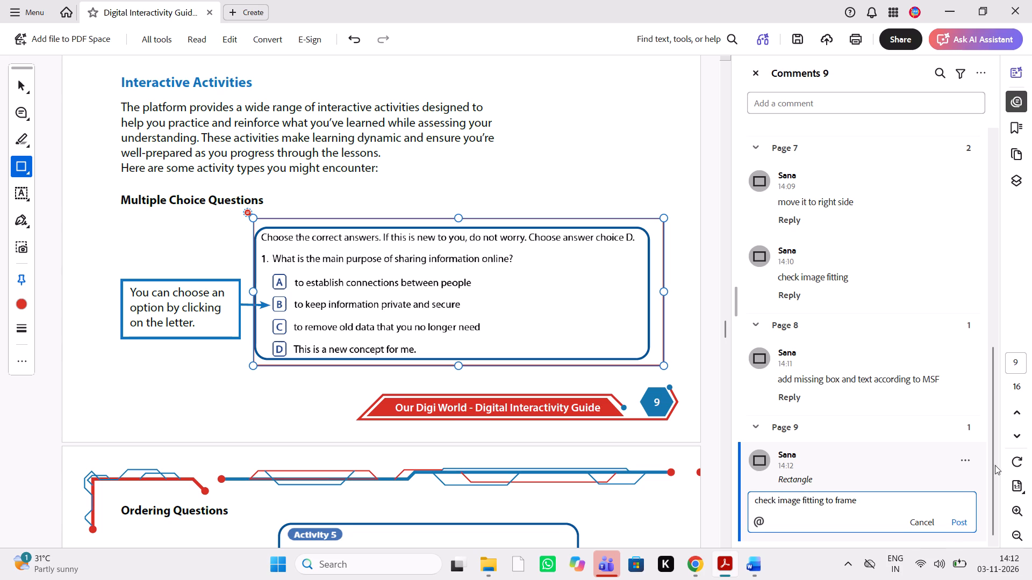
left_click(963, 521)
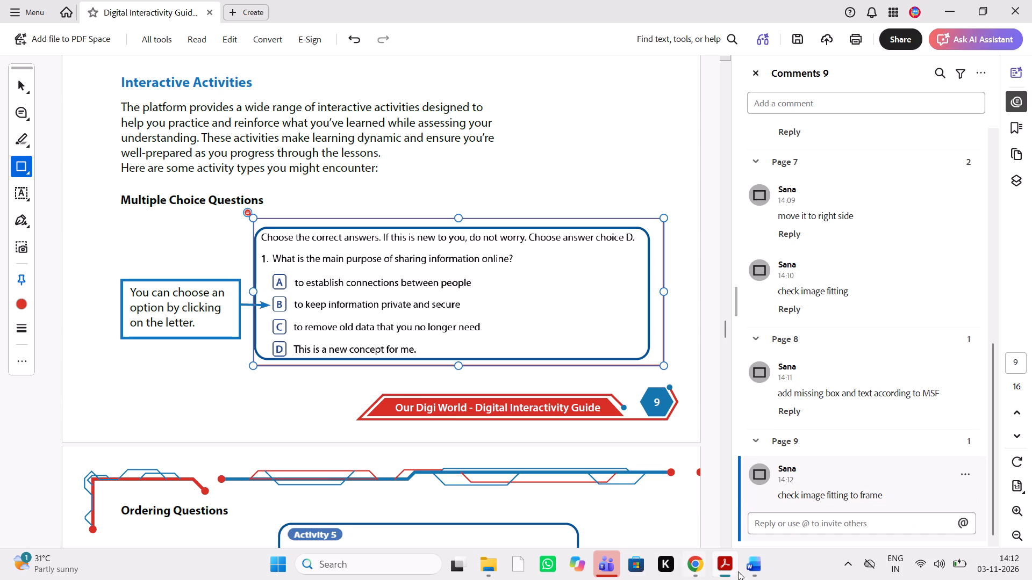
Compare the Ordering Questions Activity 5 image, callout and arrow on page 10 of the PDF with the Word manuscript.
left_click(770, 577)
left_click(756, 567)
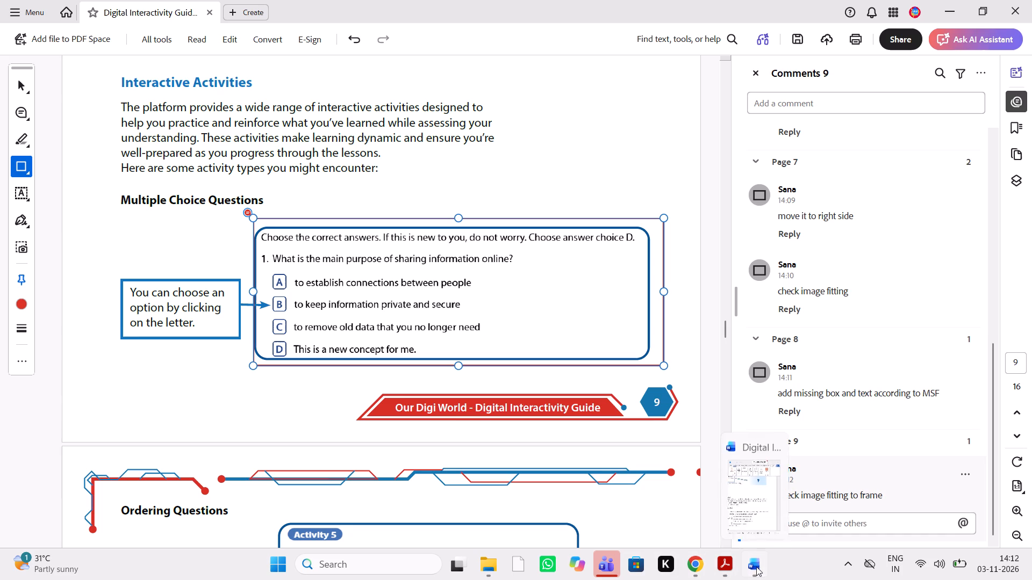
scroll(766, 428, "right", 1)
scroll(766, 428, "down", 1)
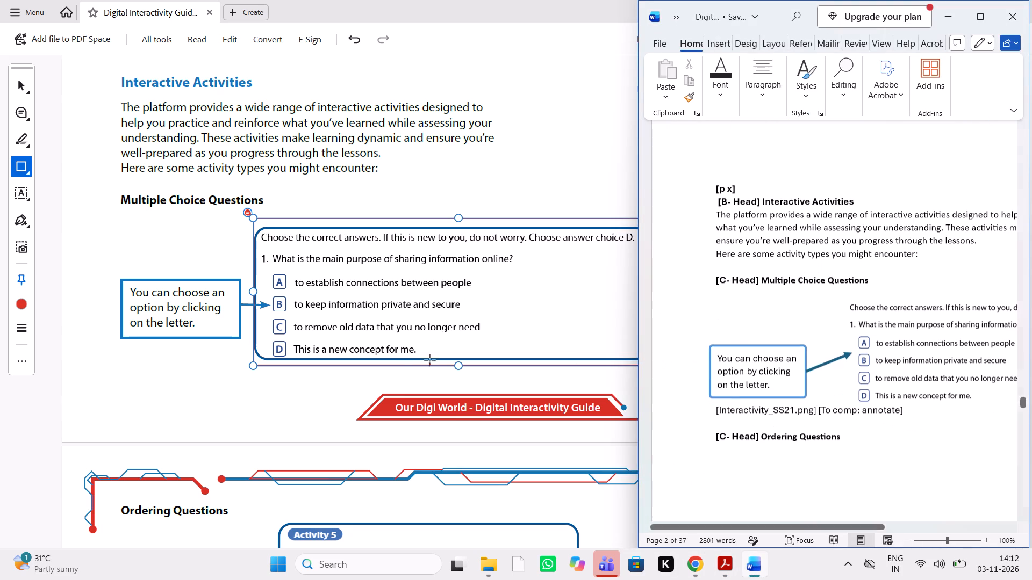
scroll(383, 365, "down", 2)
scroll(742, 334, "down", 2)
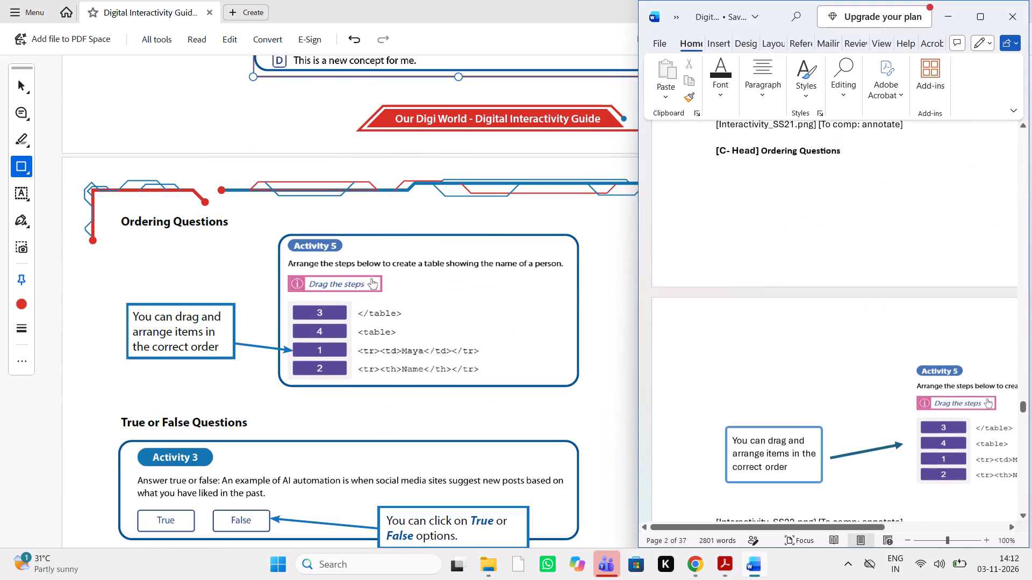
scroll(742, 334, "down", 1)
scroll(742, 334, "up", 2)
scroll(742, 334, "left", 1)
scroll(742, 334, "down", 1)
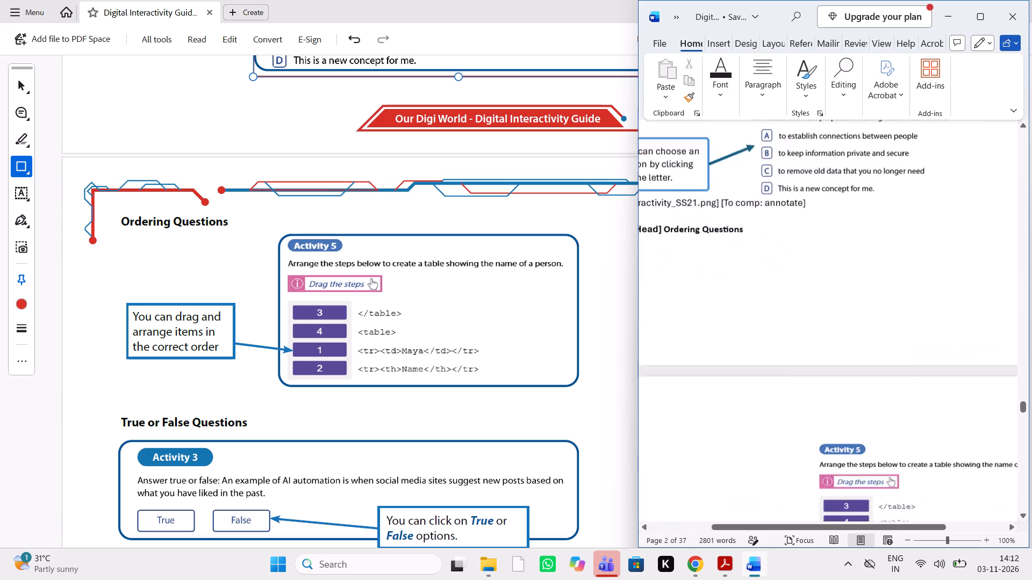
scroll(742, 334, "down", 1)
scroll(742, 334, "left", 1)
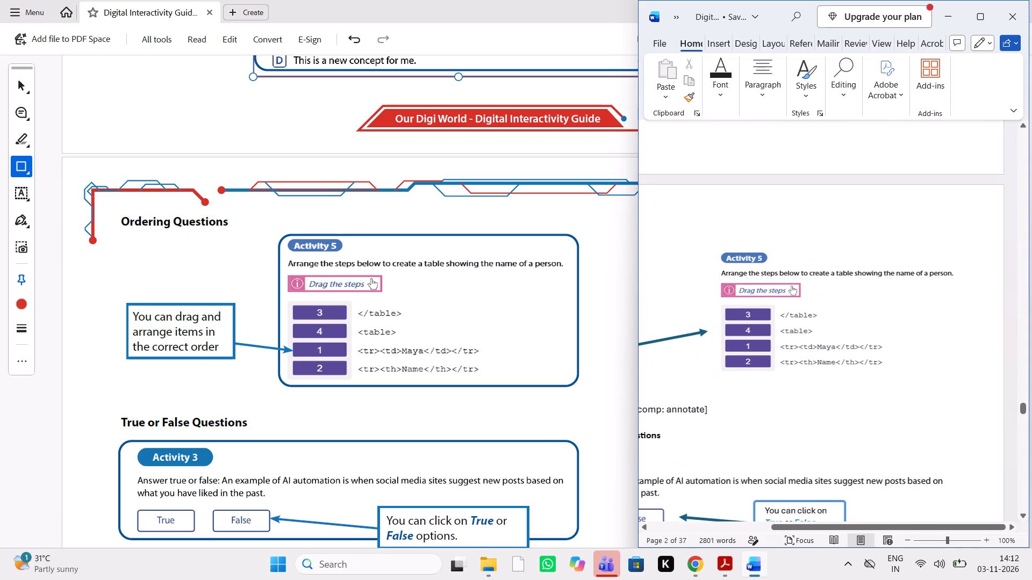
scroll(742, 334, "right", 1)
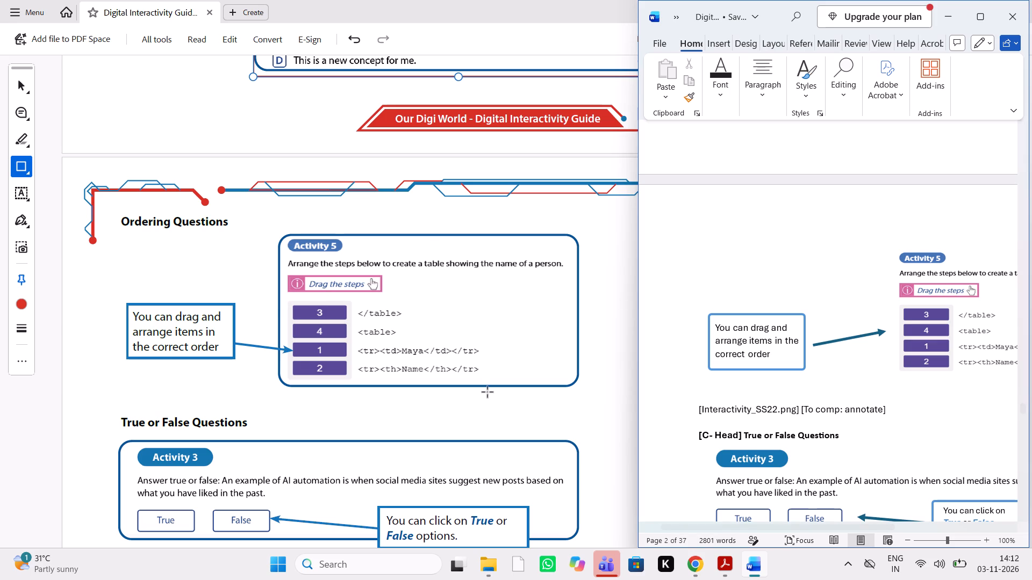
left_click(841, 335)
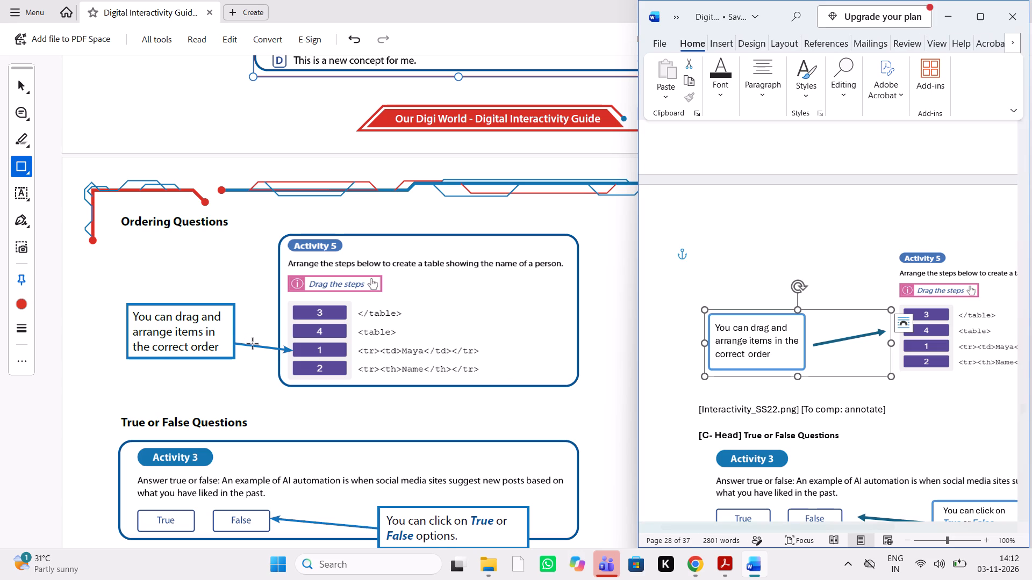
Draw a rectangle around the Ordering Questions callout and its arrow on page 10 and post "change it according to MSF".
left_click(206, 348)
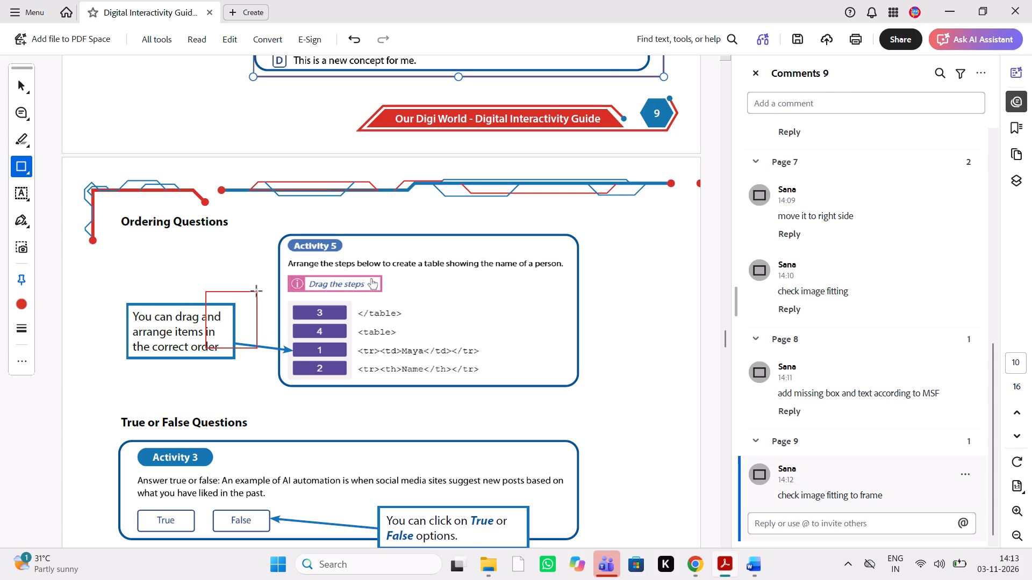
left_click(263, 278)
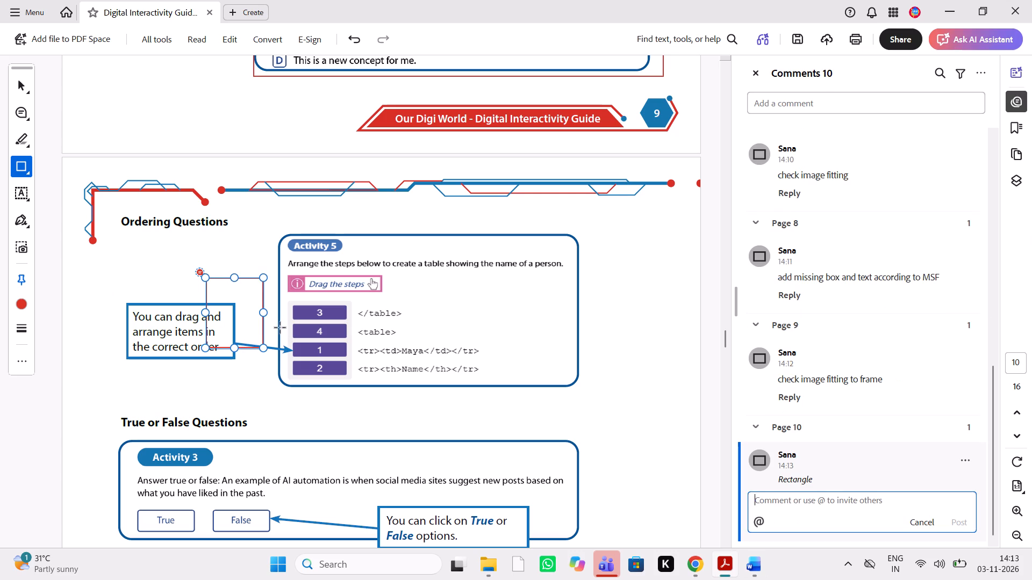
left_click_drag(262, 349, 282, 372)
left_click_drag(206, 325, 157, 329)
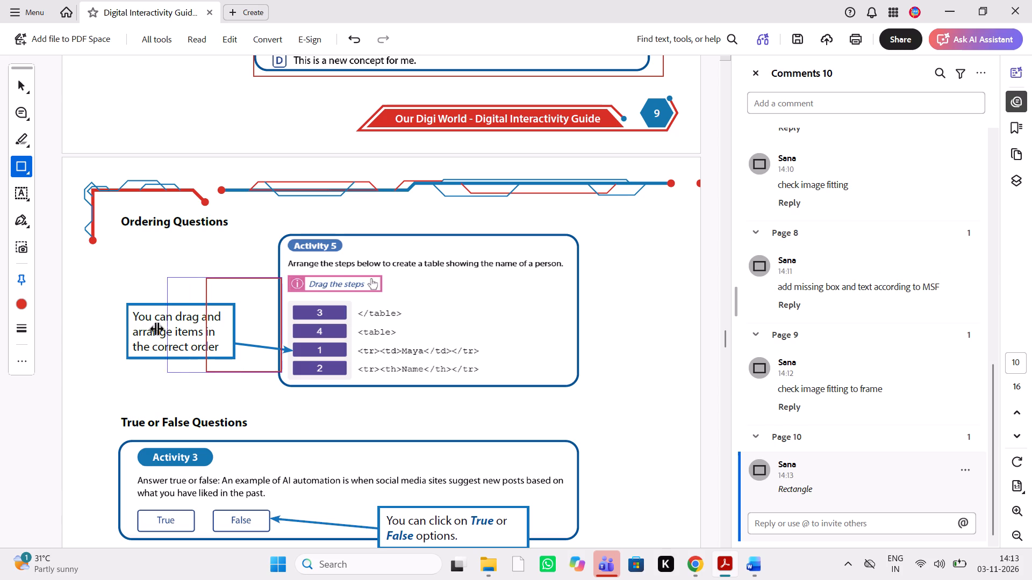
left_click_drag(157, 329, 125, 328)
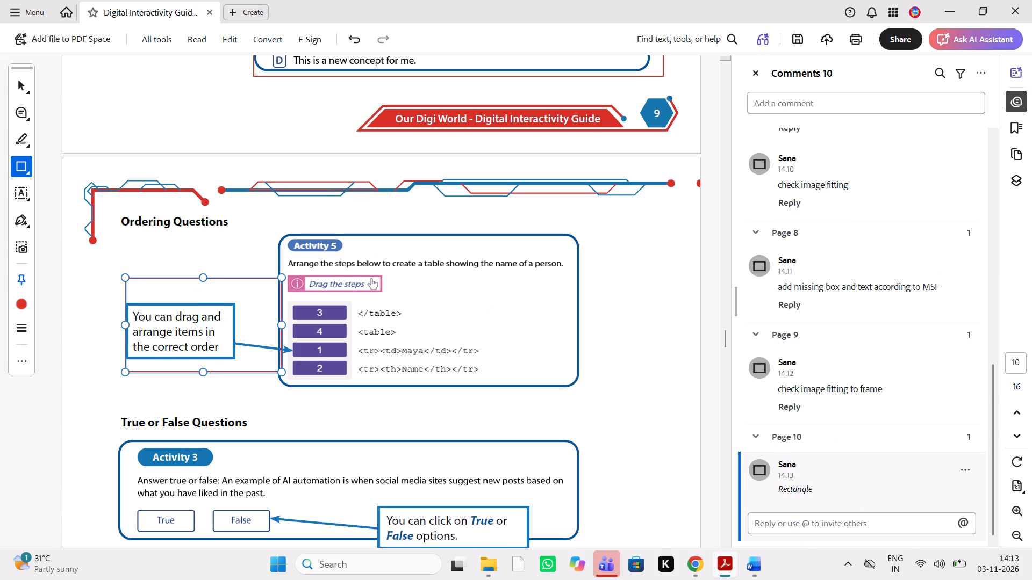
left_click(799, 528)
type("change")
key("space")
type("the")
key("BackSpace")
key("BackSpace")
key("BackSpace")
type("it according to MSF")
key("space")
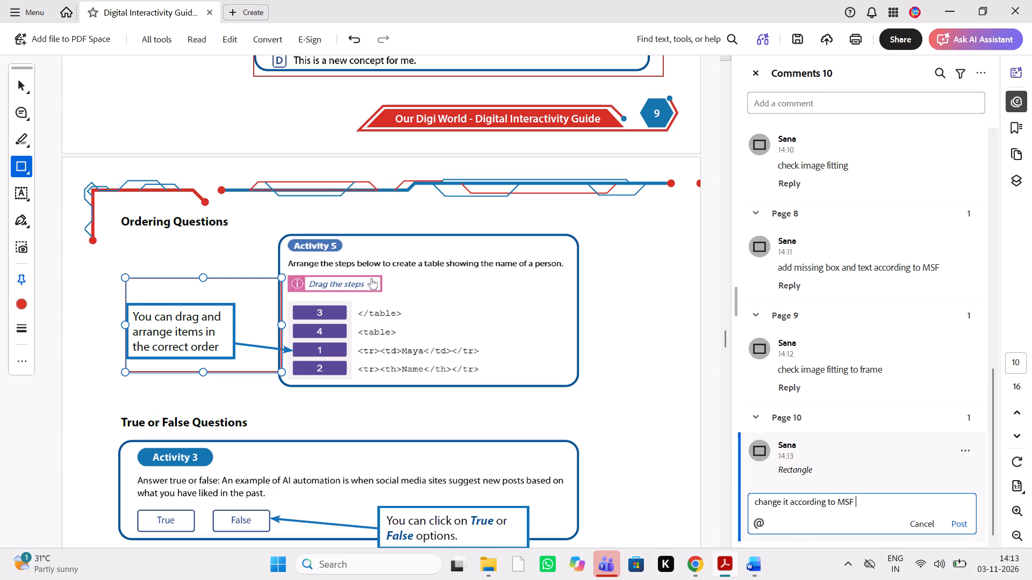
left_click(959, 526)
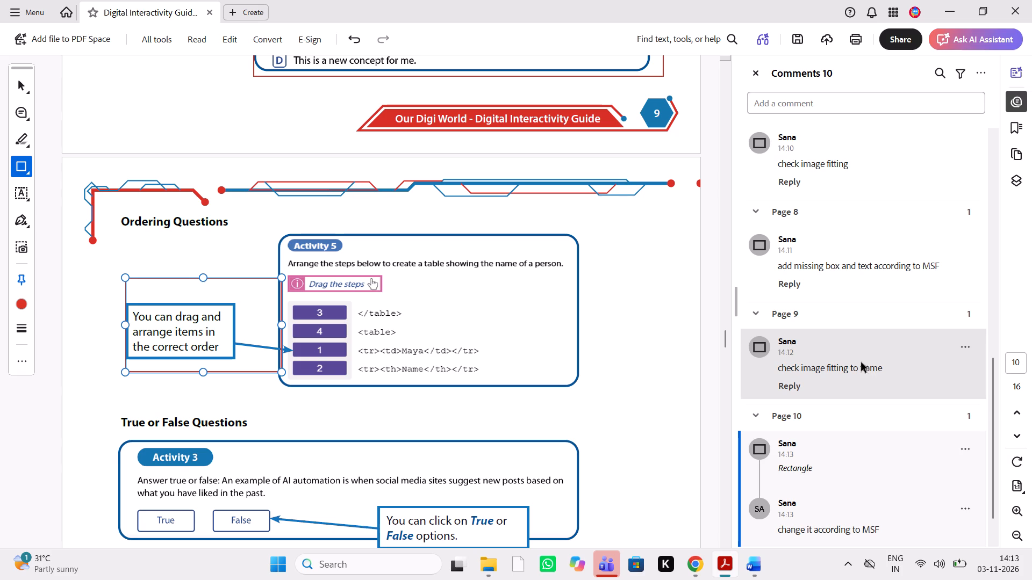
Compare the True or False Questions and Drop-Down Menu Questions sections on page 10 of the PDF with the Word manuscript.
scroll(742, 352, "down", 1)
scroll(389, 404, "down", 1)
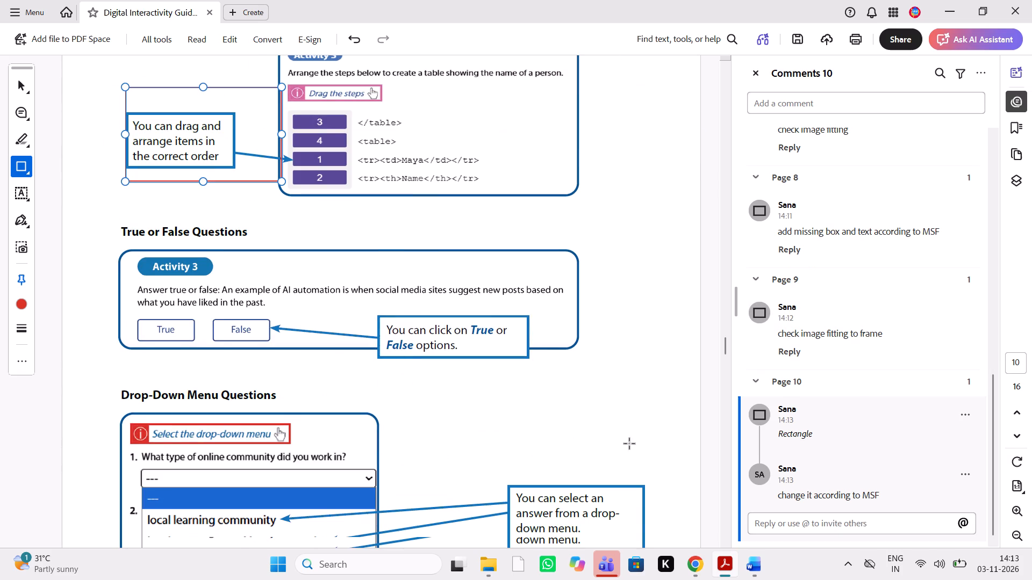
left_click(750, 557)
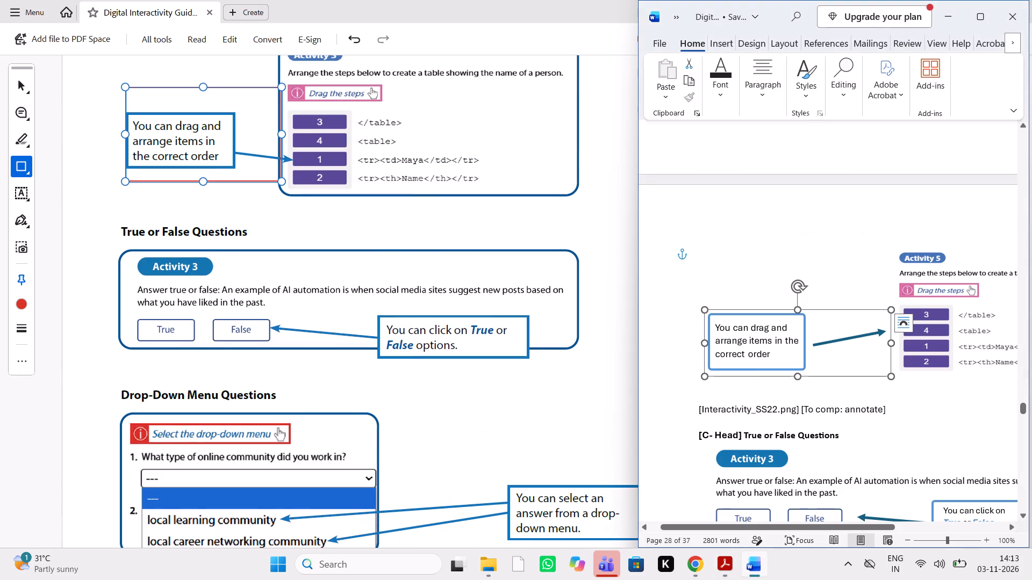
scroll(751, 407, "down", 1)
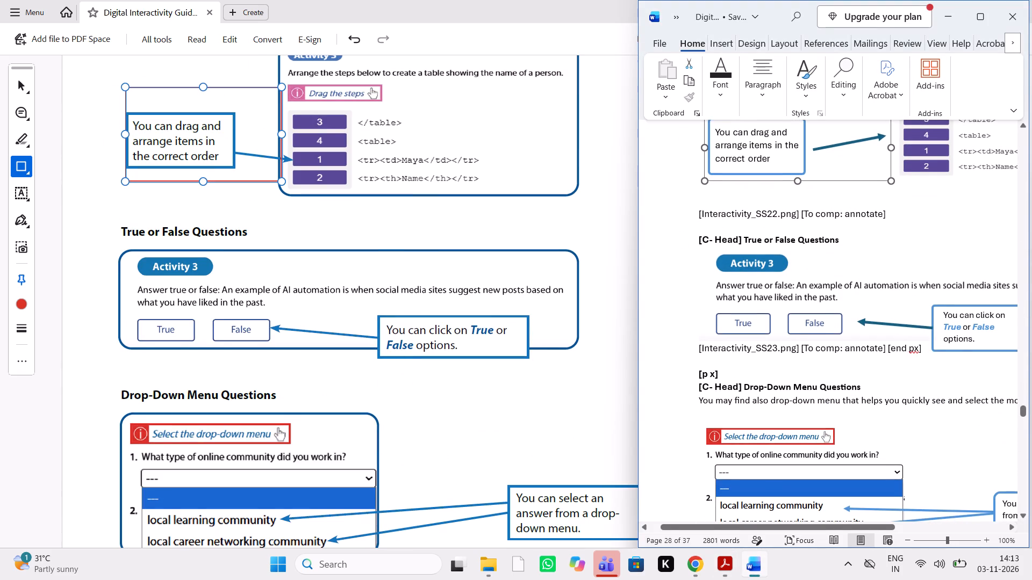
scroll(751, 407, "left", 1)
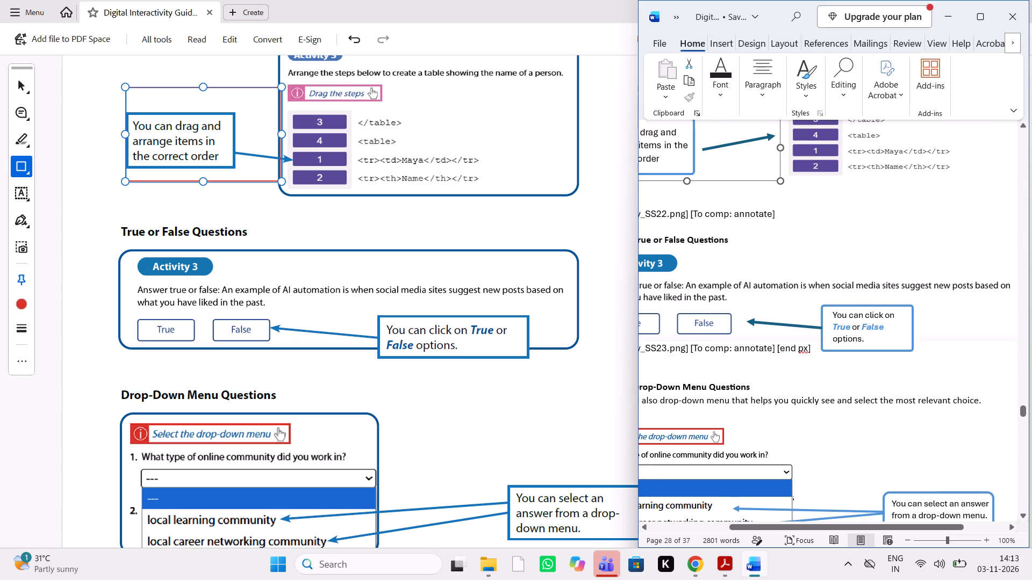
scroll(751, 407, "right", 1)
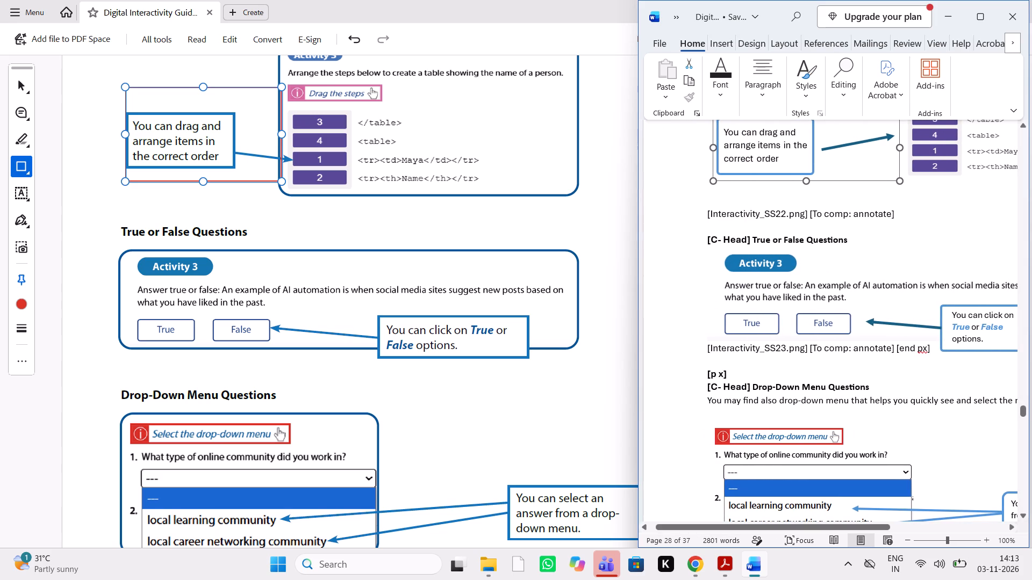
scroll(832, 385, "left", 1)
scroll(832, 385, "right", 1)
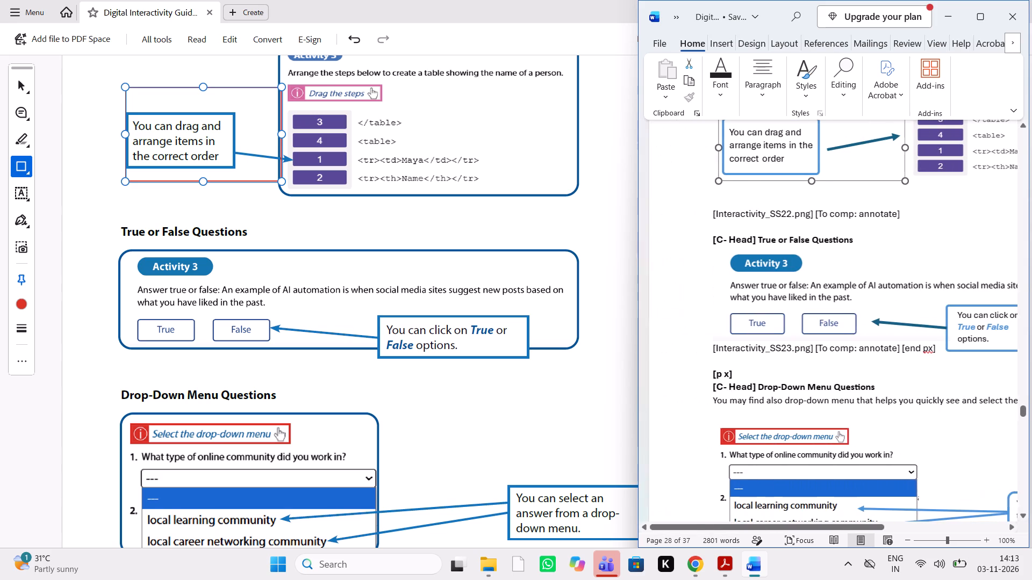
scroll(395, 450, "down", 2)
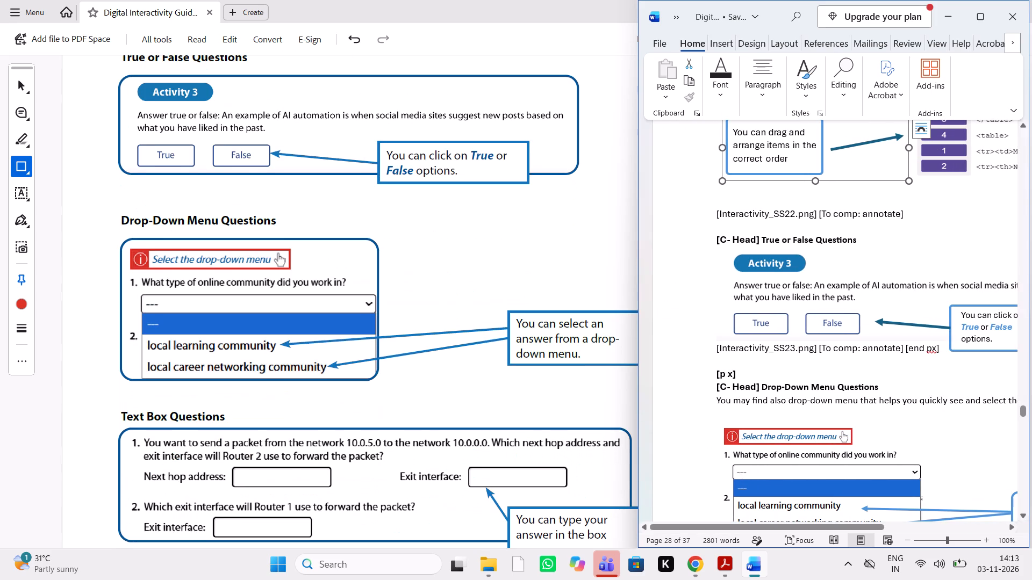
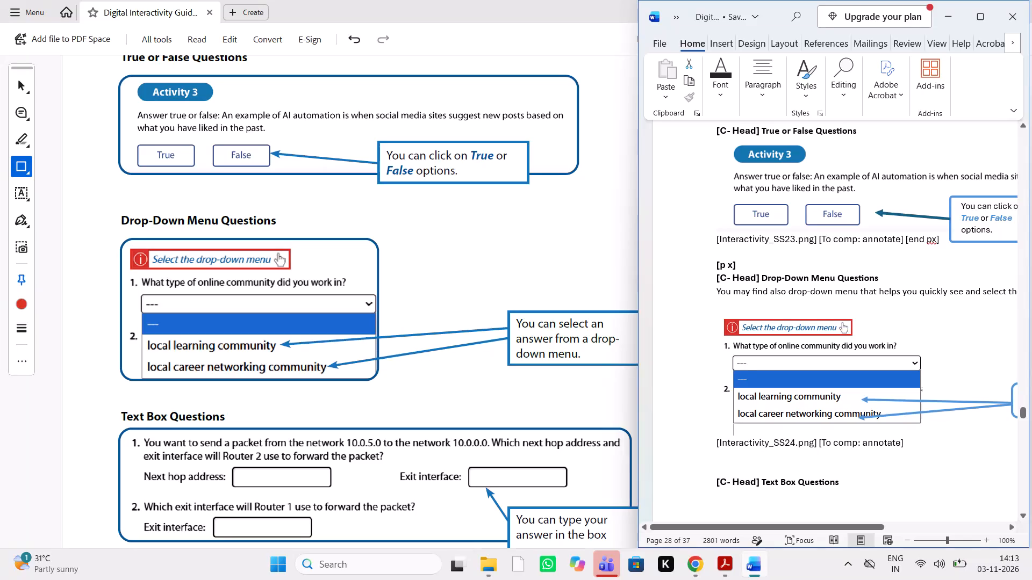
Compare the Drop-Down Menu Questions and Text Box Questions callouts and arrows on page 10 of the PDF with the Word manuscript.
scroll(878, 415, "left", 1)
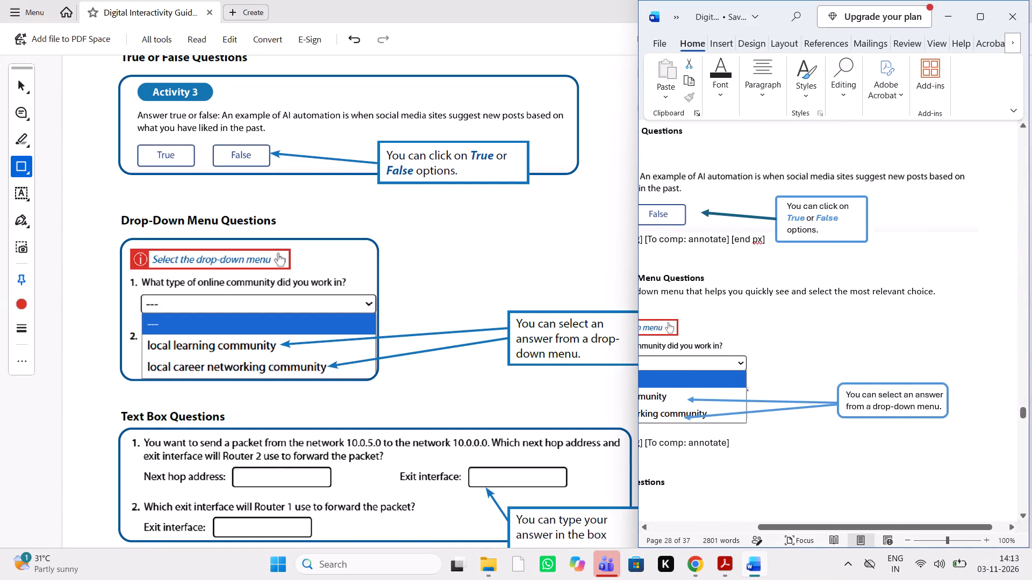
scroll(840, 402, "right", 1)
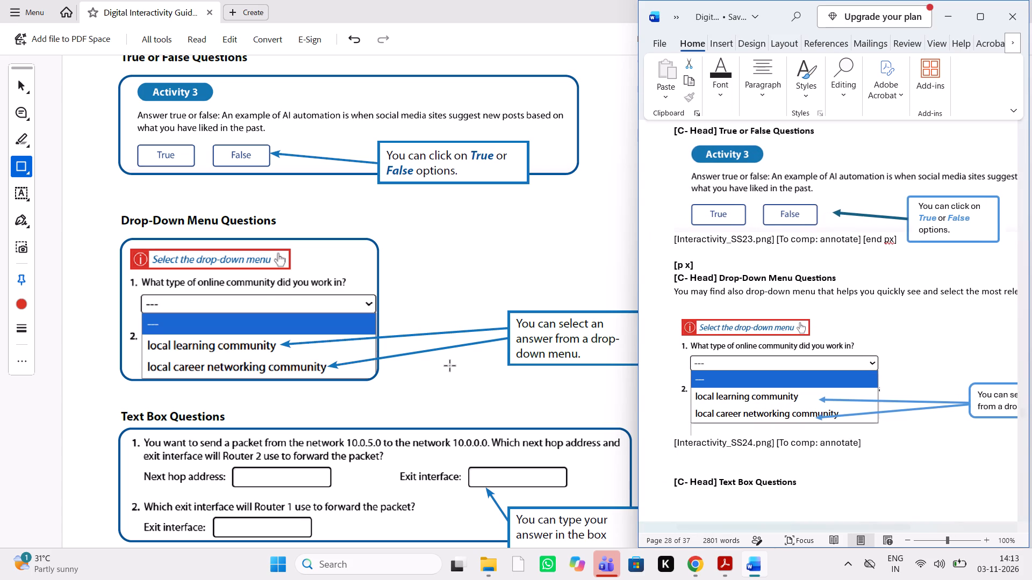
scroll(450, 366, "down", 2)
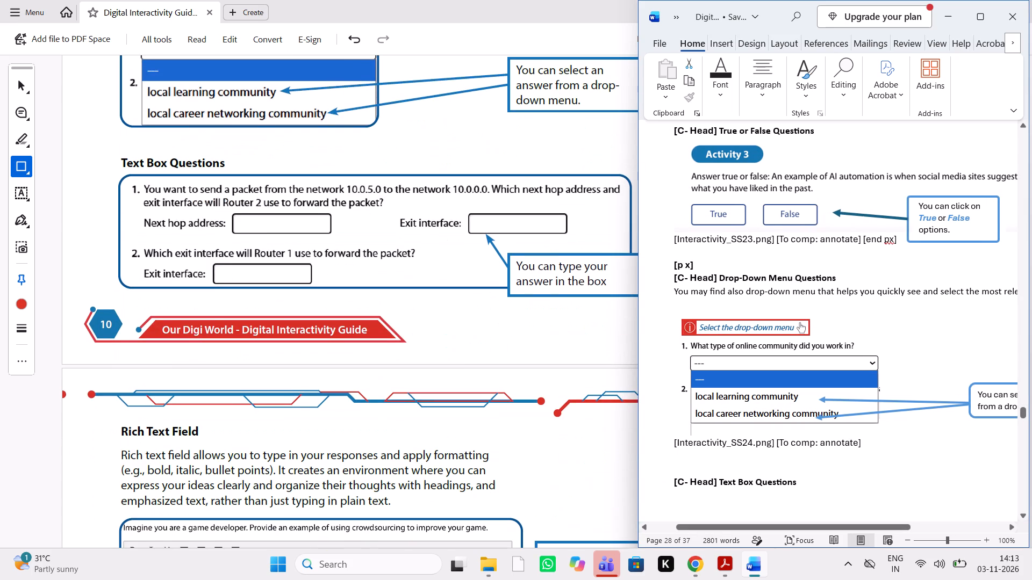
scroll(797, 348, "down", 1)
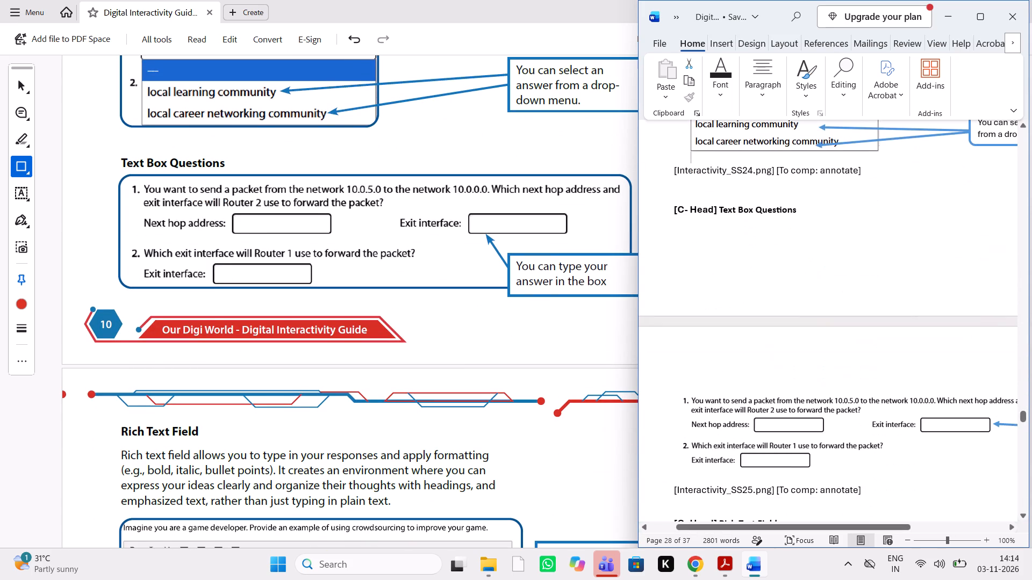
scroll(963, 395, "left", 1)
scroll(963, 395, "right", 1)
scroll(829, 393, "down", 1)
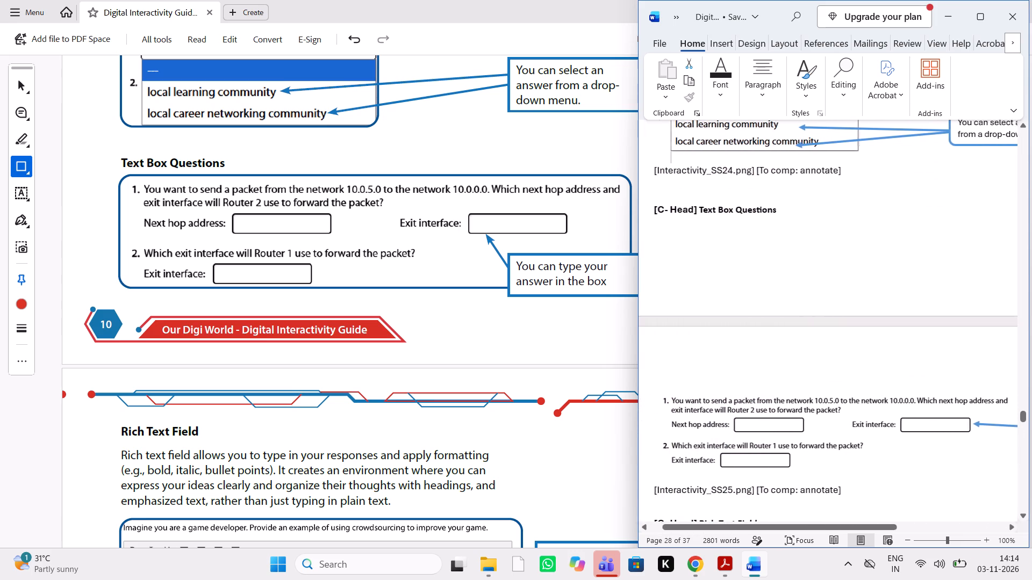
scroll(829, 393, "down", 1)
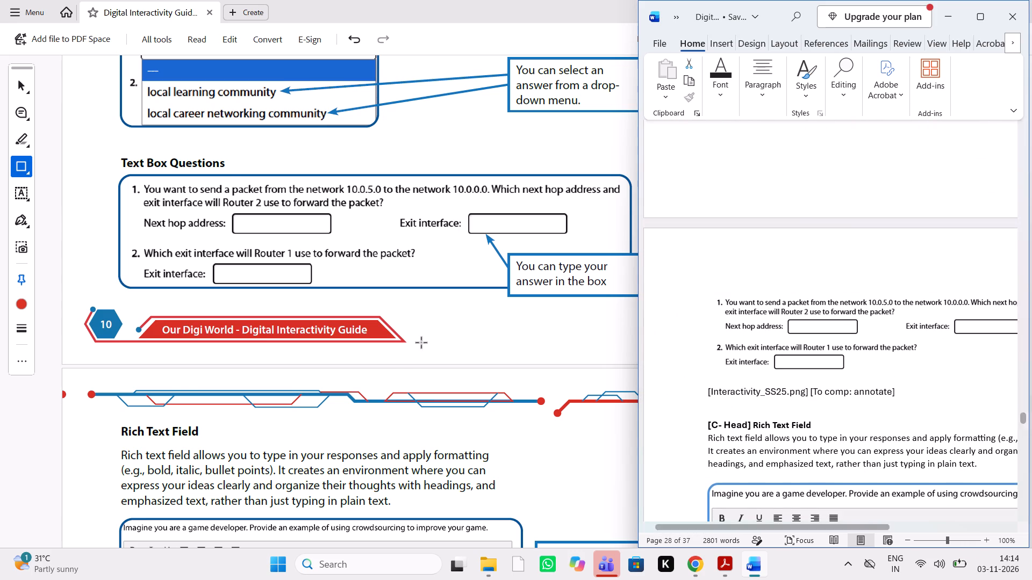
Examine the Rich Text Field section on page 11 against the manuscript and look back over the question images on pages 9 and 10.
scroll(410, 374, "down", 2)
scroll(812, 381, "down", 1)
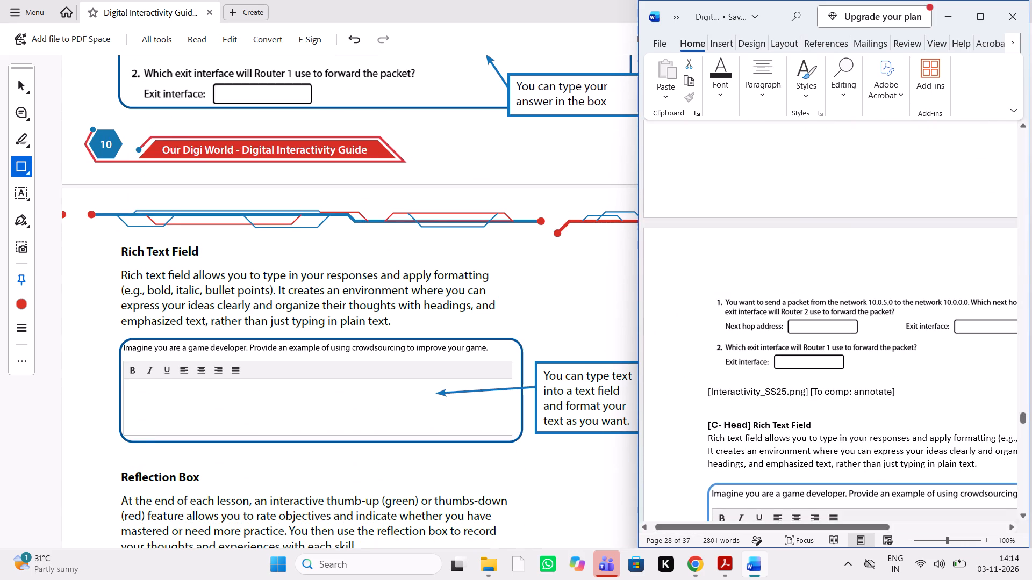
scroll(812, 381, "down", 1)
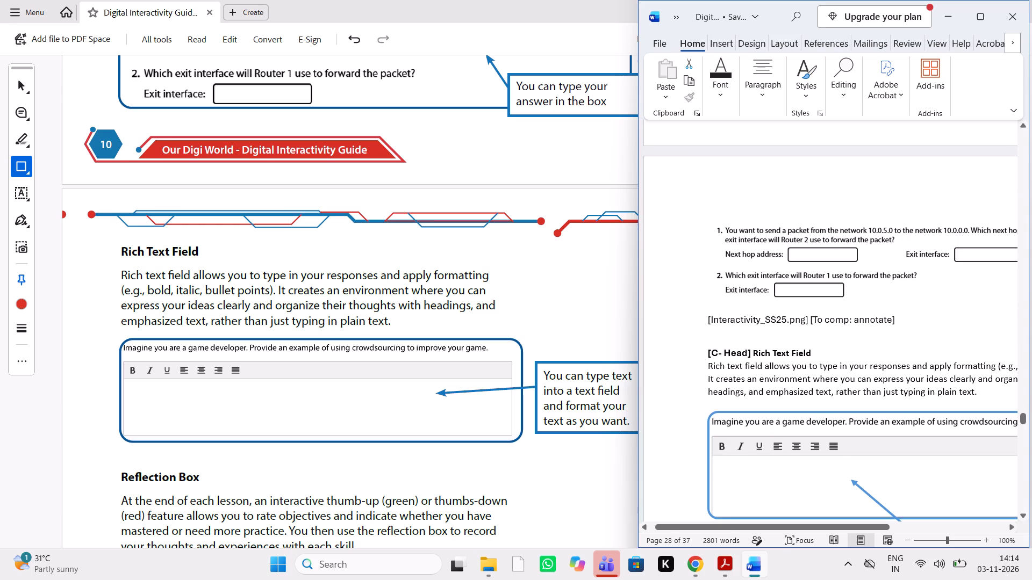
scroll(849, 385, "left", 1)
scroll(849, 385, "right", 1)
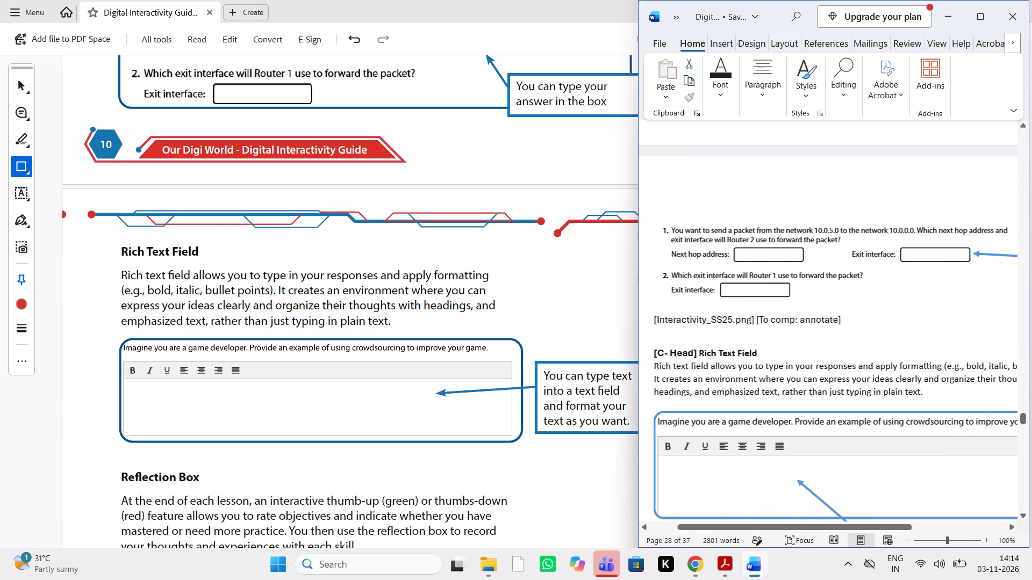
scroll(849, 385, "right", 1)
scroll(455, 357, "up", 4)
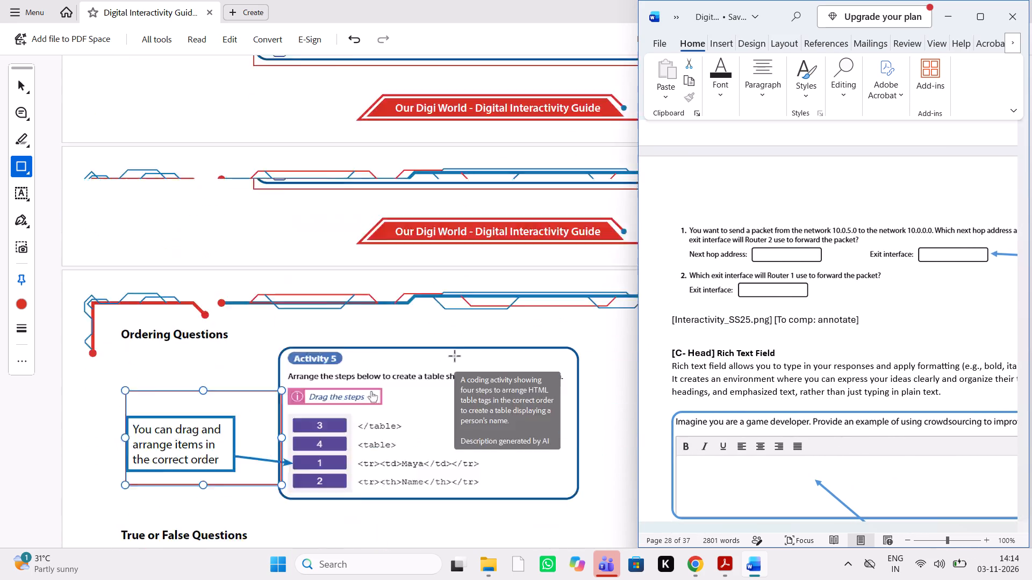
scroll(455, 357, "up", 1)
scroll(455, 357, "left", 1)
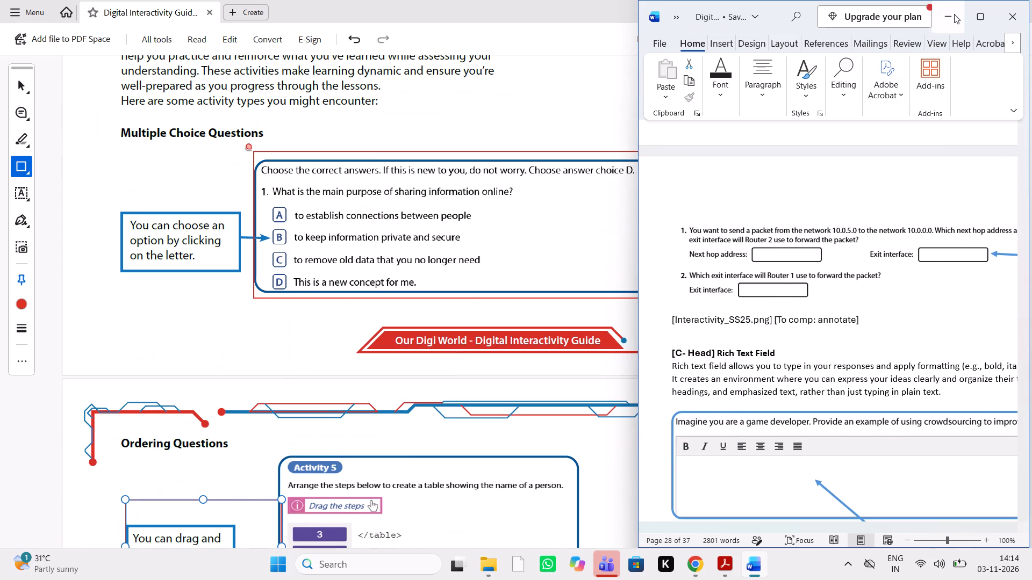
left_click(954, 14)
scroll(546, 388, "down", 3)
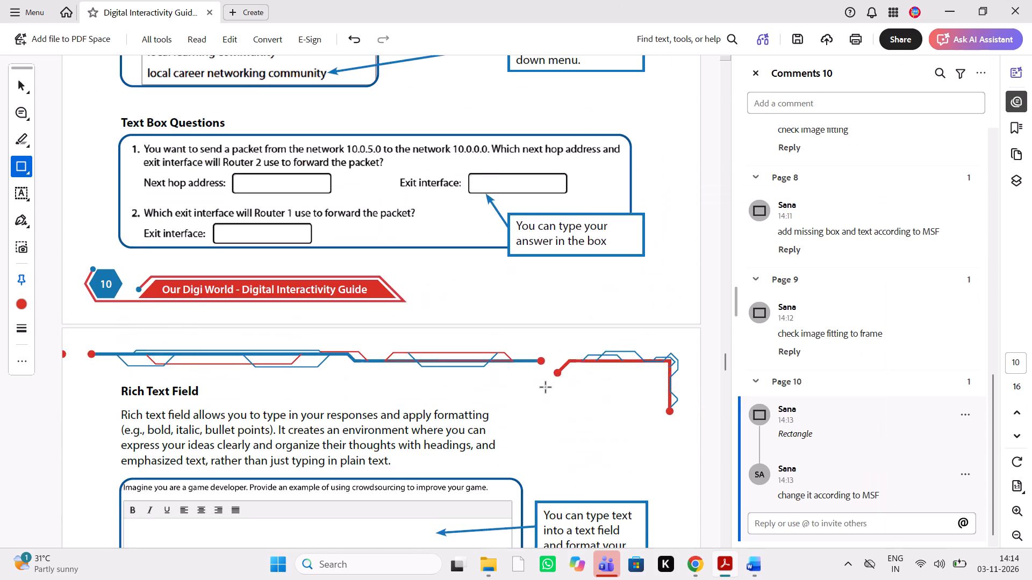
scroll(546, 388, "down", 3)
scroll(546, 388, "up", 1)
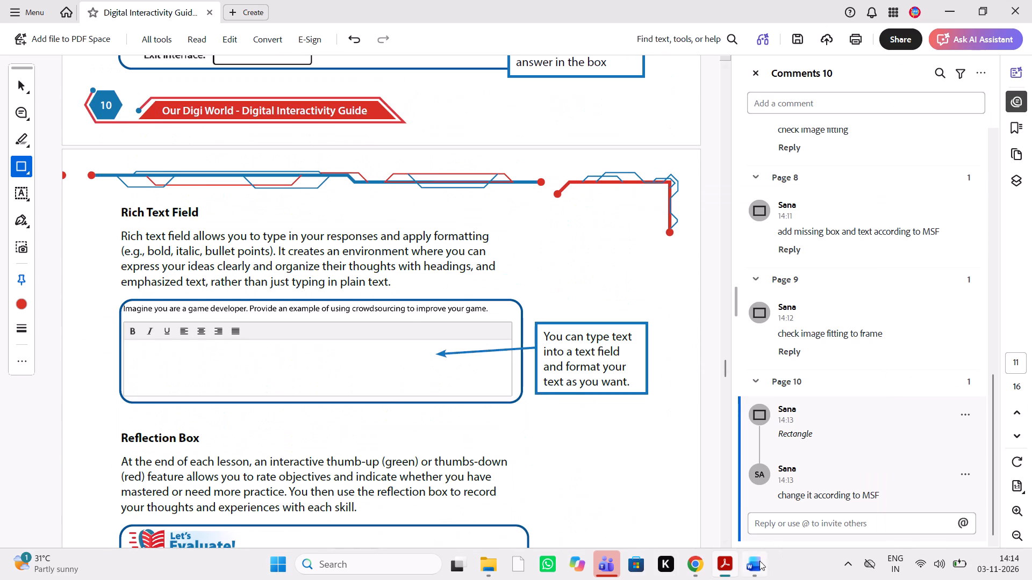
Check page 11's Rich Text Field against the manuscript, draw a rectangle around the text field image and post "check image fitting to frame".
left_click(759, 561)
scroll(844, 415, "left", 1)
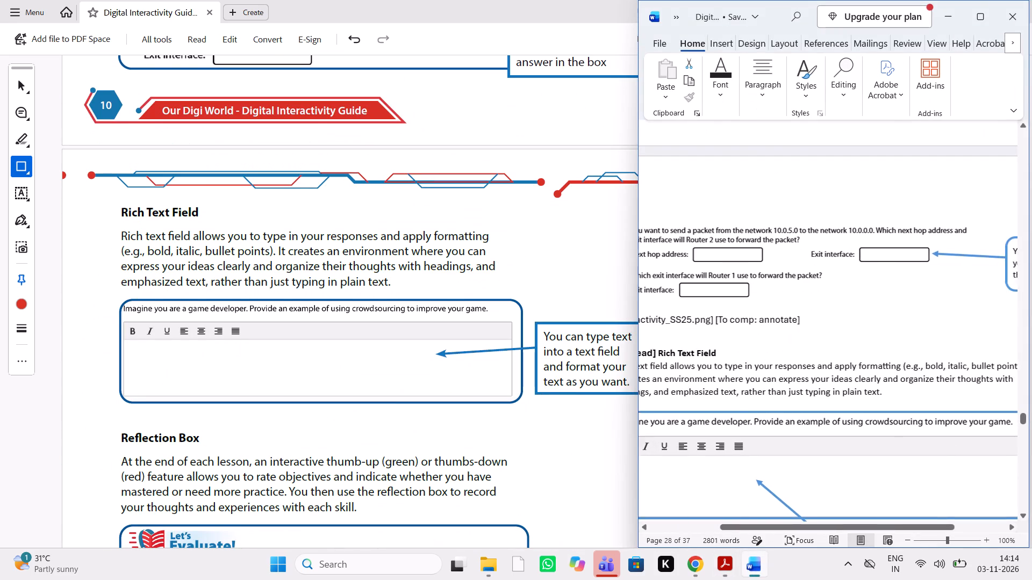
scroll(844, 415, "left", 1)
scroll(844, 415, "right", 1)
scroll(844, 415, "down", 1)
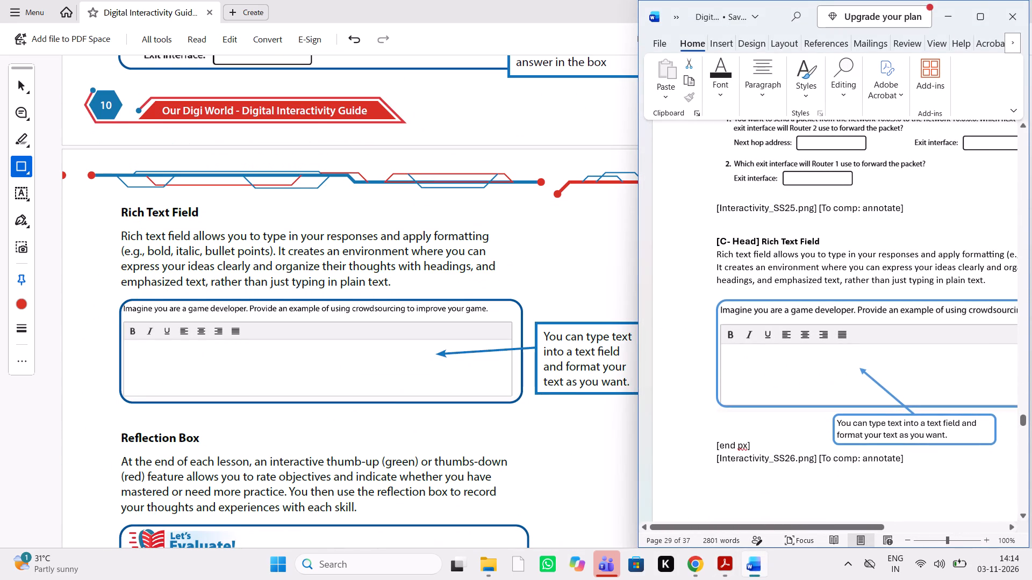
scroll(844, 415, "left", 1)
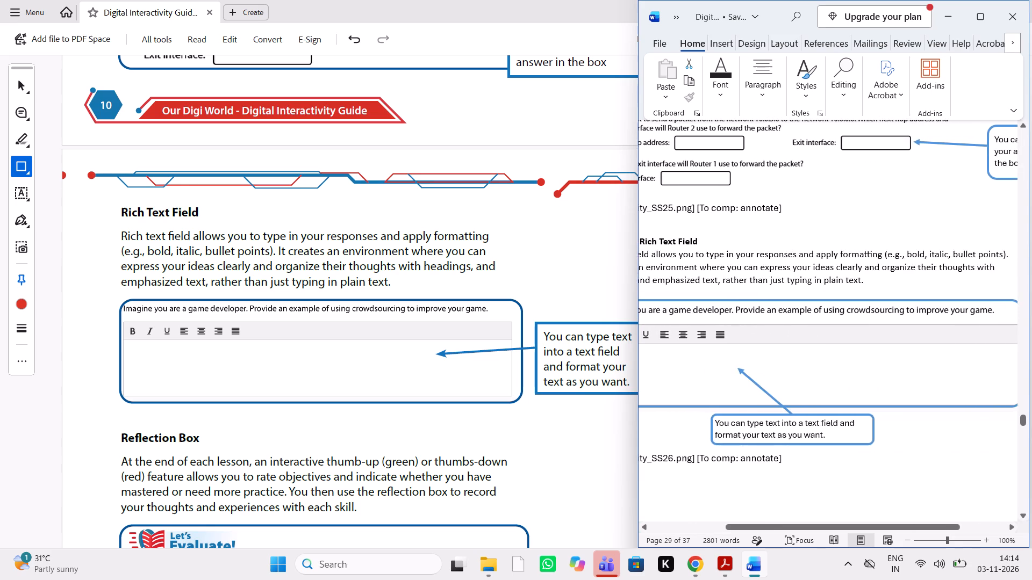
scroll(844, 415, "left", 1)
scroll(844, 415, "right", 1)
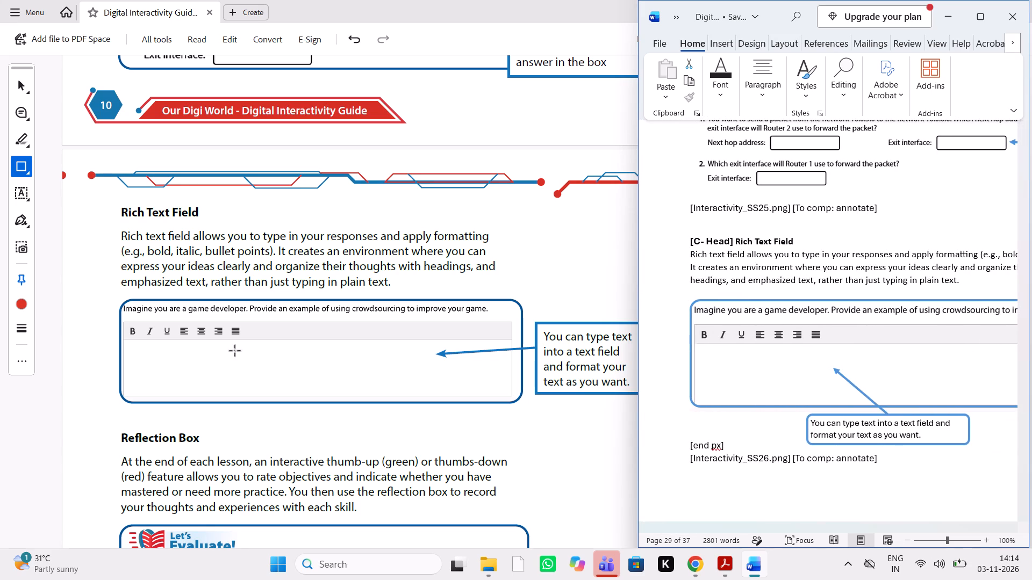
left_click_drag(108, 302, 517, 417)
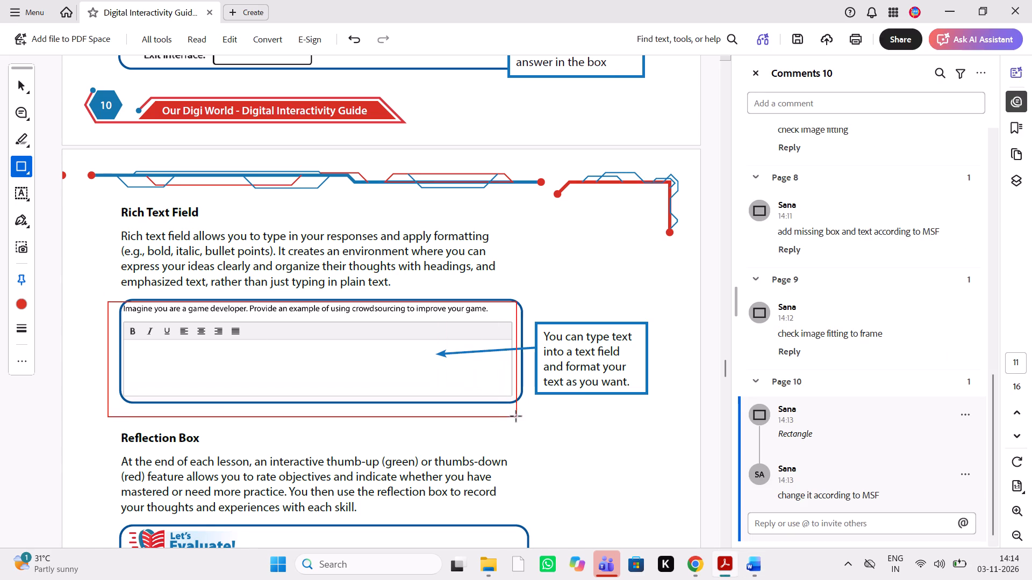
left_click_drag(517, 417, 529, 414)
type("check")
key("space")
type("image fitting to frame")
key("space")
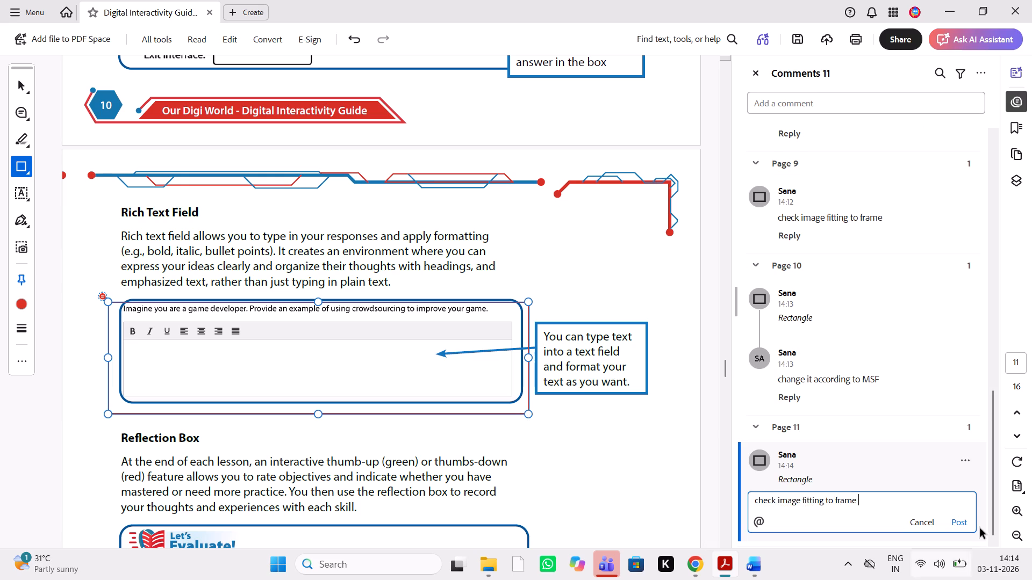
left_click(969, 525)
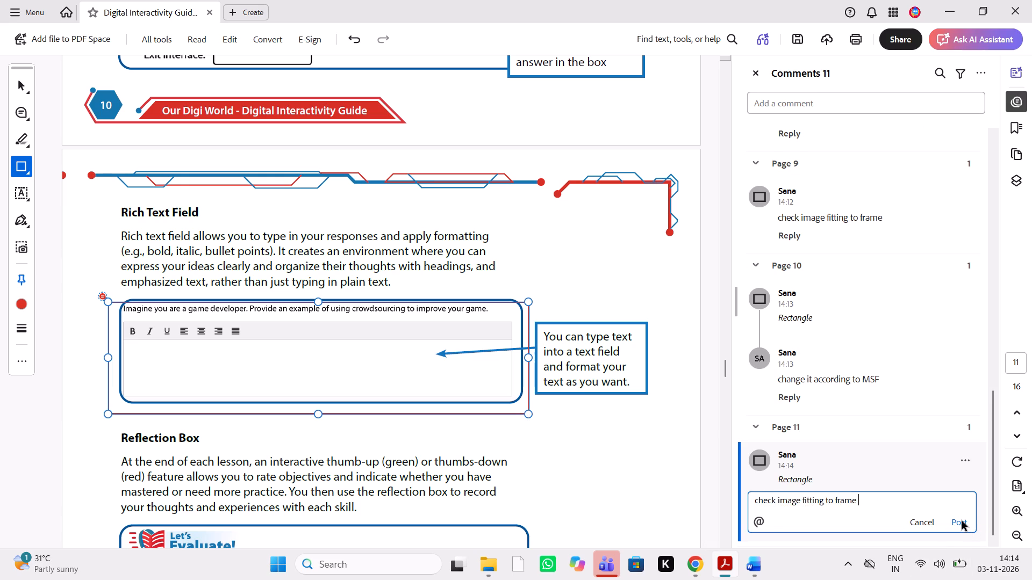
left_click(962, 521)
Compare the Rich Text Field callout and the Reflection Box section on page 11 of the PDF with the Word manuscript.
left_click(759, 564)
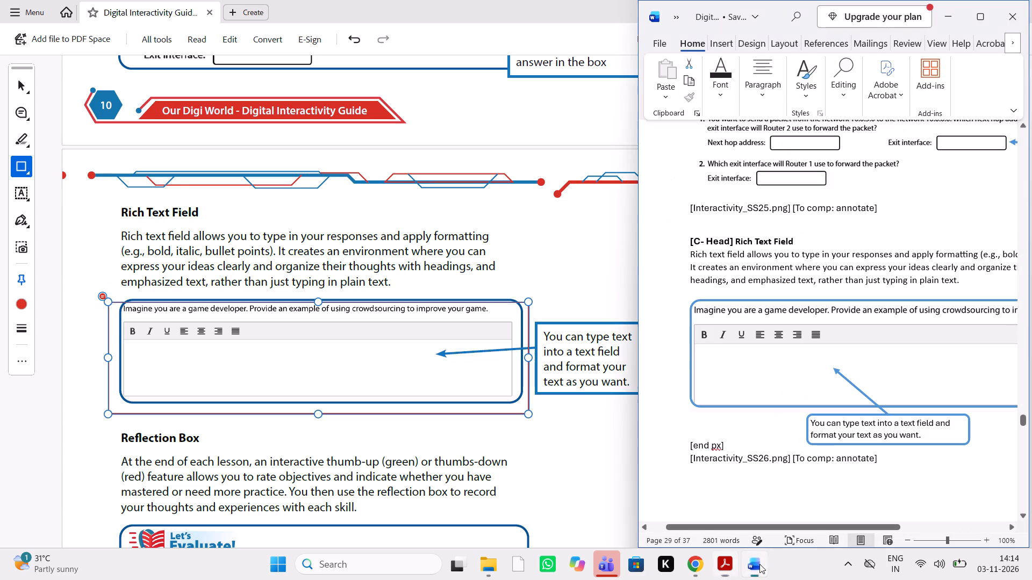
scroll(841, 349, "down", 1)
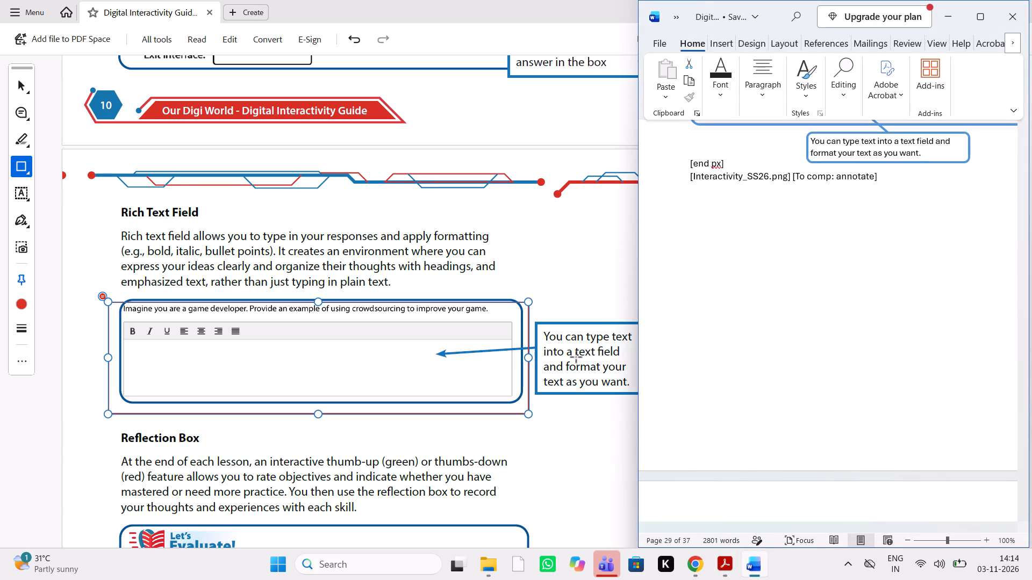
scroll(837, 278, "up", 1)
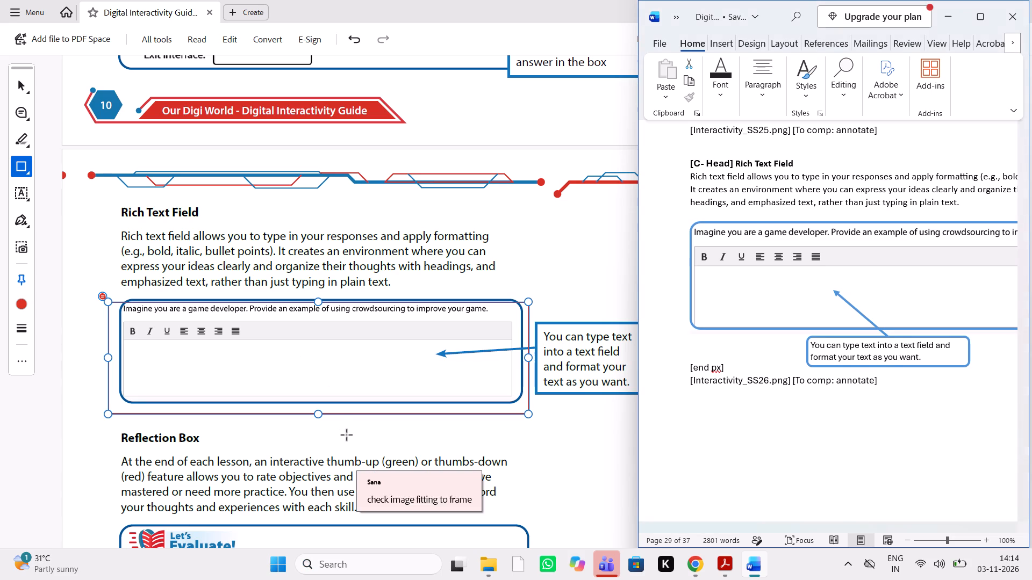
scroll(403, 440, "down", 1)
scroll(827, 396, "down", 1)
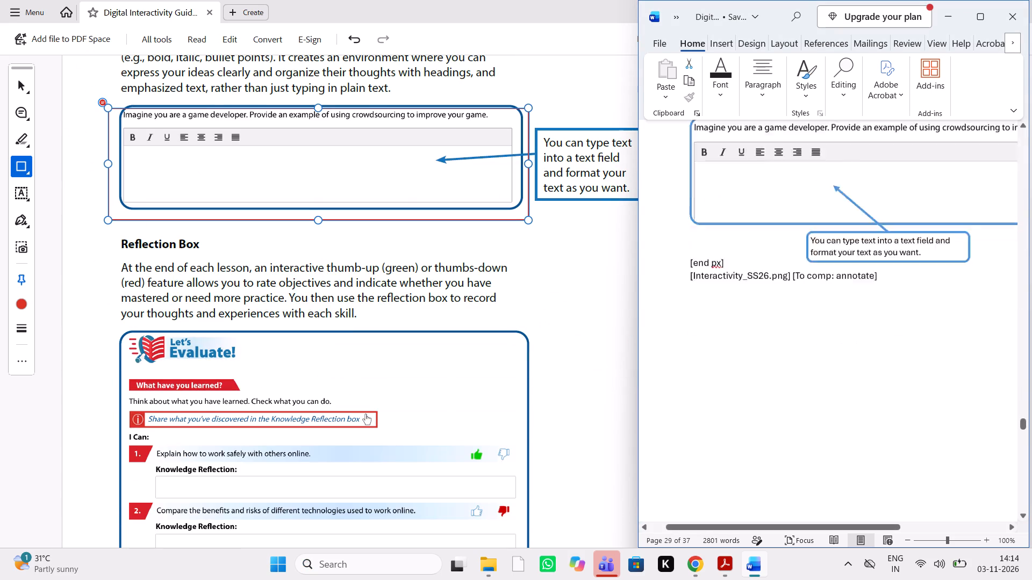
scroll(827, 396, "down", 2)
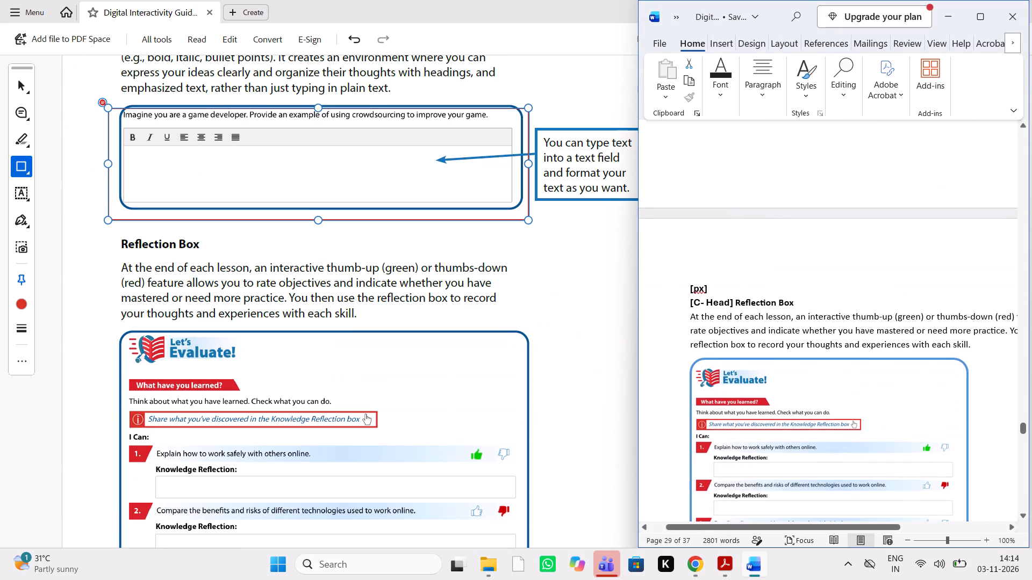
scroll(827, 396, "down", 1)
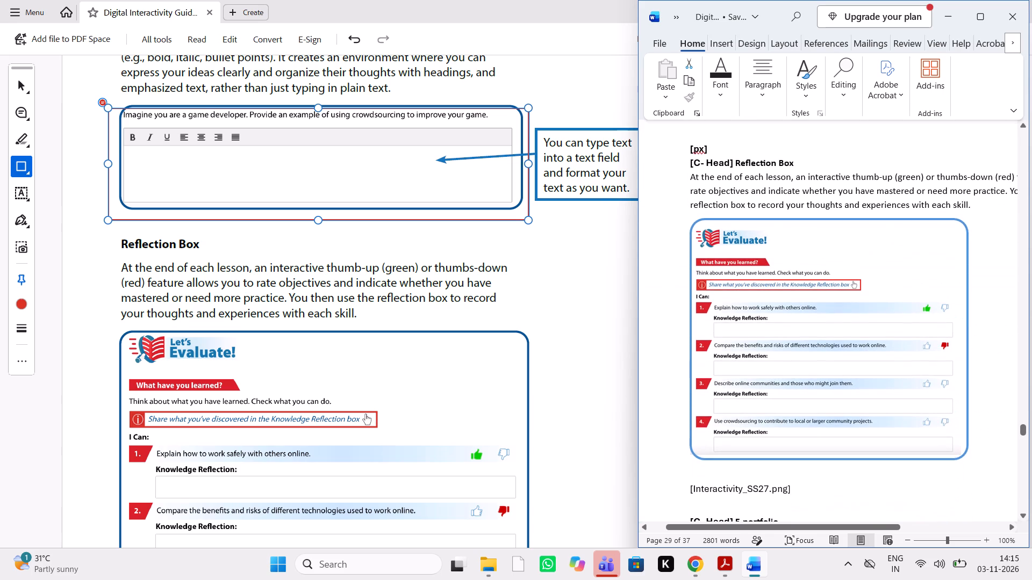
scroll(430, 368, "down", 2)
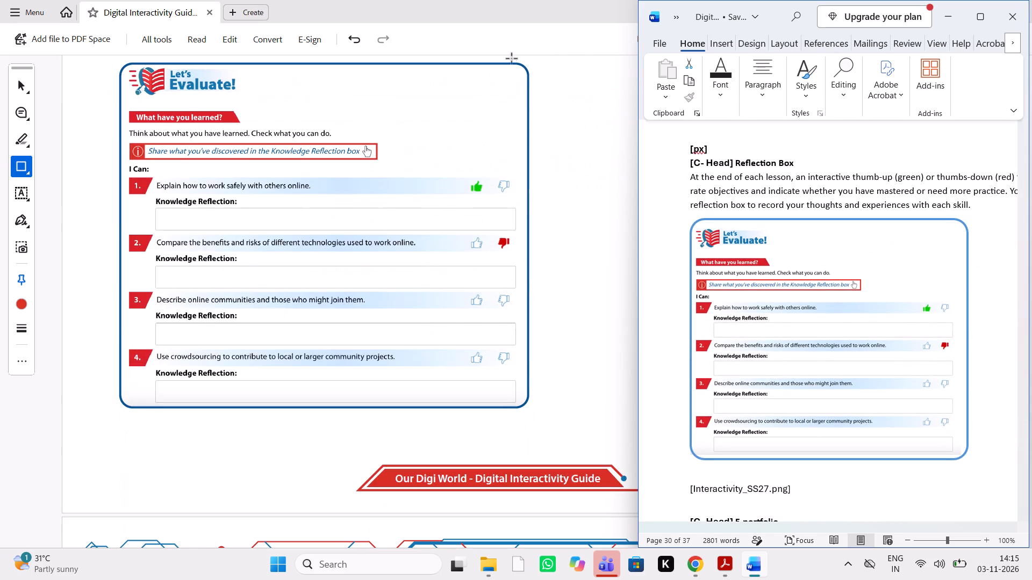
Compare the E-portfolio and Hyperlinks and Links sections on page 12 of the PDF with the Word manuscript.
scroll(431, 299, "down", 2)
scroll(811, 191, "down", 1)
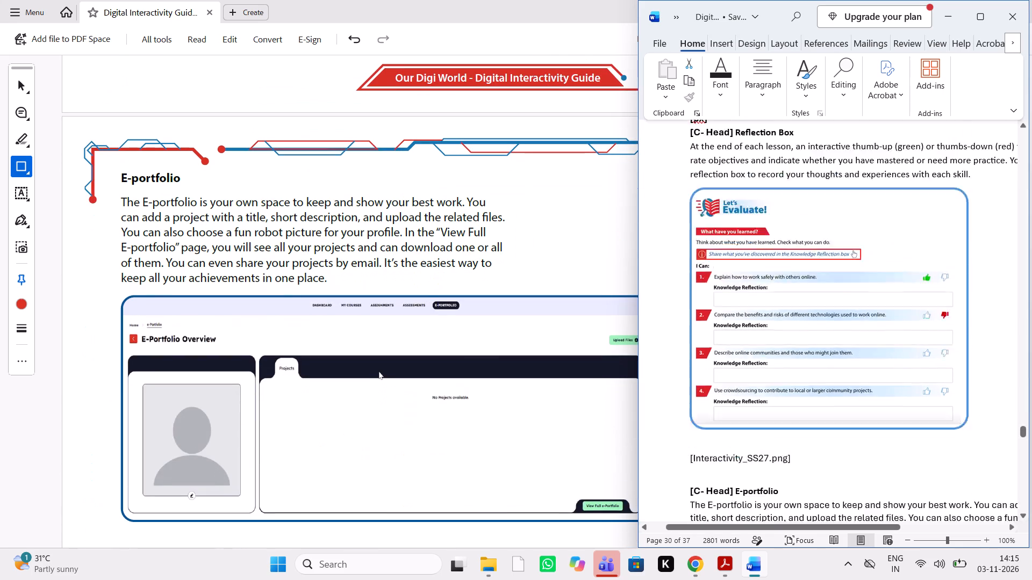
scroll(811, 191, "down", 1)
scroll(811, 191, "up", 1)
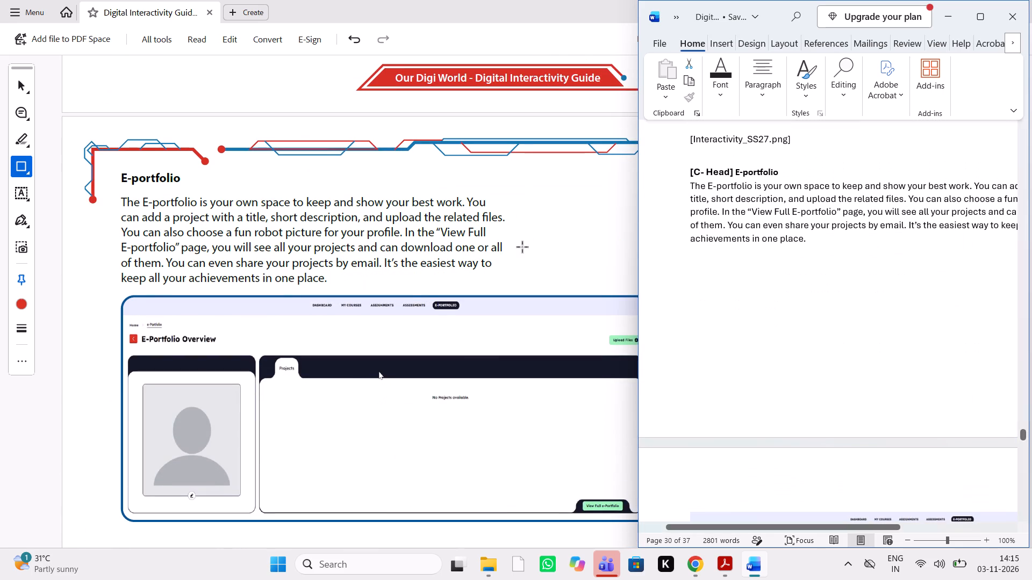
scroll(407, 248, "down", 1)
scroll(804, 320, "down", 1)
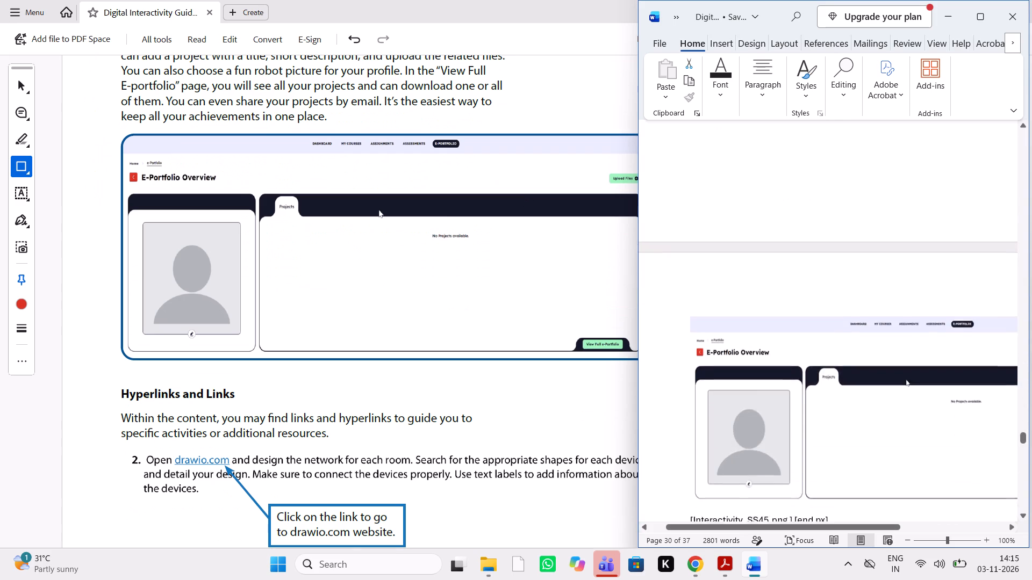
scroll(804, 320, "down", 1)
scroll(804, 320, "left", 1)
scroll(804, 320, "right", 1)
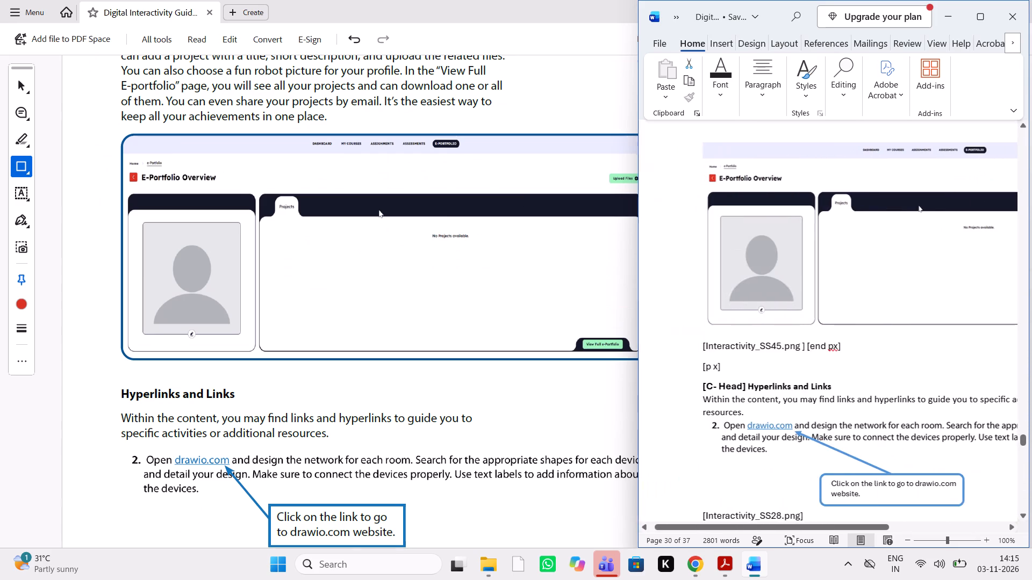
scroll(360, 359, "down", 1)
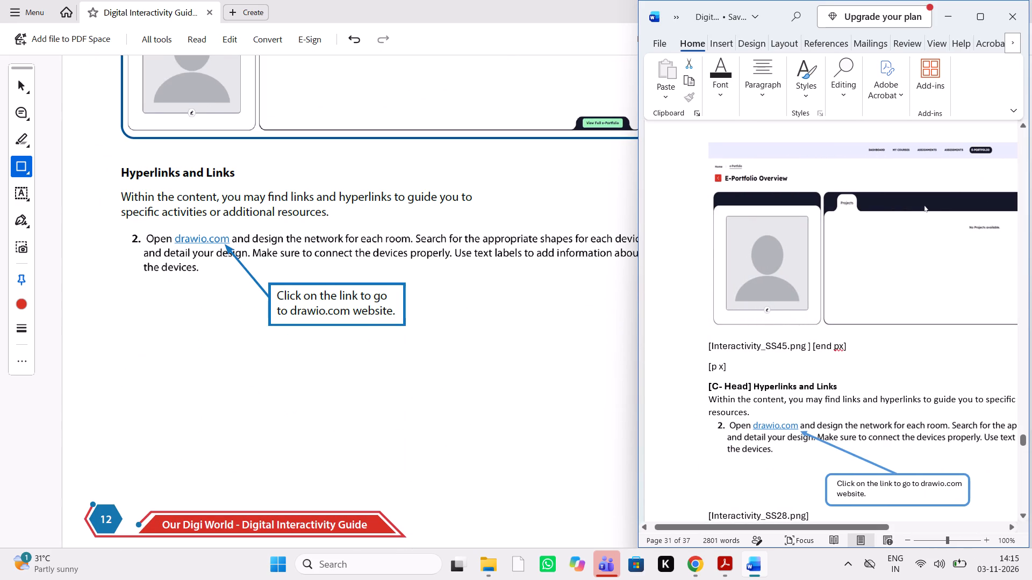
scroll(815, 347, "left", 1)
scroll(815, 347, "right", 1)
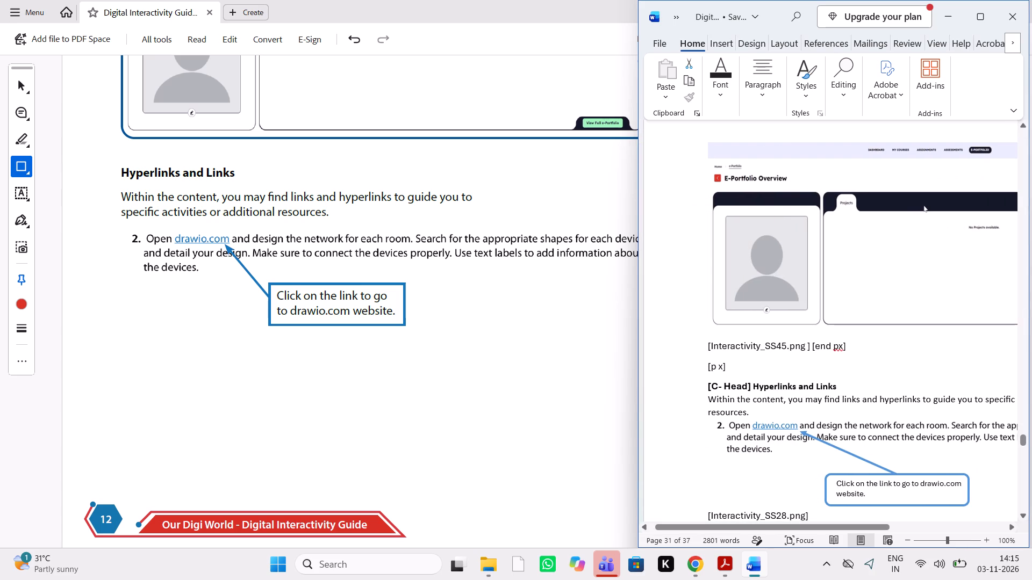
Compare the Hyperlinks and Links, Interactive Tables and Immediate Feedback sections on pages 12 and 13 of the PDF with the Word manuscript.
scroll(872, 455, "down", 1)
scroll(872, 455, "left", 1)
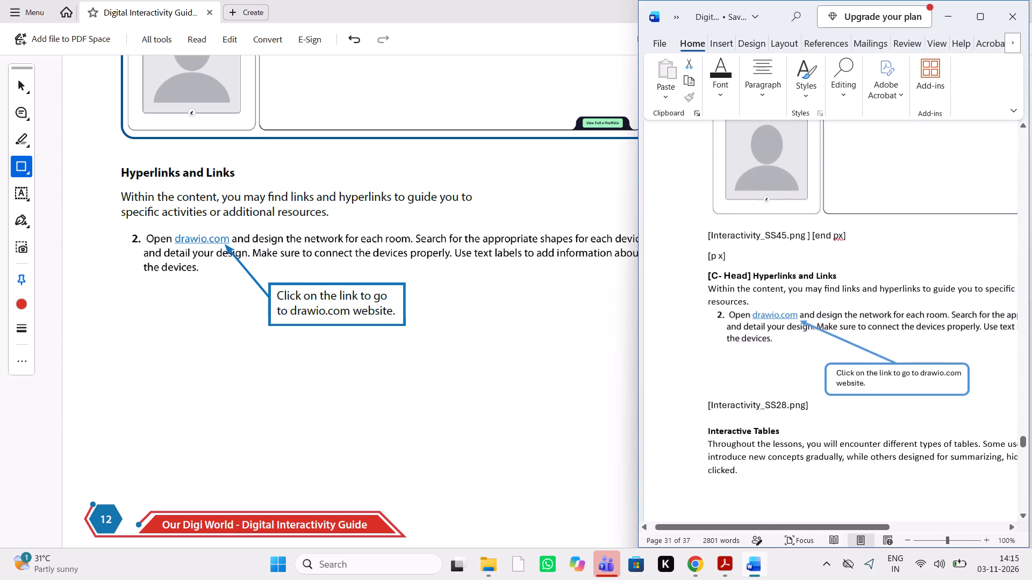
scroll(872, 455, "left", 1)
scroll(872, 455, "right", 1)
scroll(460, 480, "down", 2)
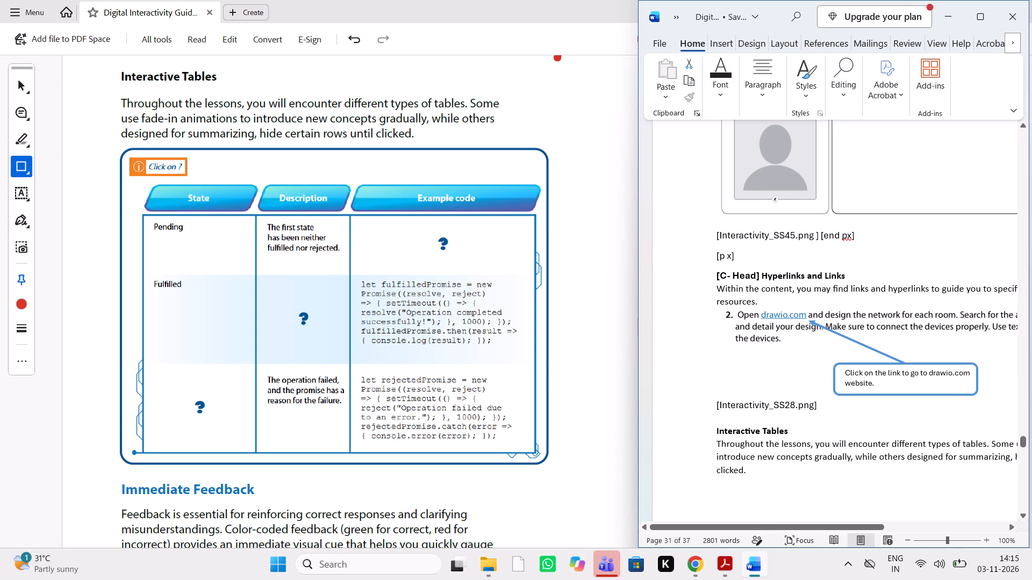
scroll(841, 411, "left", 1)
scroll(841, 411, "right", 1)
scroll(841, 411, "down", 2)
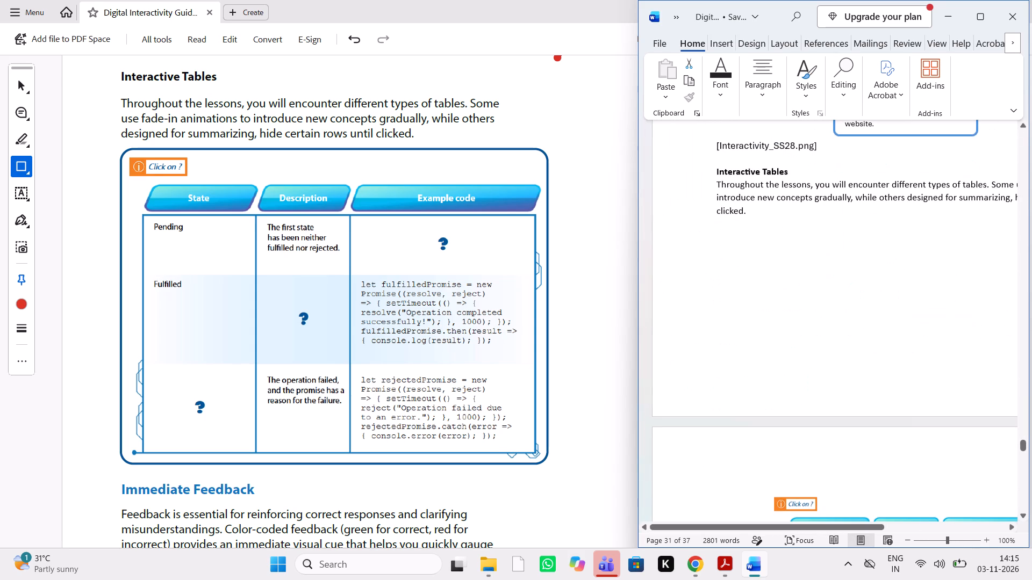
scroll(841, 411, "down", 1)
scroll(841, 411, "left", 1)
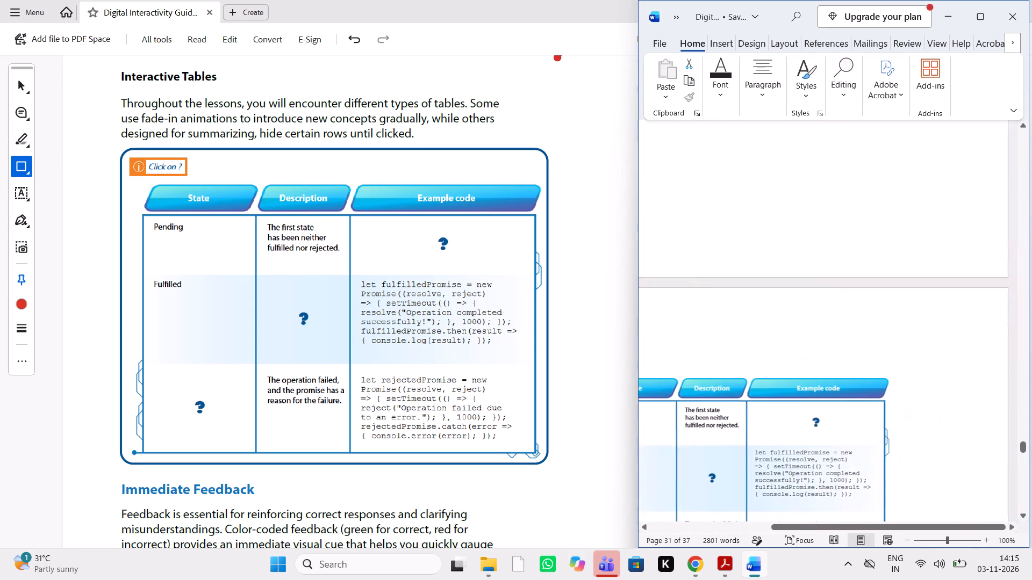
scroll(841, 411, "down", 1)
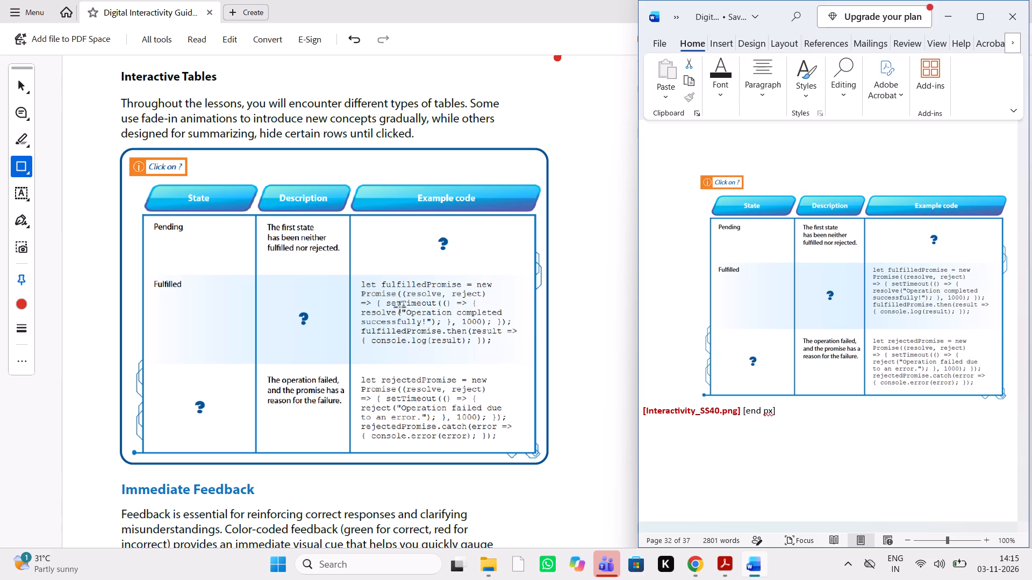
scroll(400, 308, "down", 1)
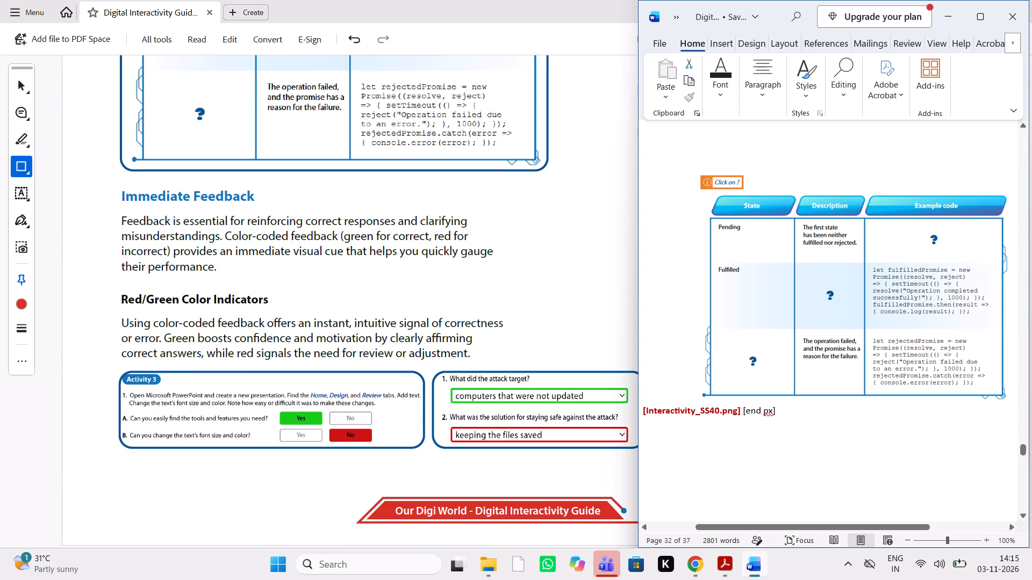
scroll(774, 311, "down", 3)
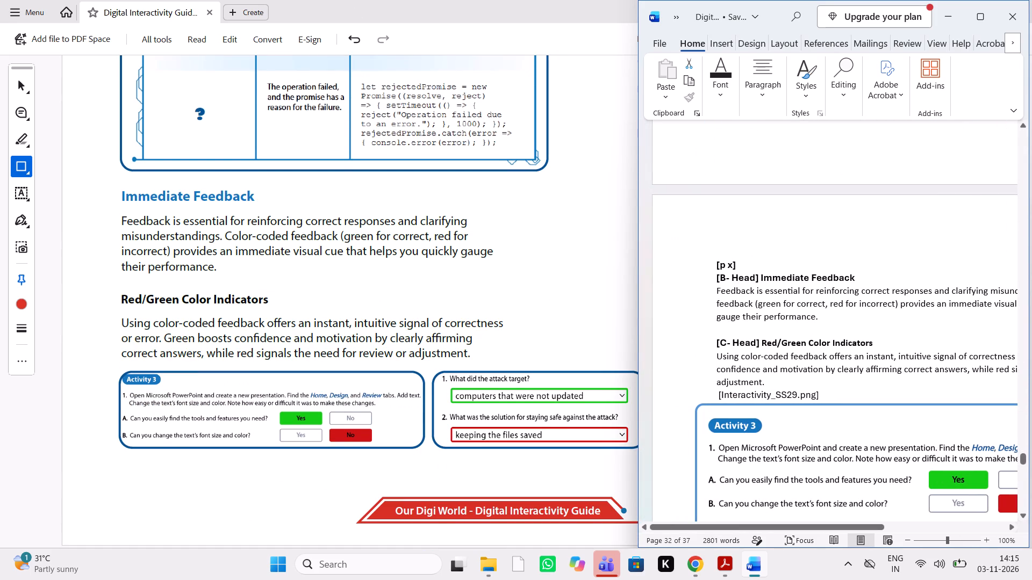
Look back over the already checked PDF pages from page 12 to page 8, including the Reflection Box and E-portfolio sections in the manuscript.
scroll(381, 292, "up", 2)
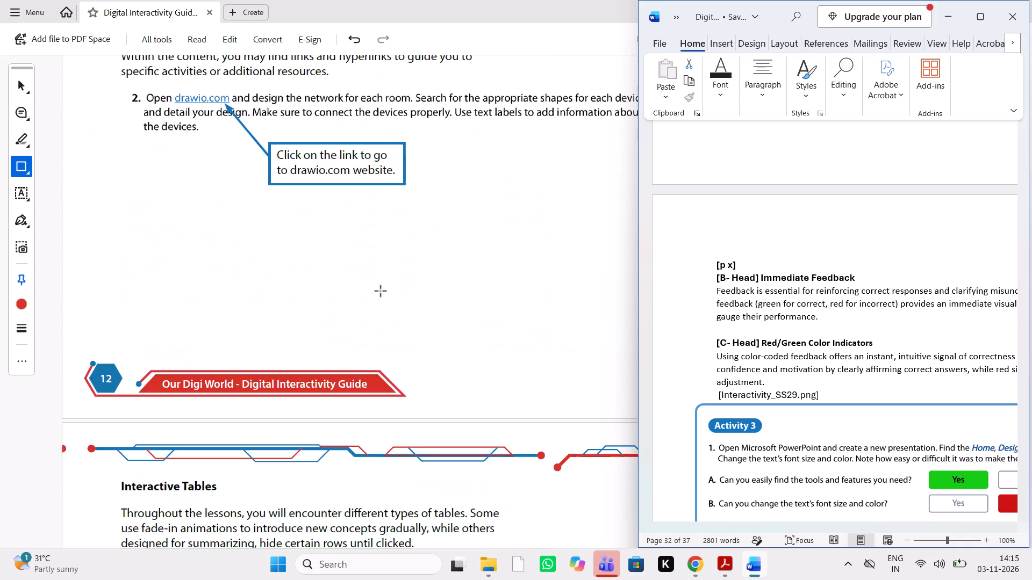
scroll(381, 292, "up", 5)
scroll(381, 292, "down", 2)
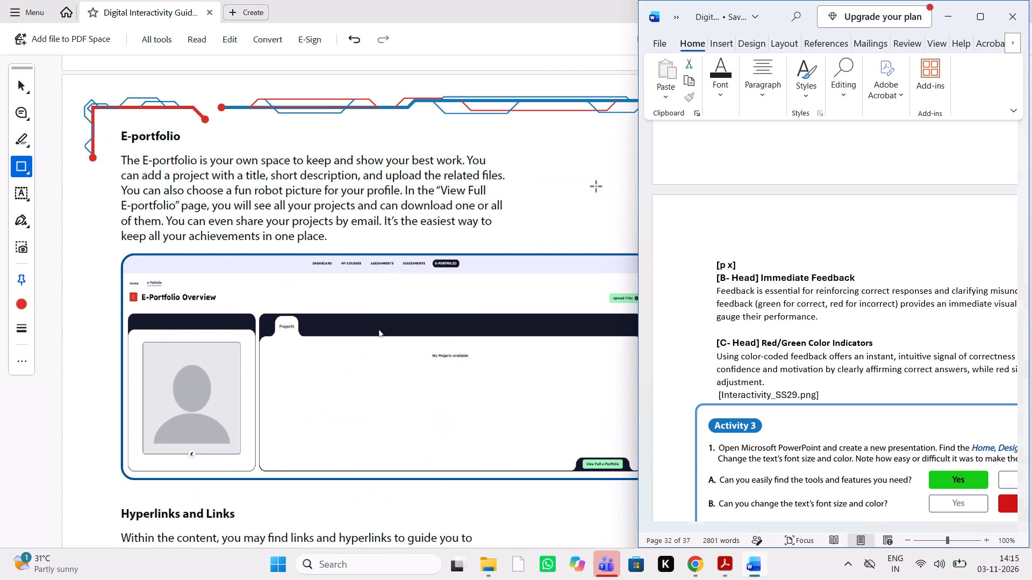
scroll(771, 278, "up", 7)
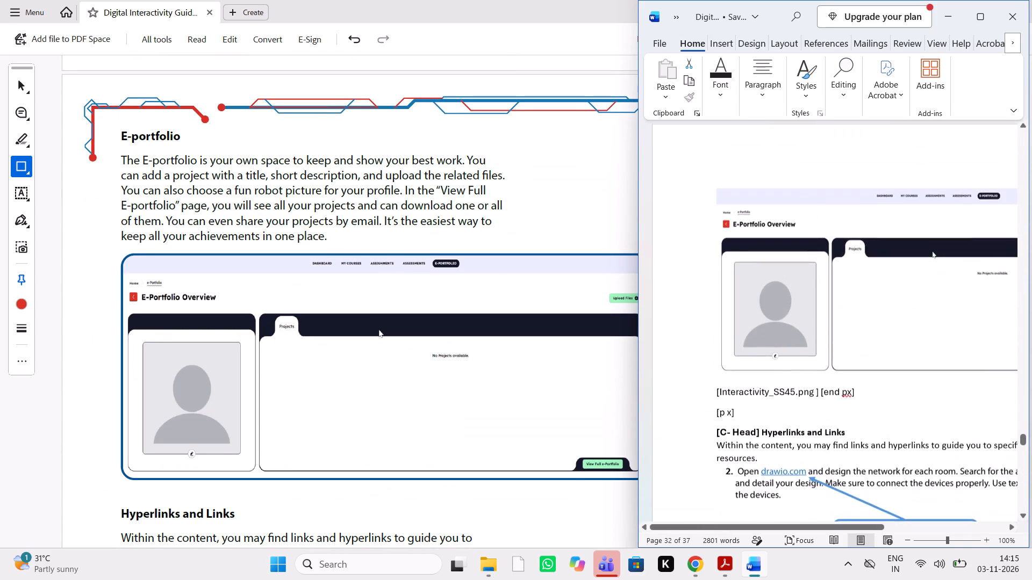
scroll(771, 278, "down", 1)
scroll(384, 237, "up", 3)
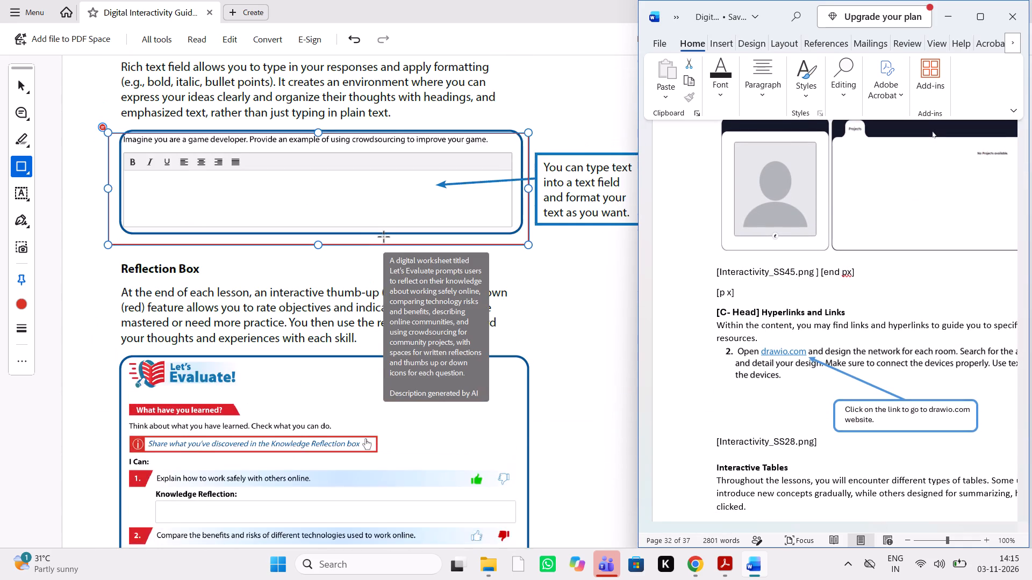
scroll(384, 237, "up", 2)
scroll(769, 255, "up", 2)
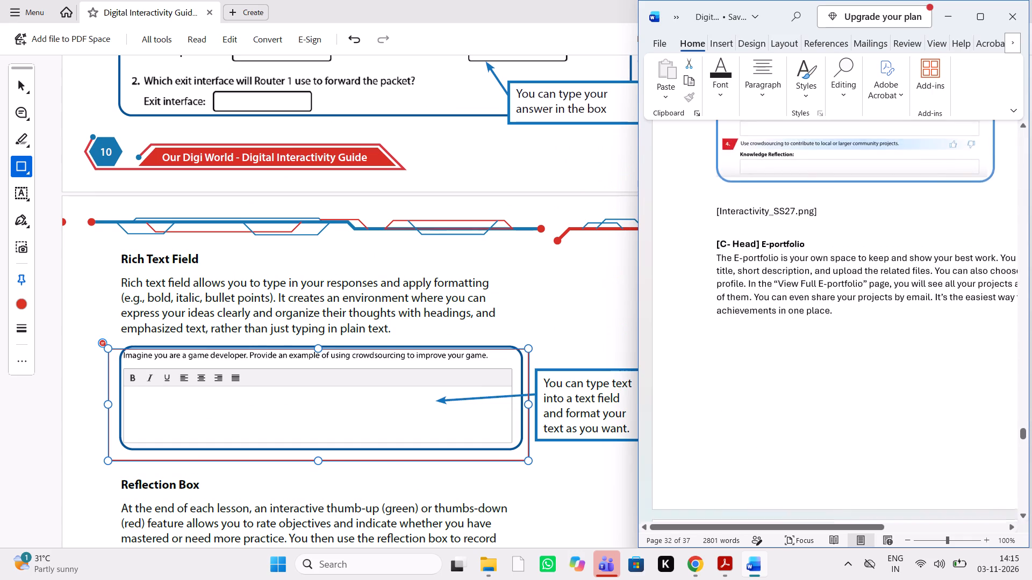
scroll(769, 255, "up", 3)
scroll(426, 288, "up", 1)
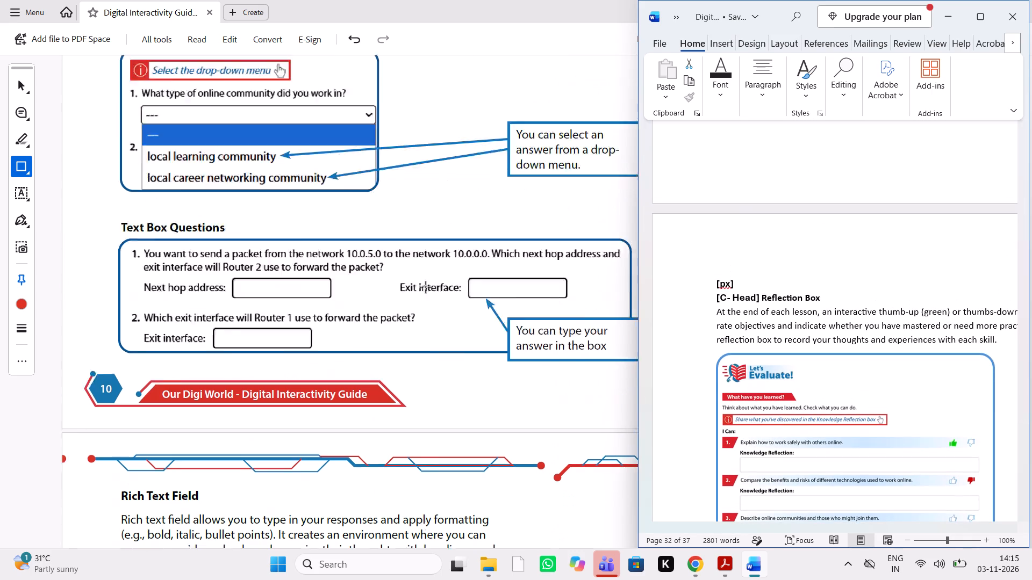
scroll(426, 288, "up", 5)
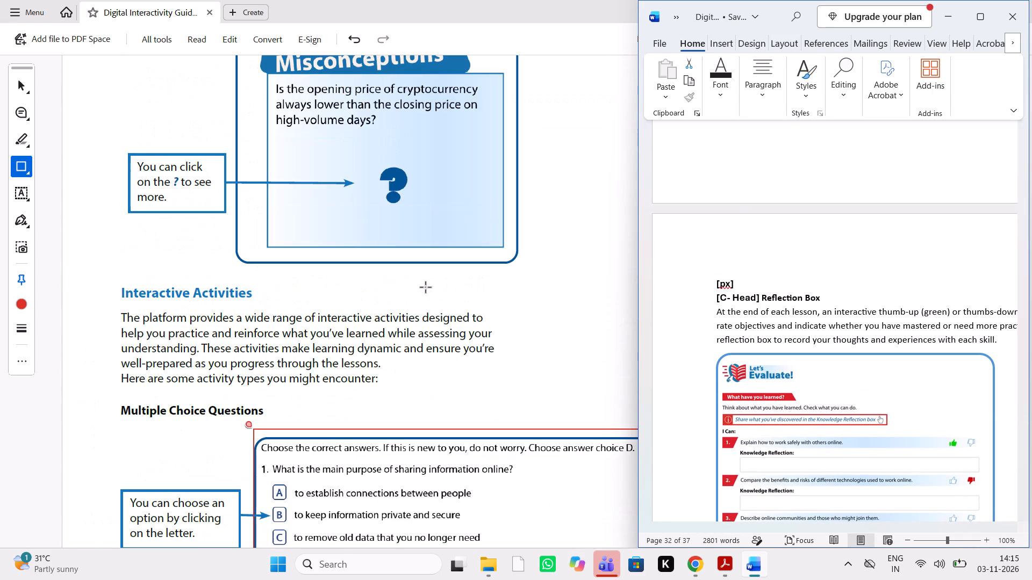
scroll(443, 284, "up", 1)
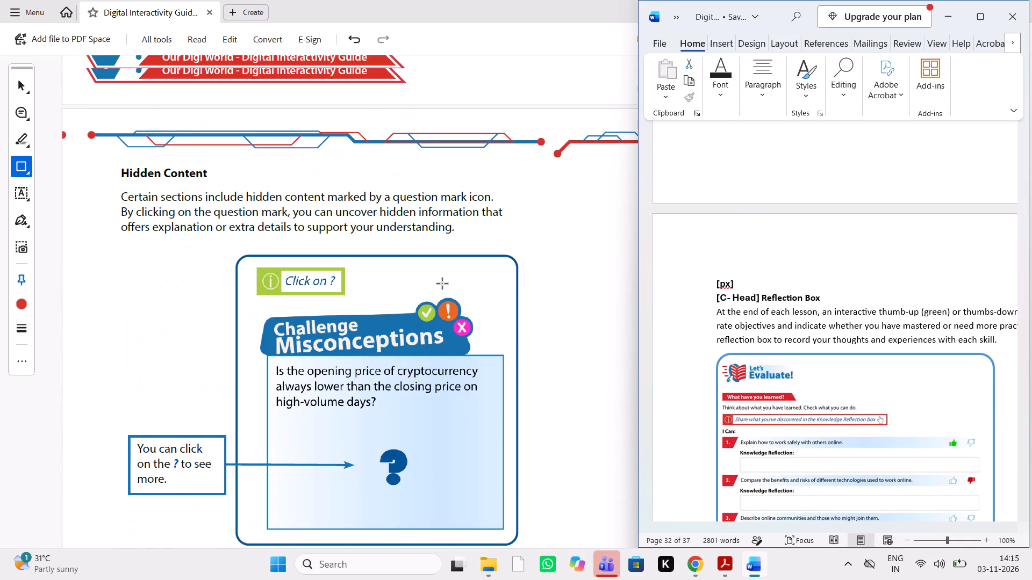
scroll(443, 284, "up", 1)
scroll(356, 93, "up", 1)
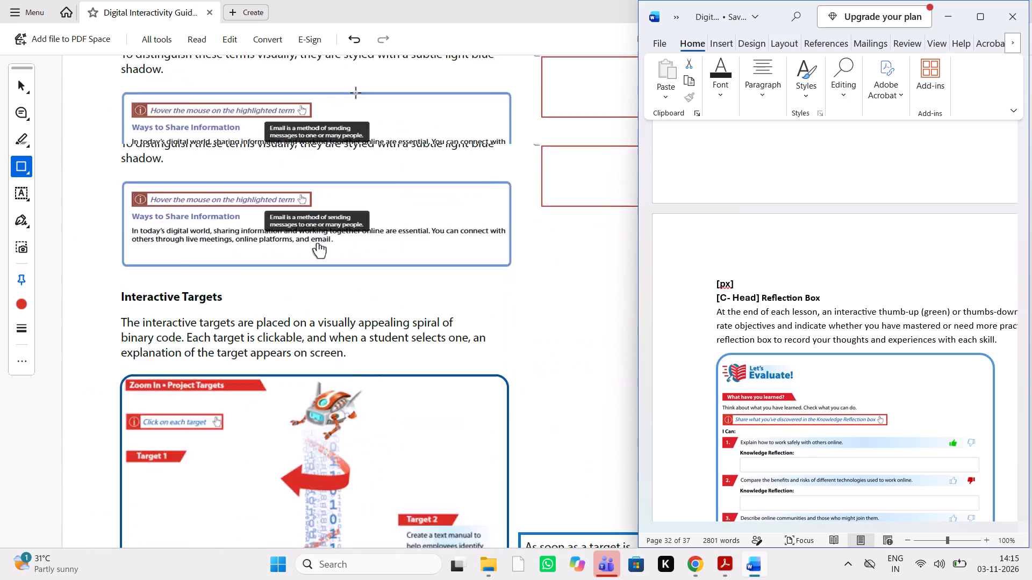
scroll(356, 93, "up", 6)
scroll(356, 93, "down", 16)
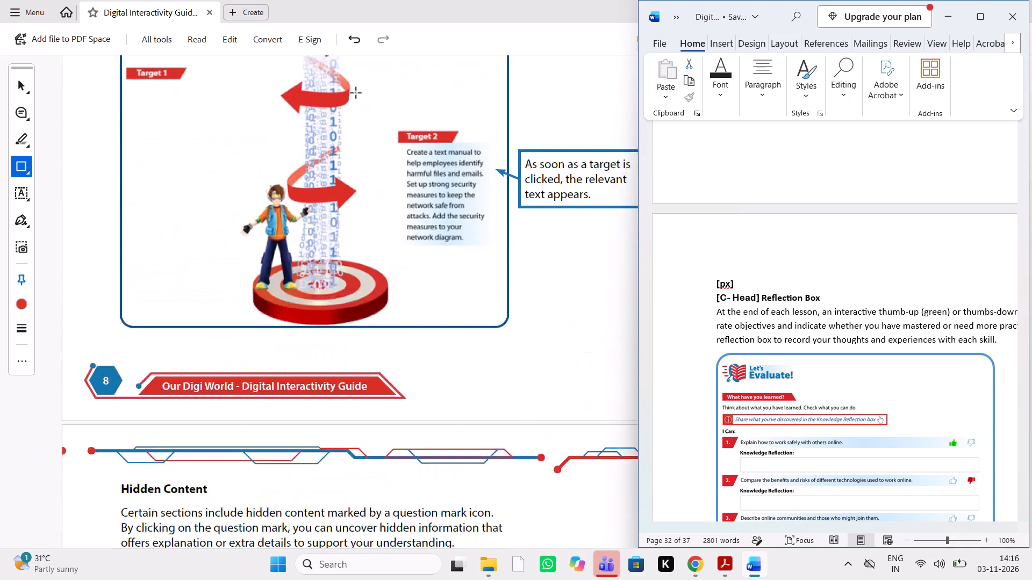
Examine the Fade in Animations section on page 16 of the PDF against the same section in the Word manuscript.
scroll(356, 93, "down", 20)
scroll(356, 93, "down", 20)
scroll(356, 93, "down", 20)
scroll(356, 93, "down", 1)
scroll(356, 93, "up", 1)
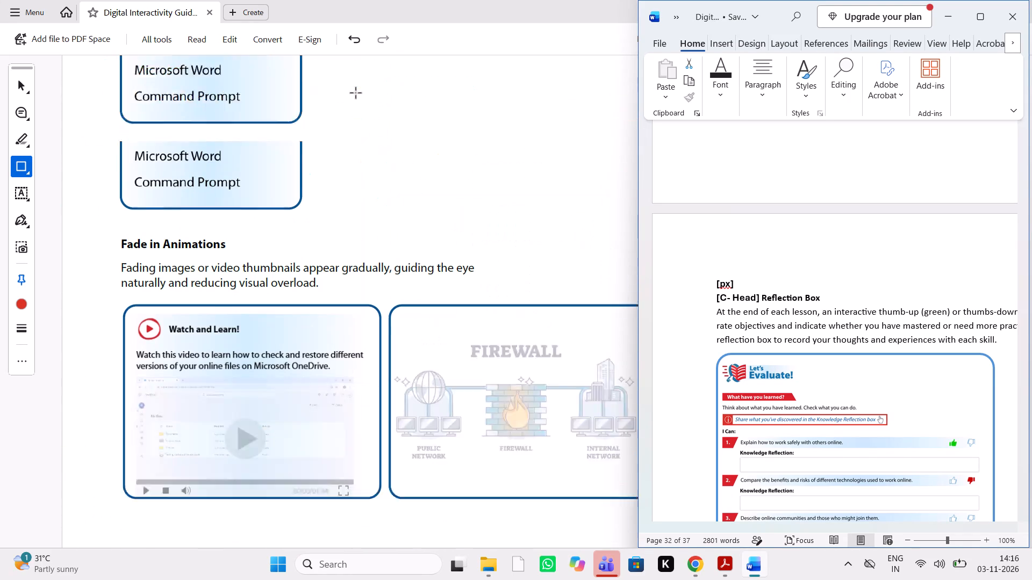
scroll(356, 93, "up", 1)
scroll(356, 93, "left", 1)
scroll(356, 93, "down", 1)
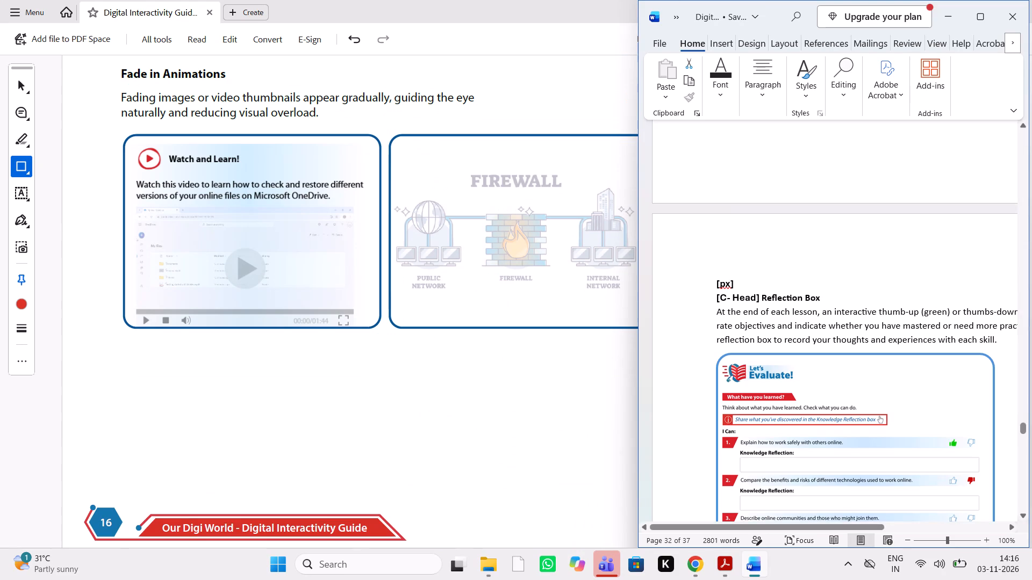
scroll(843, 150, "down", 20)
scroll(843, 150, "up", 3)
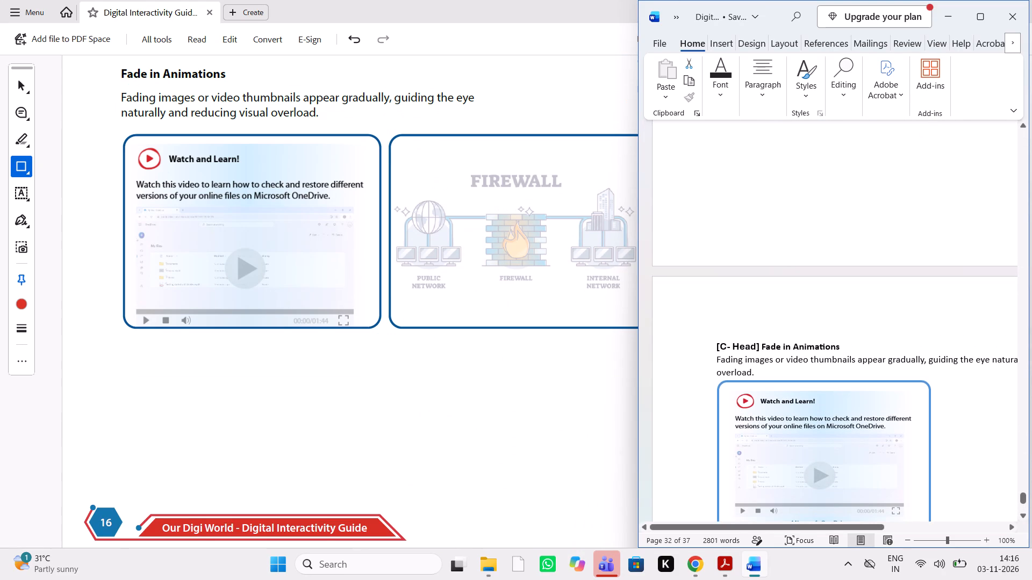
scroll(480, 166, "up", 1)
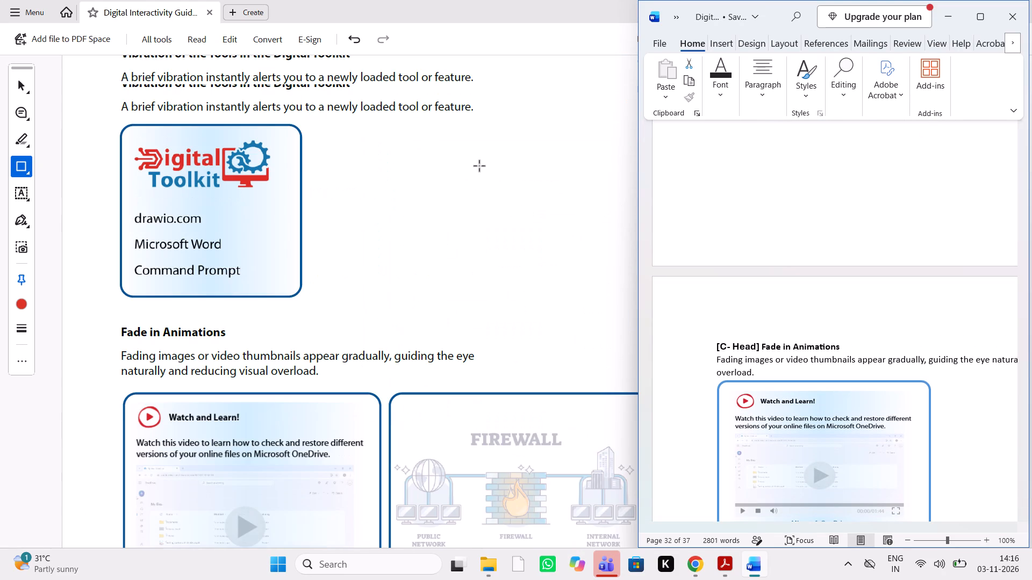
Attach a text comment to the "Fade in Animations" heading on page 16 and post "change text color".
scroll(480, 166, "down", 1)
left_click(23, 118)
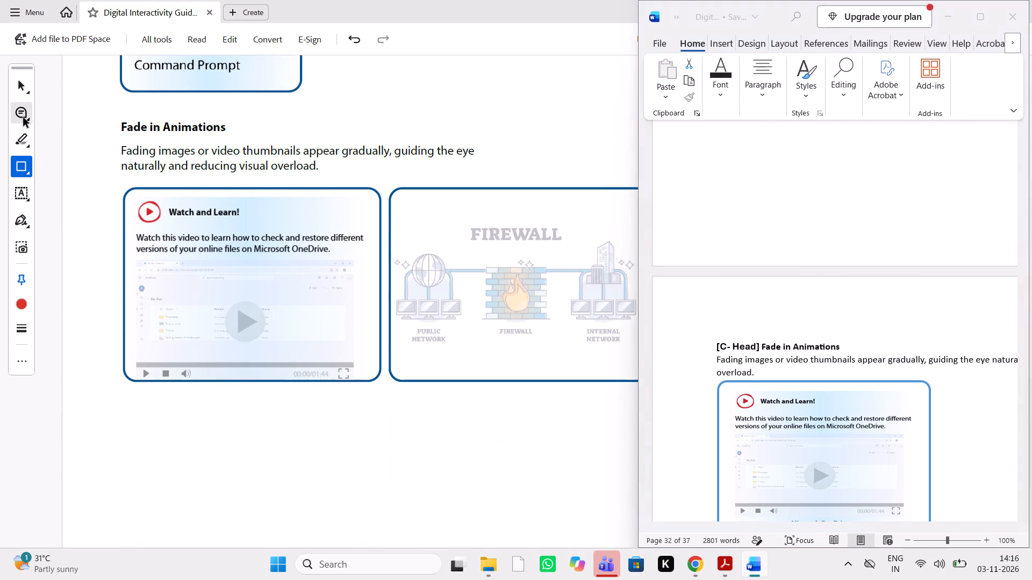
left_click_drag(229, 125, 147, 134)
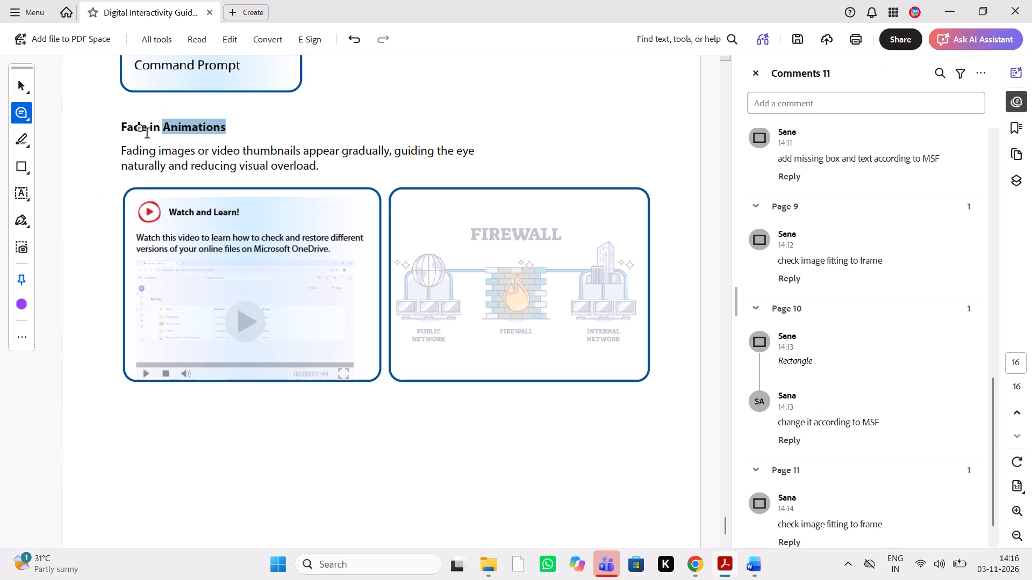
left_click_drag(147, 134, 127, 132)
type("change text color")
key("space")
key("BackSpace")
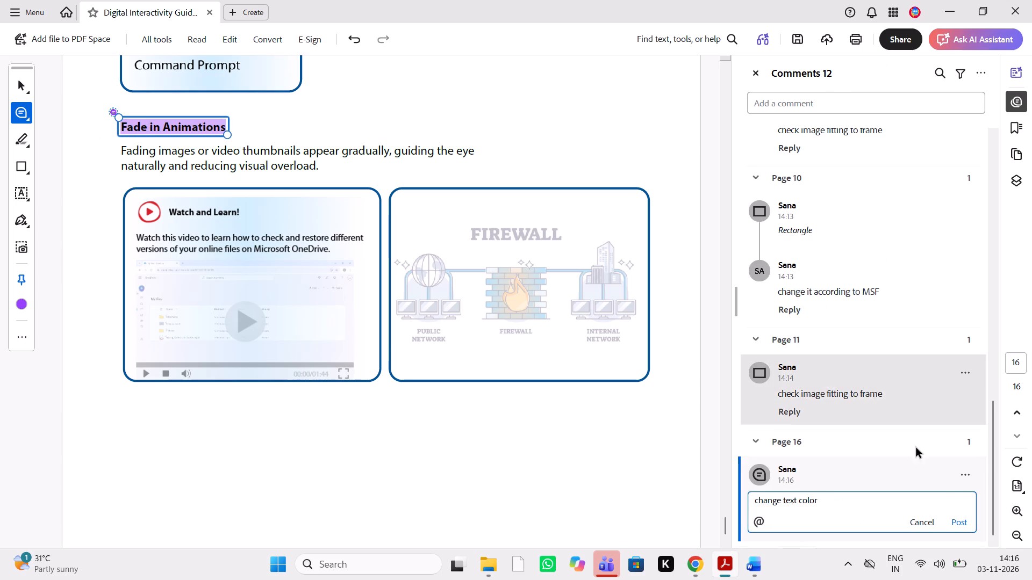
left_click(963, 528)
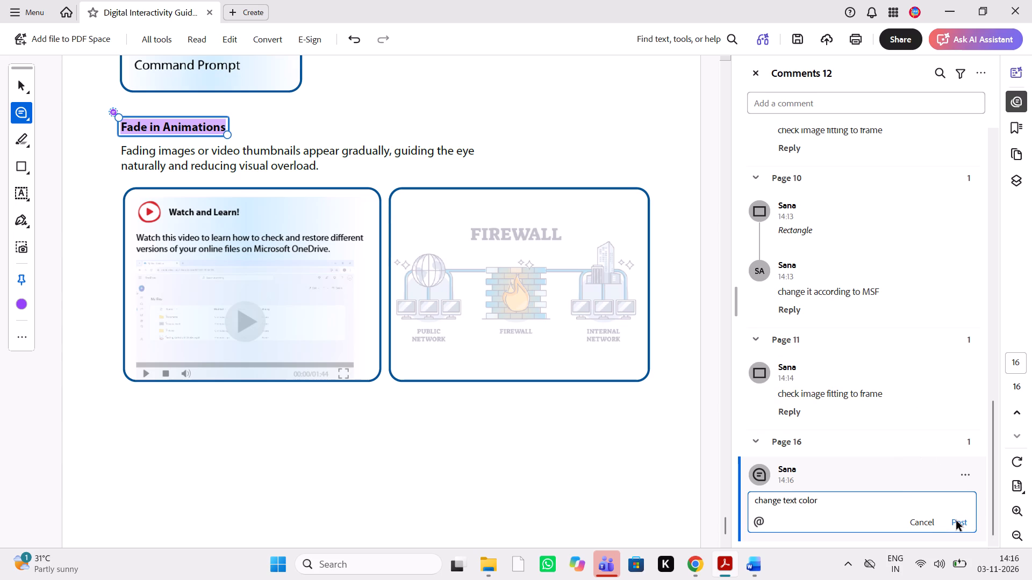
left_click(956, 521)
Compare the Animations headings, text and images on page 16 of the PDF with the Word manuscript.
left_click(758, 574)
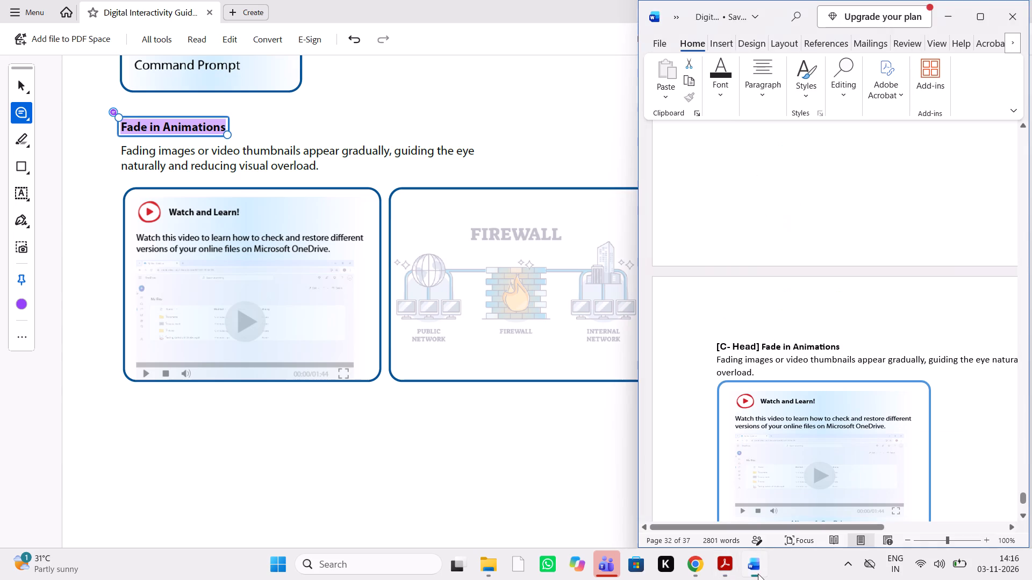
scroll(792, 418, "down", 1)
scroll(792, 418, "left", 1)
scroll(792, 418, "down", 1)
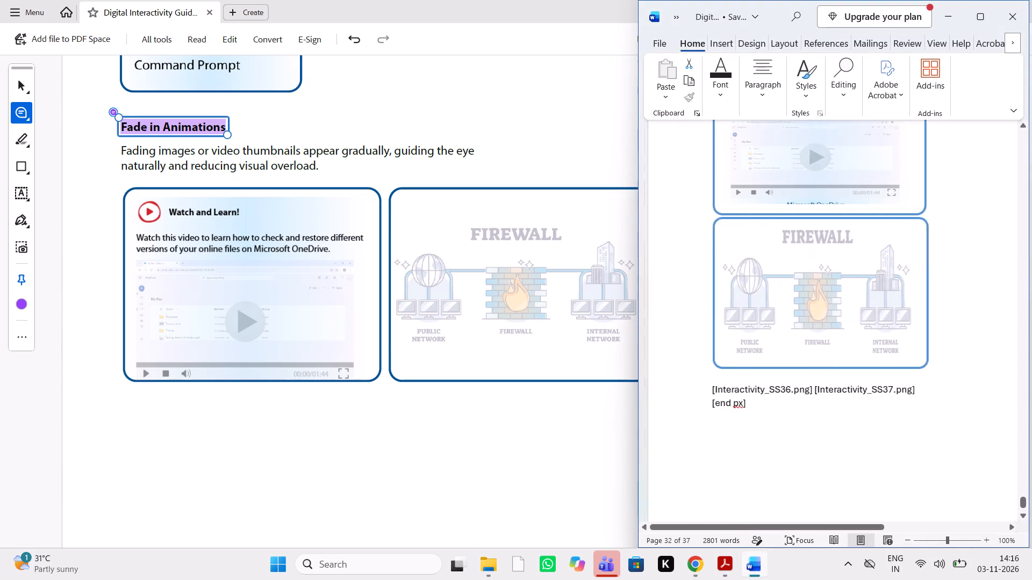
scroll(792, 418, "down", 1)
scroll(792, 418, "up", 4)
scroll(792, 418, "down", 1)
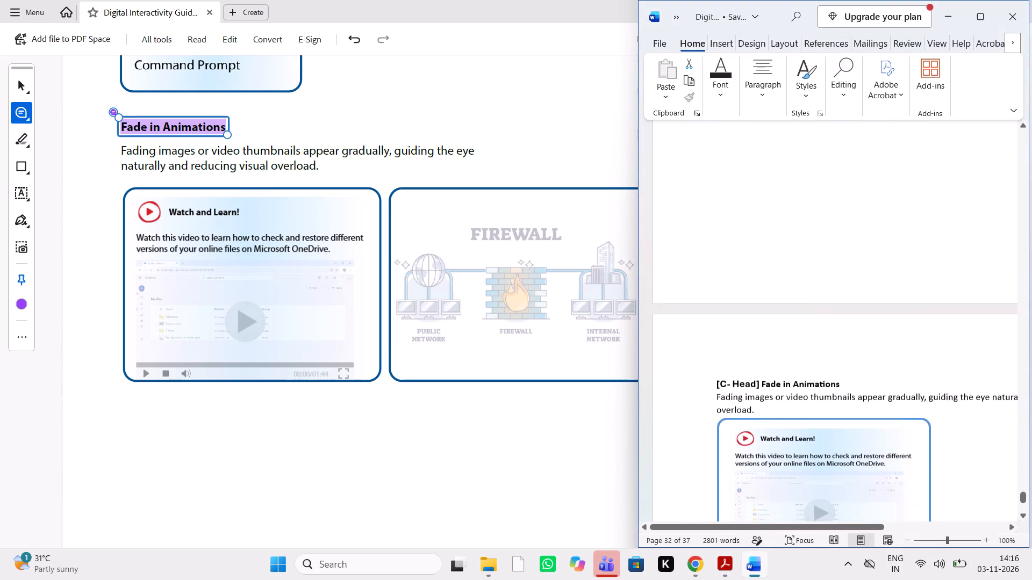
scroll(792, 418, "down", 1)
scroll(792, 418, "left", 1)
scroll(464, 303, "up", 1)
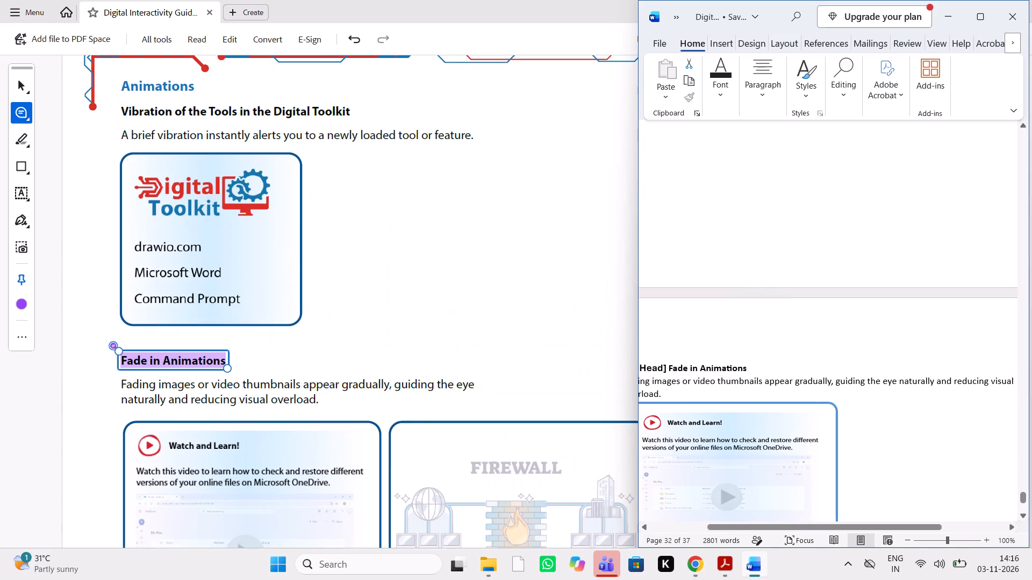
scroll(802, 327, "right", 1)
scroll(802, 327, "up", 2)
scroll(802, 327, "down", 1)
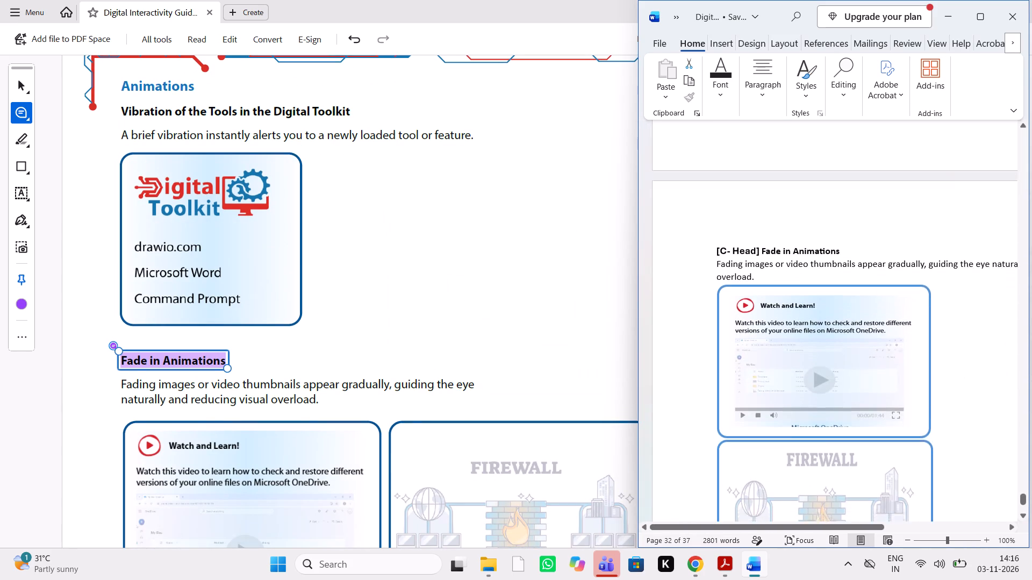
scroll(802, 327, "down", 1)
scroll(802, 327, "up", 2)
scroll(802, 327, "right", 1)
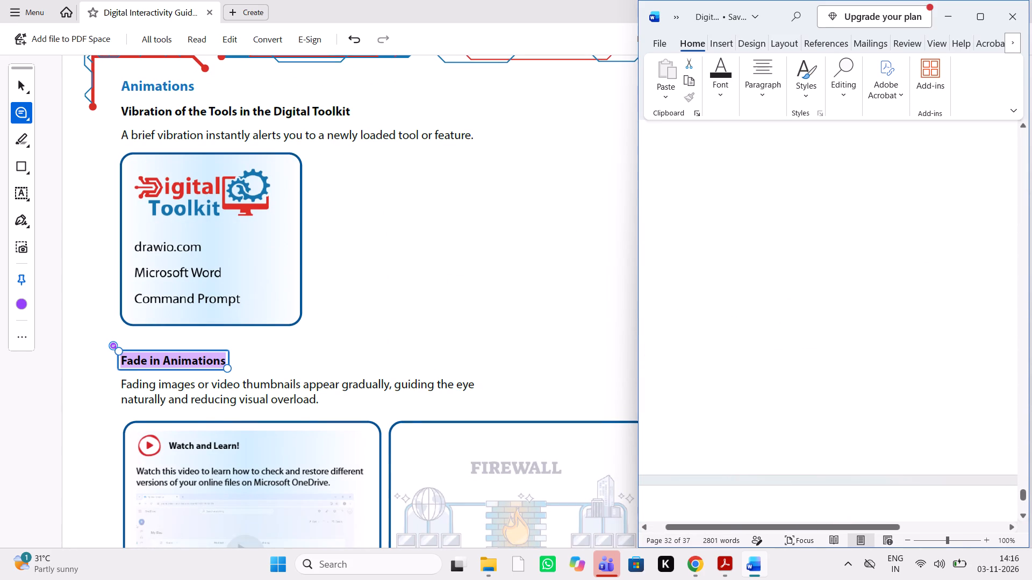
scroll(802, 327, "right", 1)
scroll(802, 327, "down", 1)
scroll(802, 327, "up", 1)
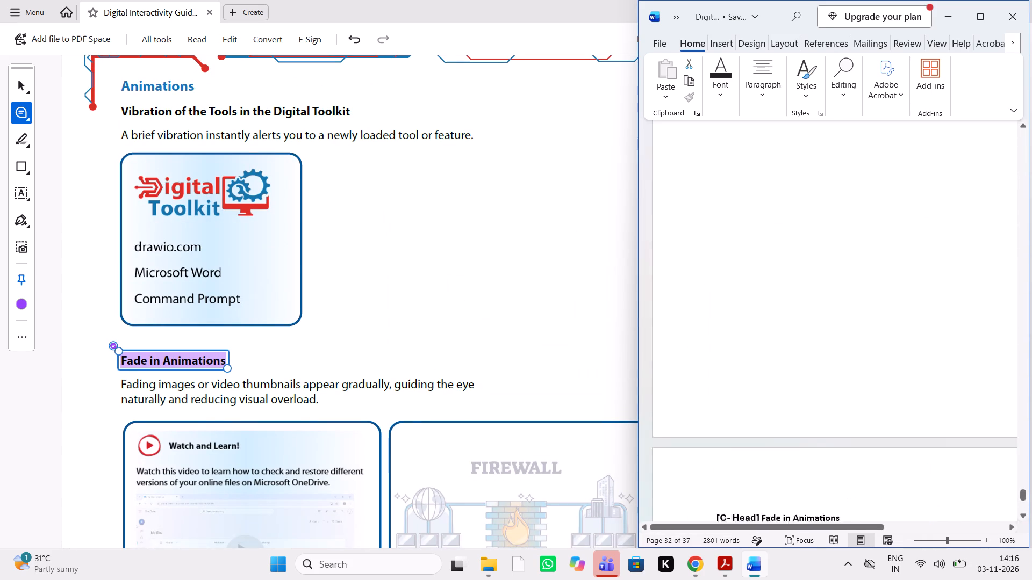
scroll(802, 327, "up", 3)
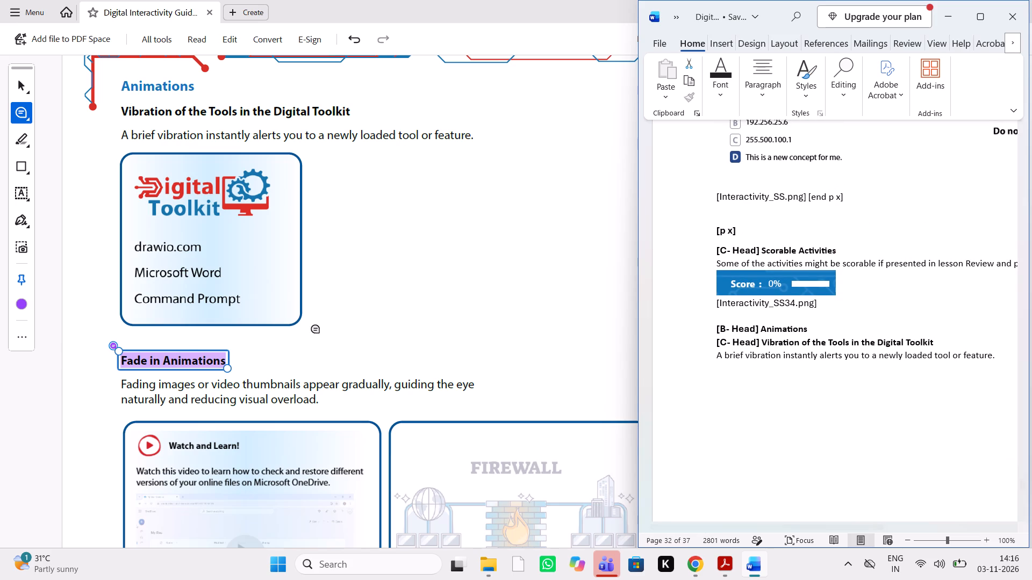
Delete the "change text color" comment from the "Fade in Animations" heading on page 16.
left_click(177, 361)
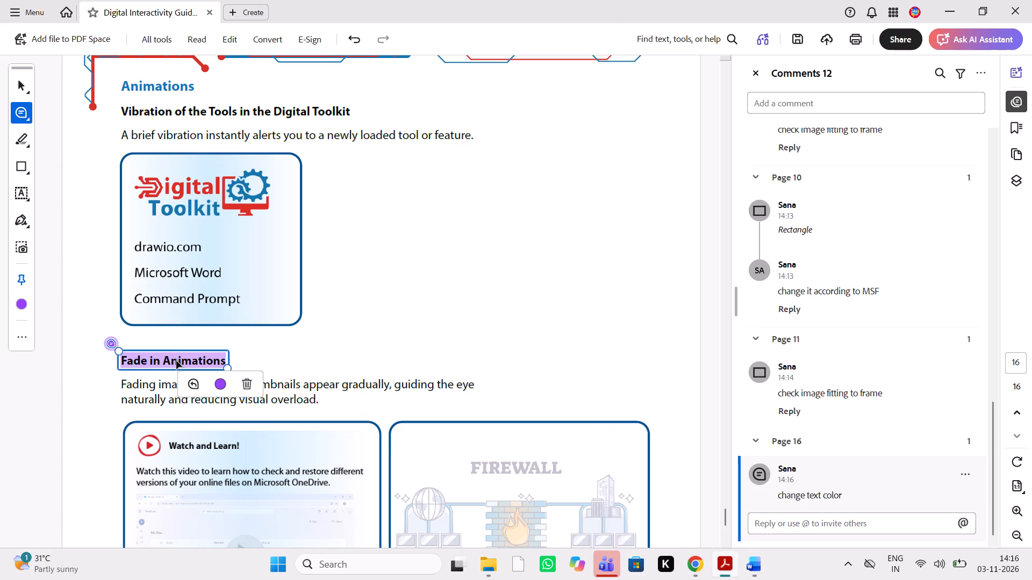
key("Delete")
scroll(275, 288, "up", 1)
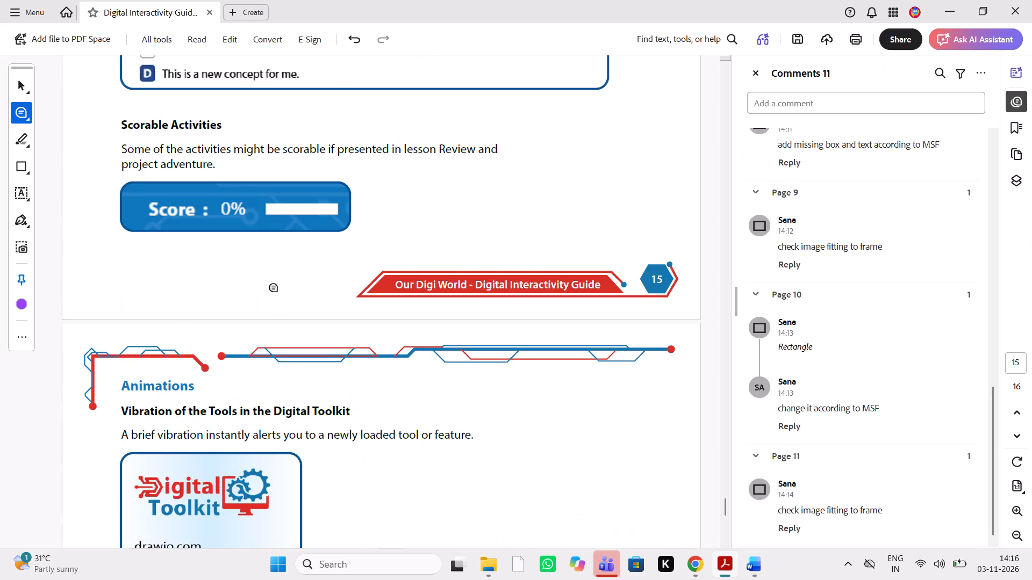
Compare the Scorable Activities and Animations sections on pages 15 and 16 of the PDF with the Word manuscript.
scroll(275, 288, "down", 3)
scroll(275, 288, "up", 2)
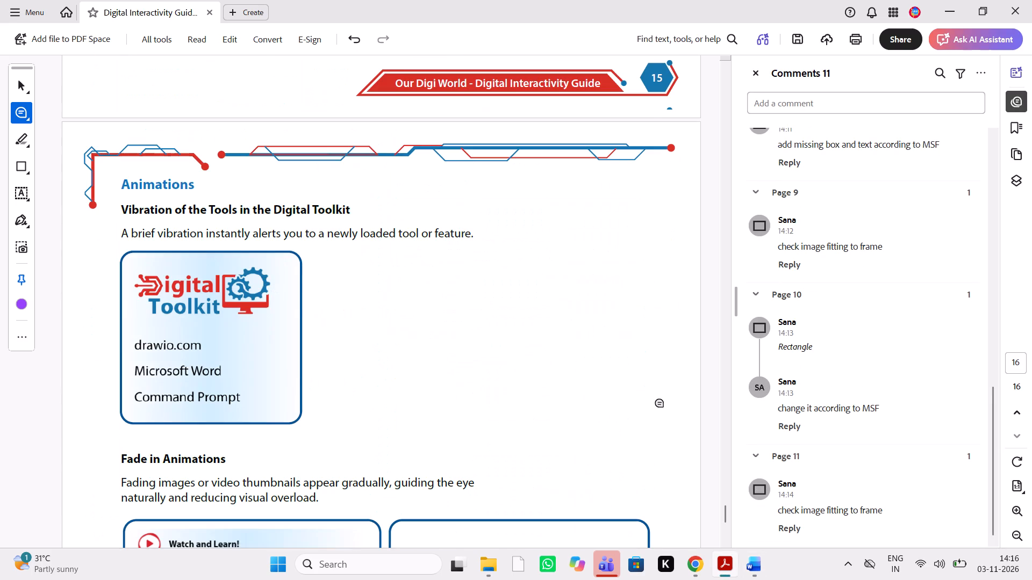
left_click(768, 568)
scroll(863, 356, "up", 1)
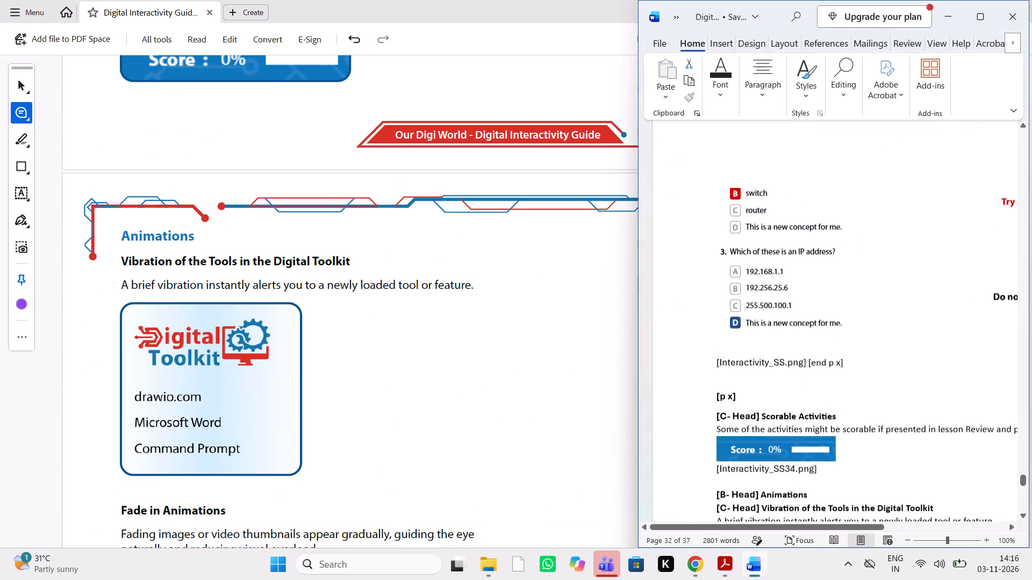
scroll(863, 356, "up", 1)
scroll(863, 356, "down", 6)
scroll(863, 356, "up", 4)
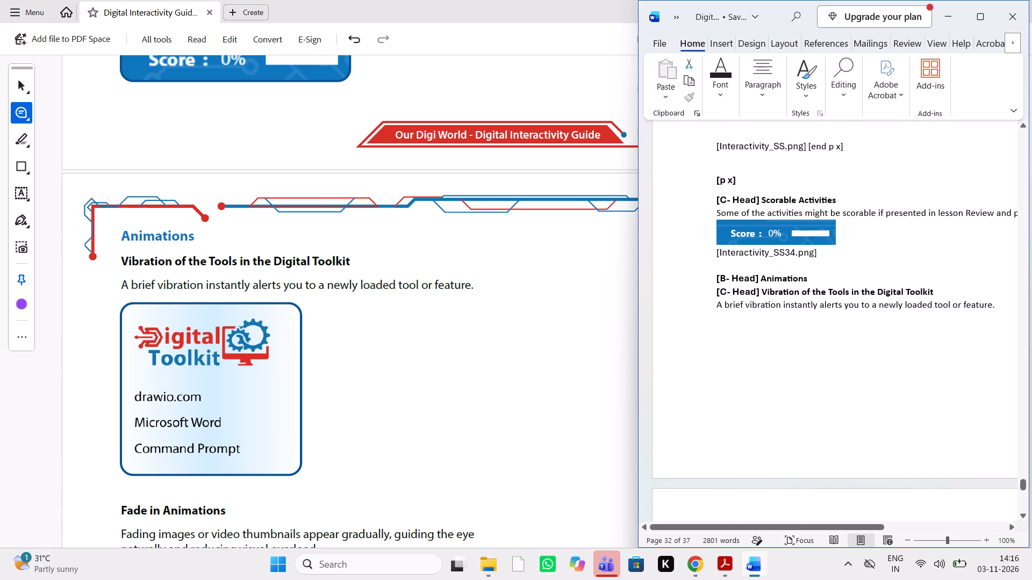
scroll(863, 356, "down", 1)
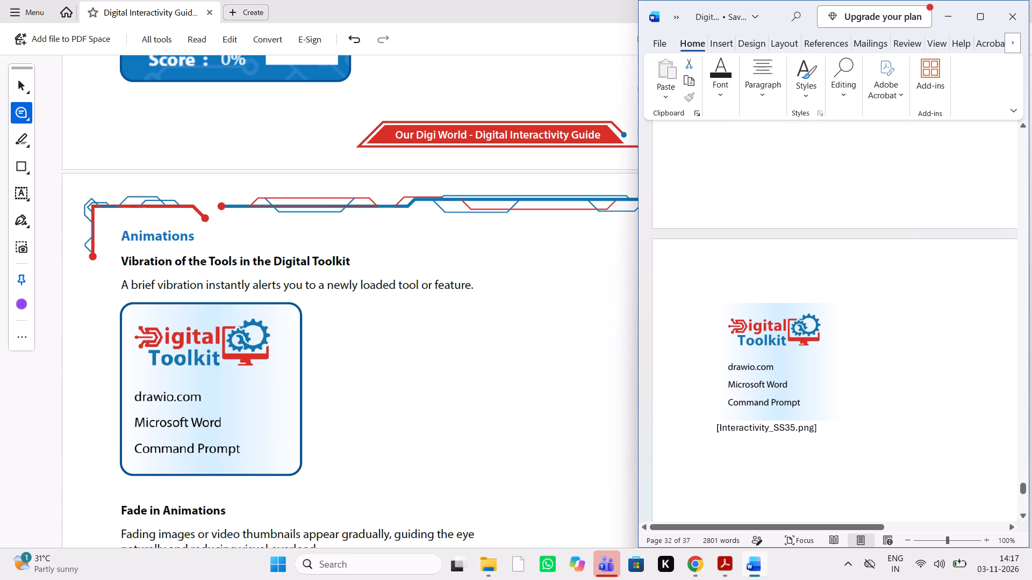
scroll(863, 356, "down", 2)
Compare the grade-level feedback sections on pages 14 and 15 of the PDF with the Word manuscript.
scroll(483, 335, "up", 2)
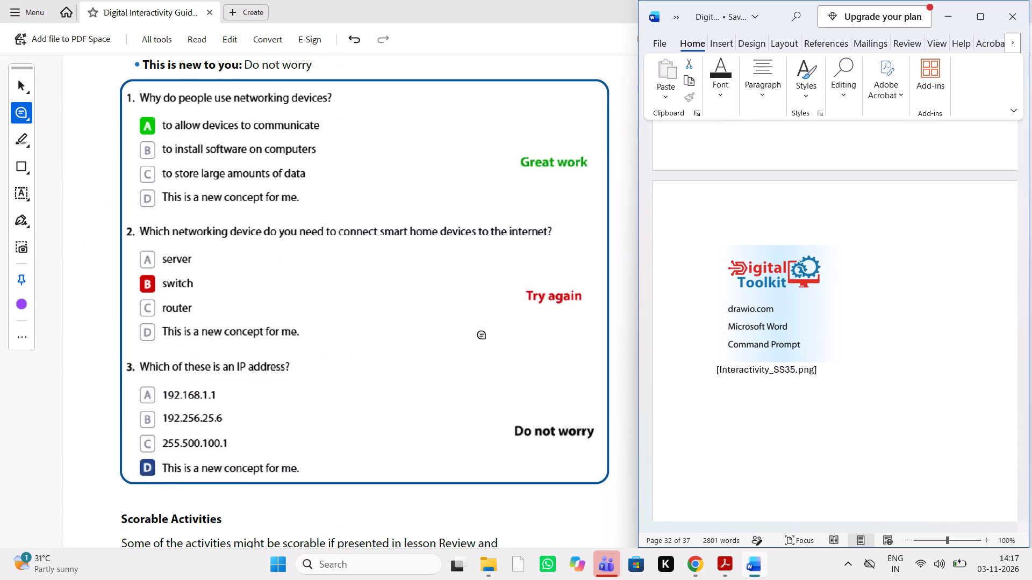
scroll(483, 335, "up", 1)
scroll(483, 335, "down", 1)
scroll(780, 252, "up", 3)
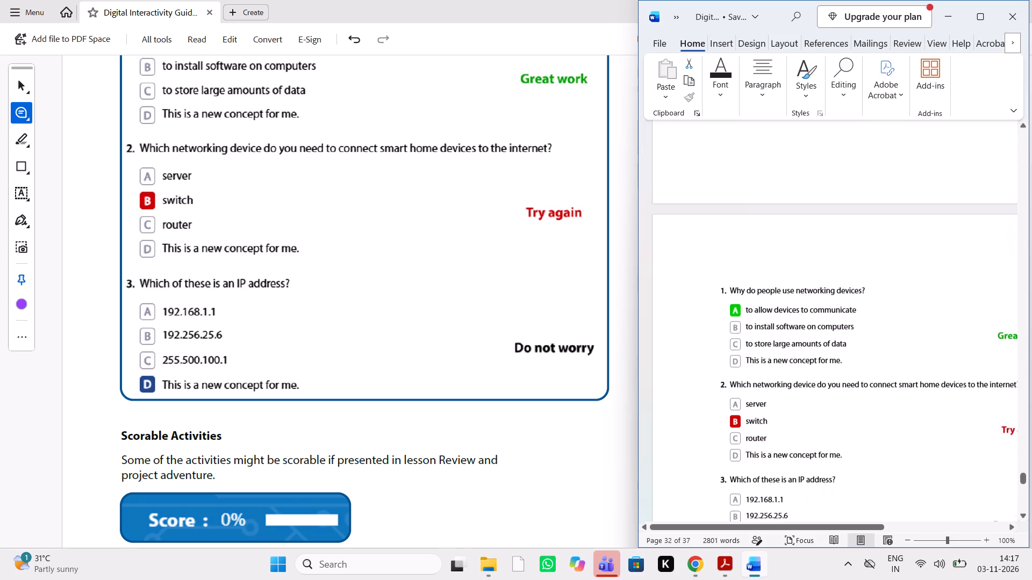
scroll(780, 252, "up", 3)
scroll(431, 281, "up", 2)
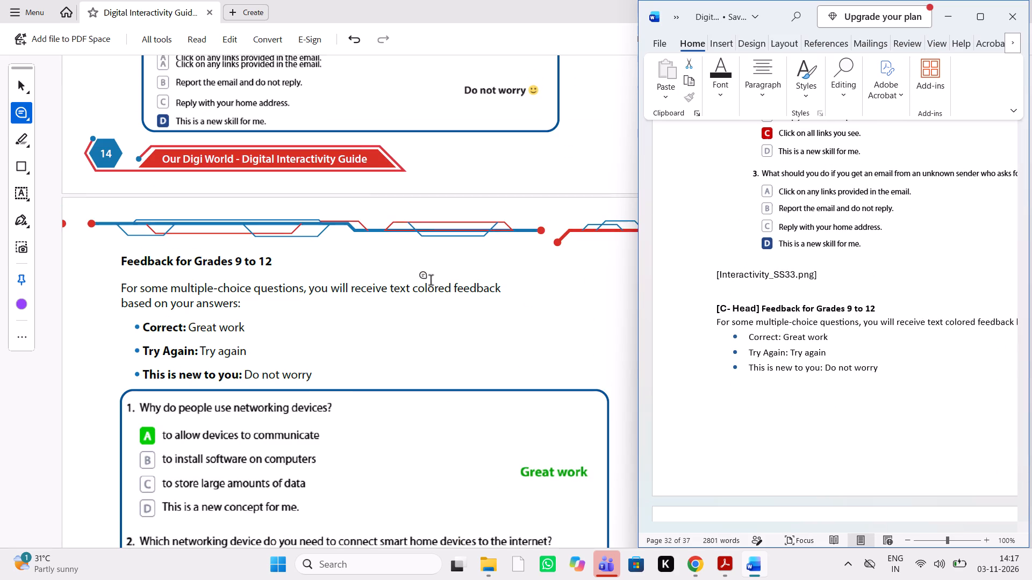
scroll(793, 350, "left", 1)
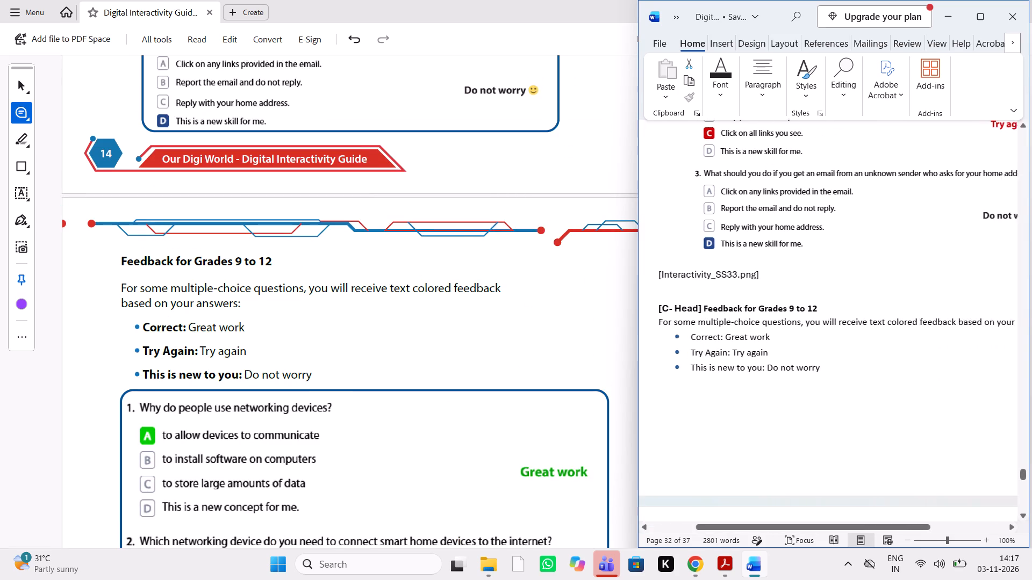
scroll(793, 350, "left", 1)
scroll(793, 350, "right", 1)
scroll(793, 350, "up", 1)
scroll(453, 327, "up", 2)
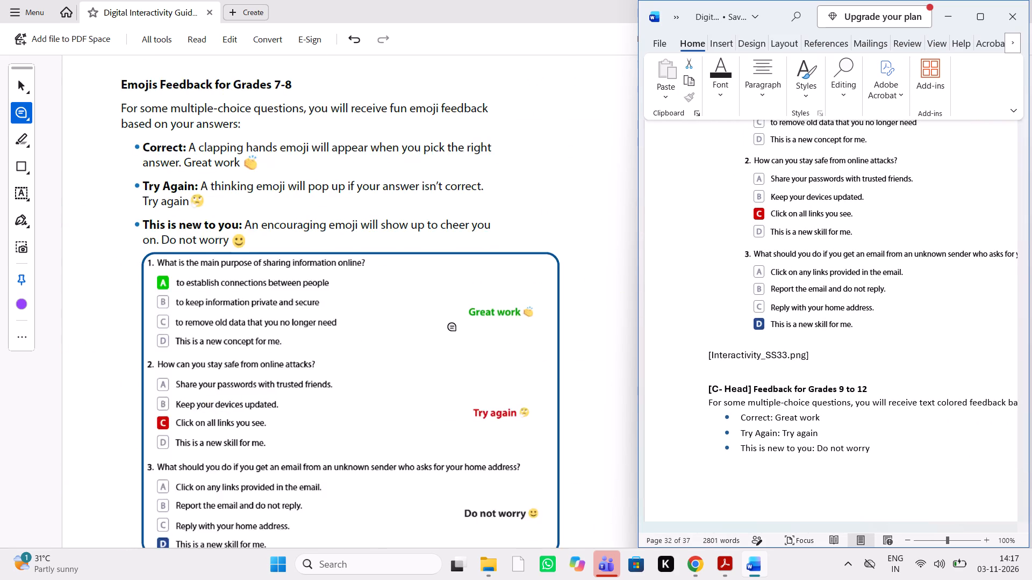
Check the Hyperlinks and Links section on page 12 of the PDF against the same section in the Word manuscript.
scroll(453, 327, "up", 6)
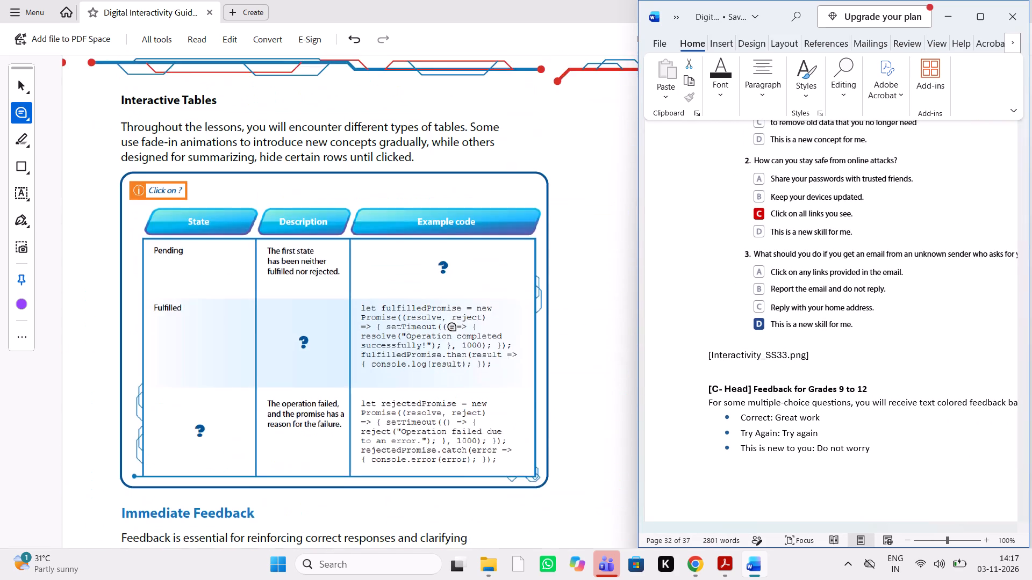
scroll(453, 327, "up", 3)
scroll(453, 327, "down", 1)
scroll(453, 327, "up", 4)
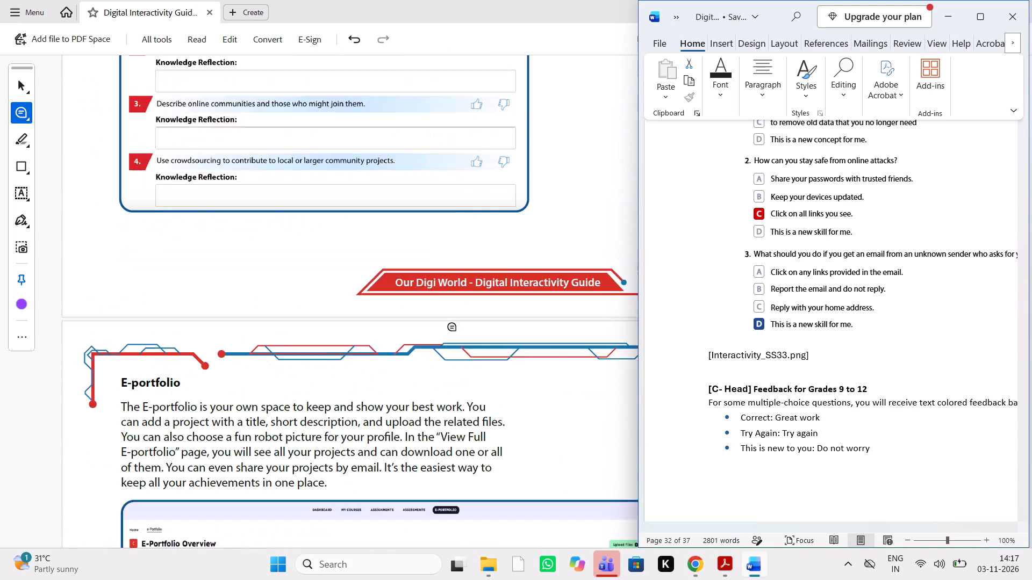
scroll(453, 327, "down", 4)
scroll(838, 197, "up", 3)
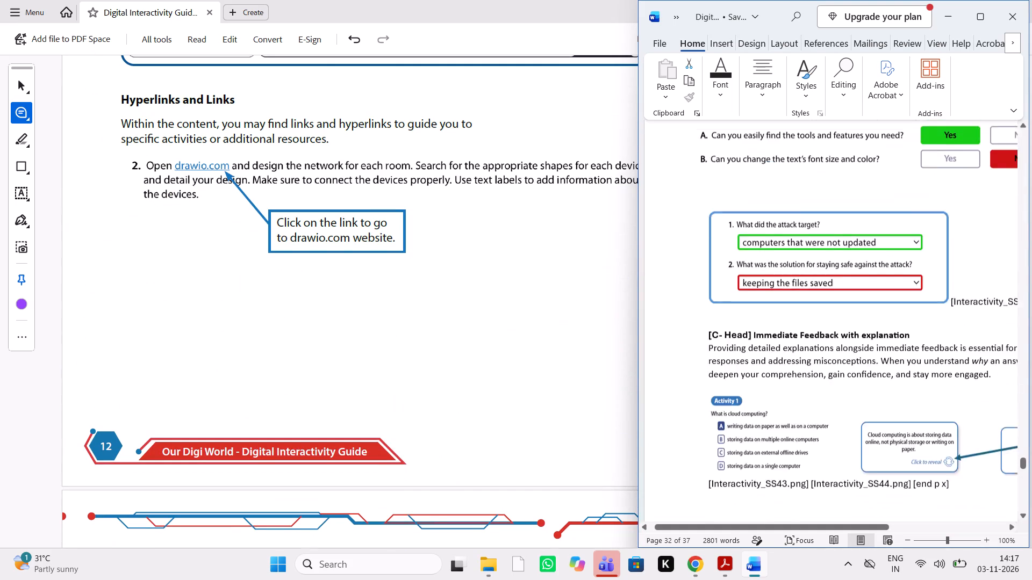
scroll(838, 197, "up", 5)
scroll(838, 197, "down", 1)
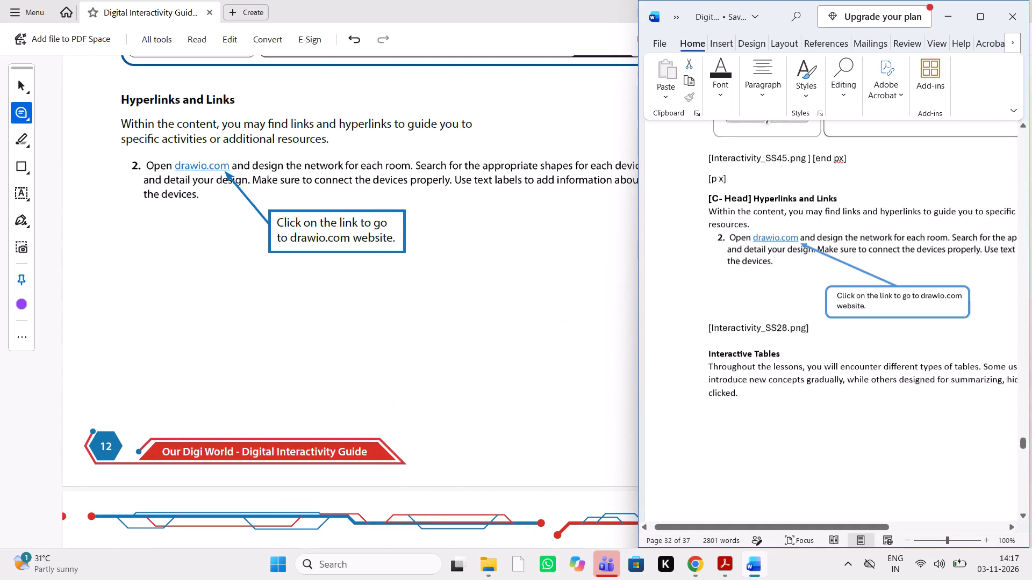
scroll(838, 197, "down", 1)
scroll(870, 370, "up", 1)
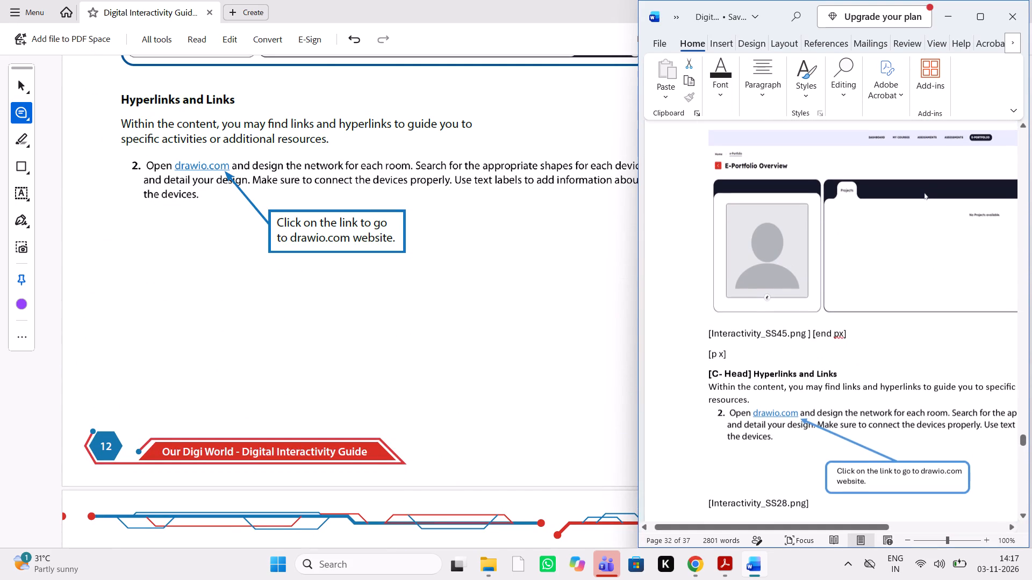
Examine the E-portfolio section on page 12 of the PDF and the activity pages around it against the Word manuscript.
scroll(453, 289, "up", 3)
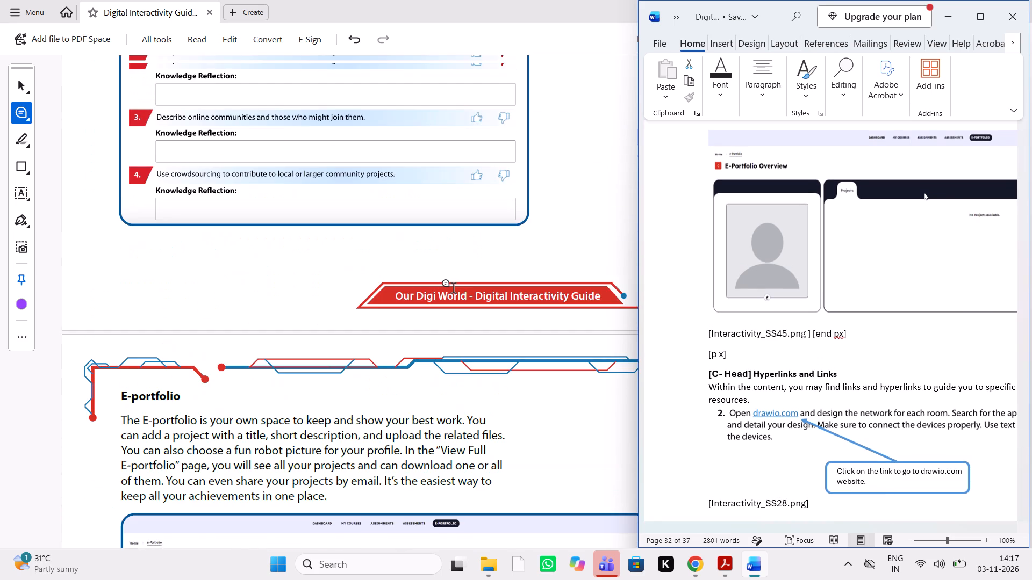
scroll(453, 289, "up", 2)
scroll(453, 289, "down", 6)
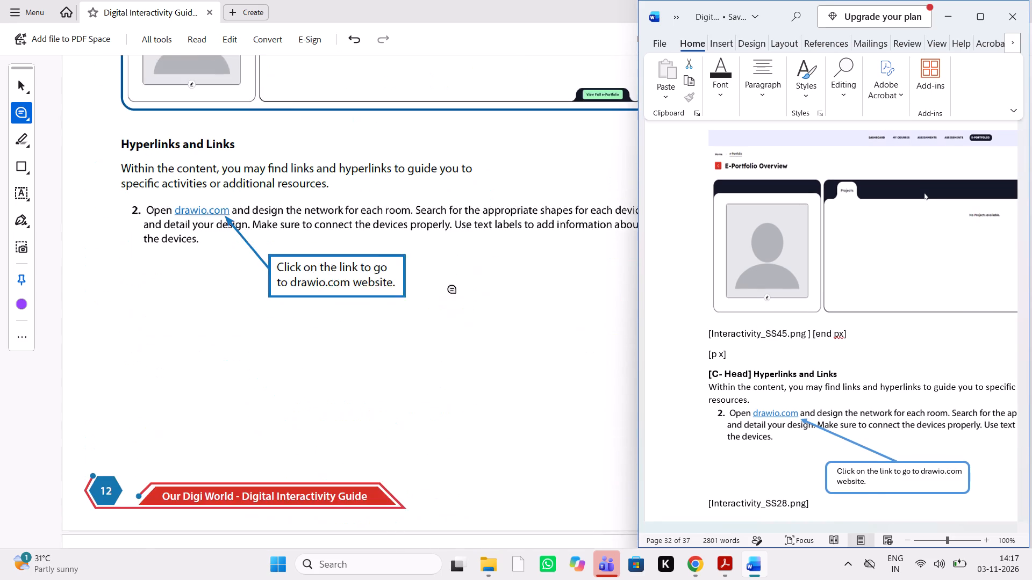
scroll(453, 289, "down", 2)
scroll(453, 289, "up", 6)
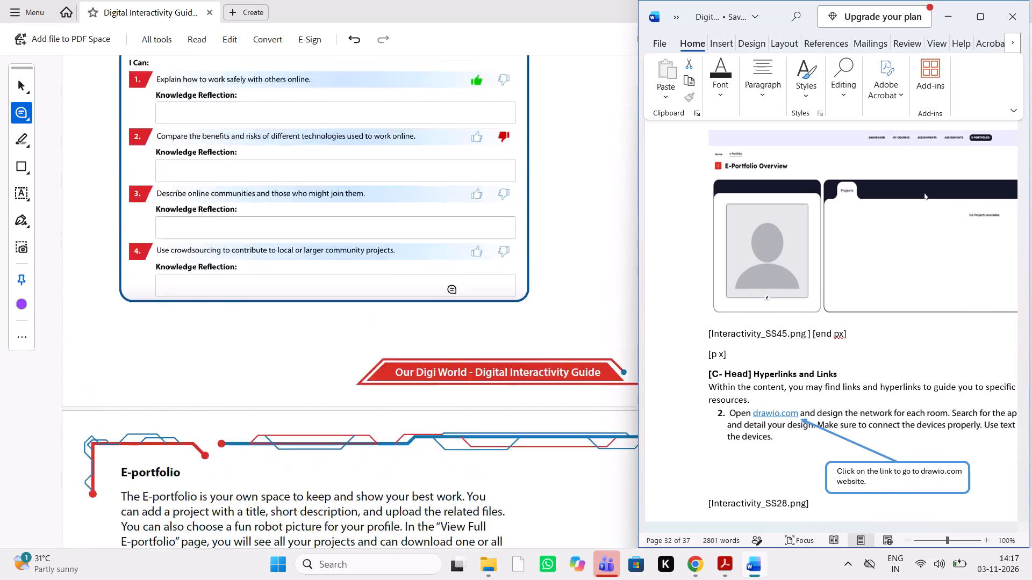
scroll(453, 289, "up", 10)
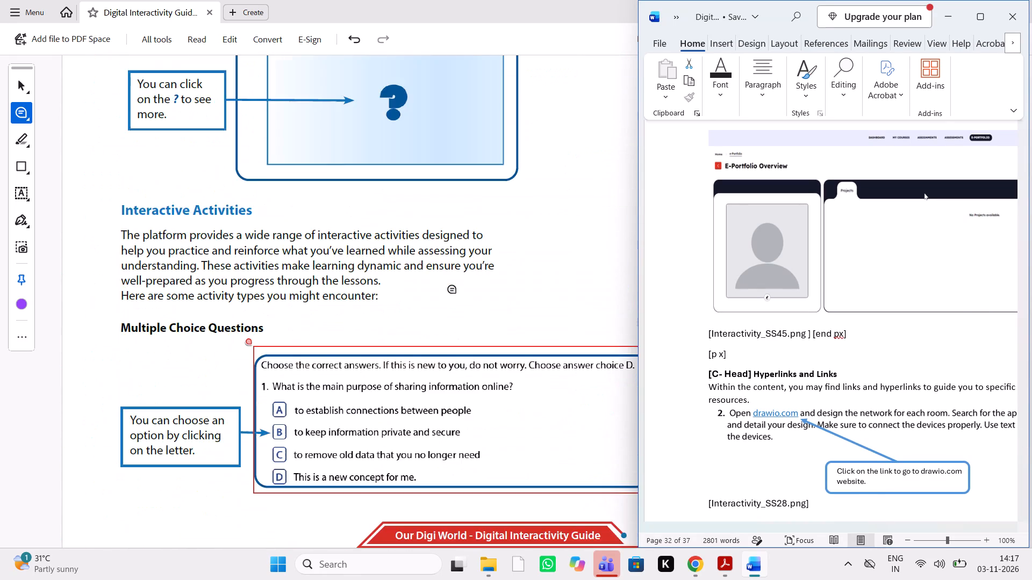
scroll(453, 289, "up", 1)
scroll(453, 289, "down", 15)
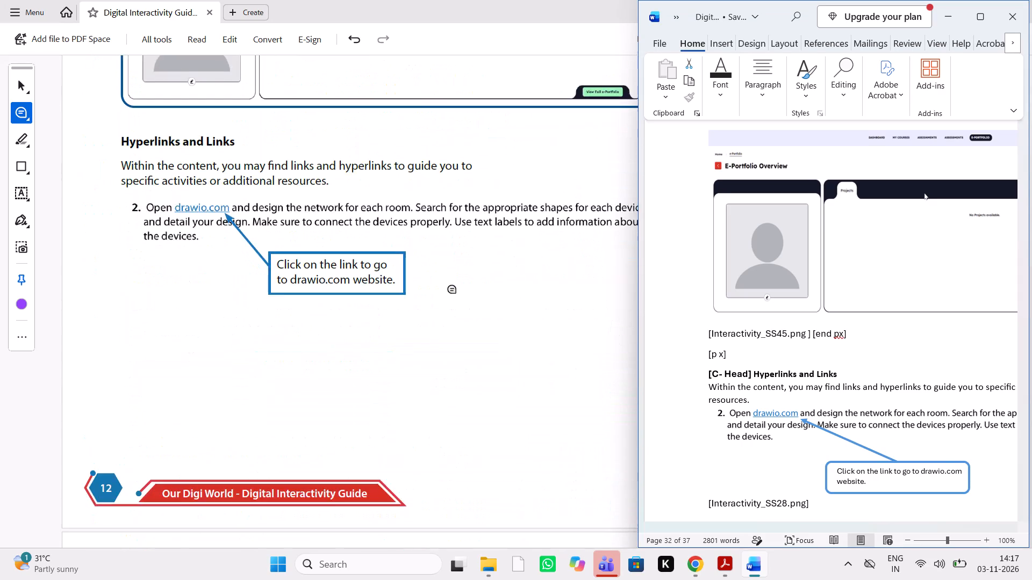
scroll(453, 289, "down", 2)
scroll(493, 254, "up", 7)
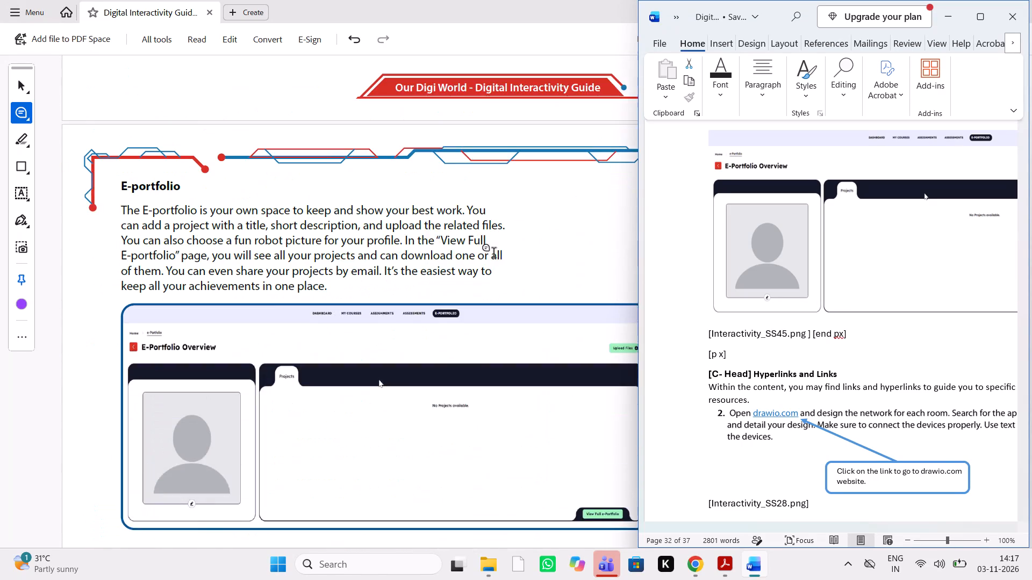
scroll(493, 254, "up", 1)
scroll(493, 254, "down", 6)
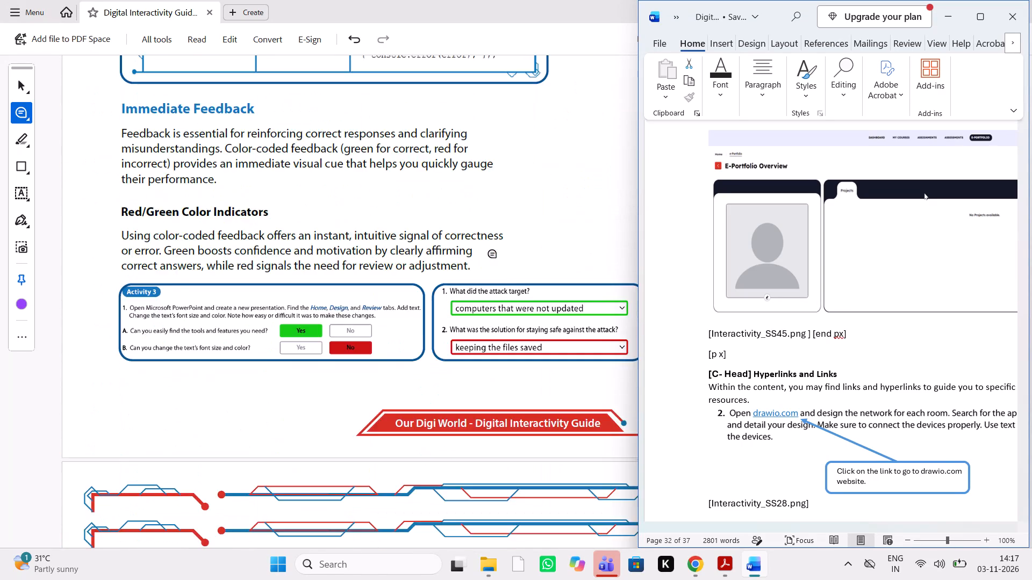
scroll(493, 254, "up", 6)
scroll(493, 254, "down", 1)
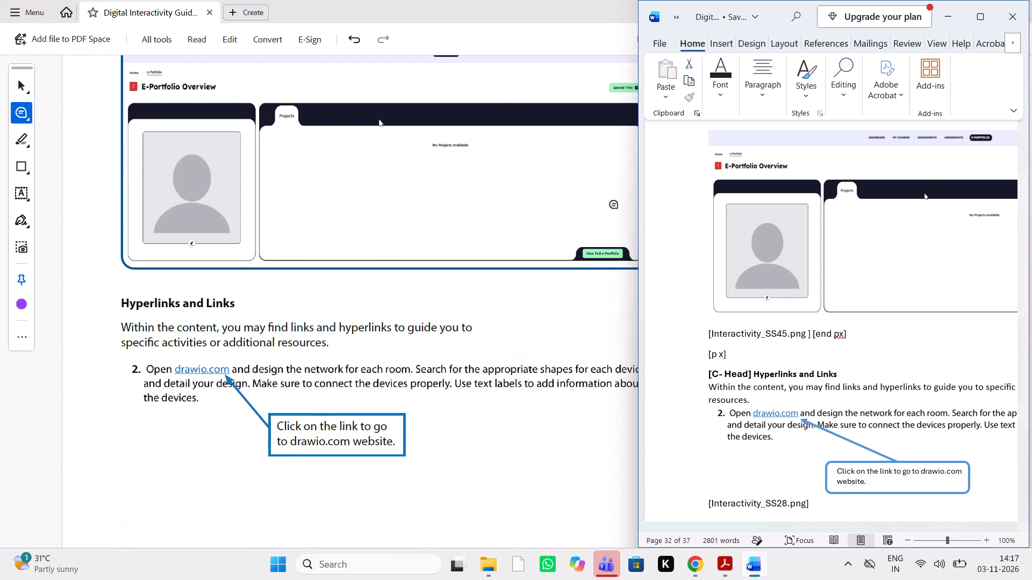
Compare the Interactive Tables, Immediate Feedback and Red/Green Color Indicators sections on page 13 of the PDF with the Word manuscript.
scroll(787, 336, "up", 1)
scroll(787, 336, "down", 5)
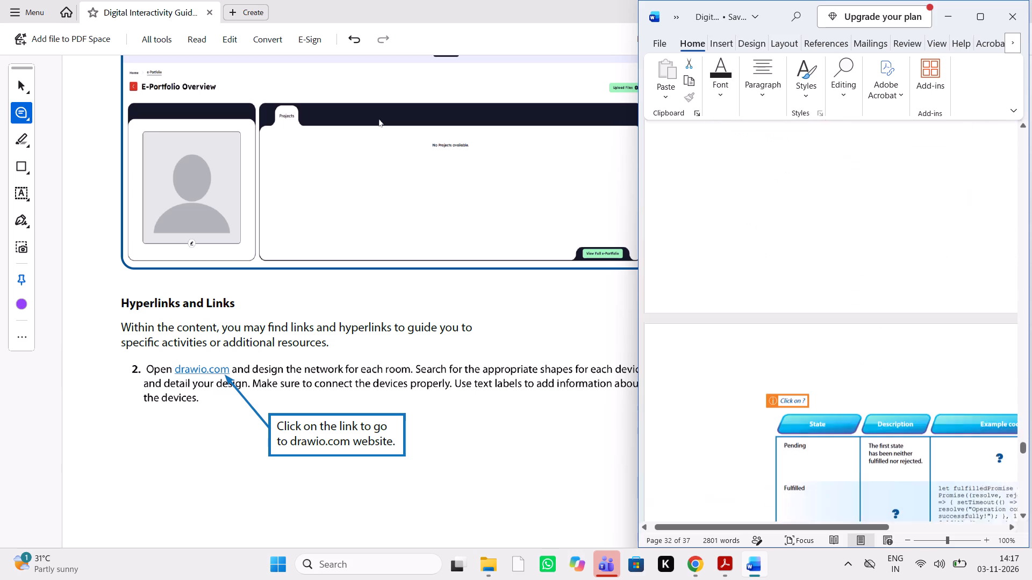
scroll(787, 336, "down", 5)
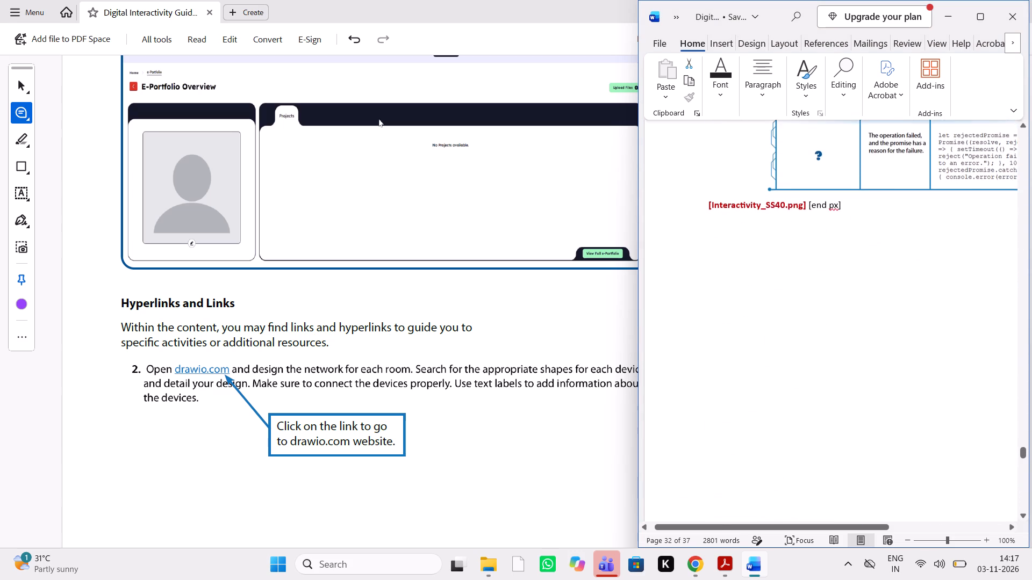
scroll(787, 336, "down", 1)
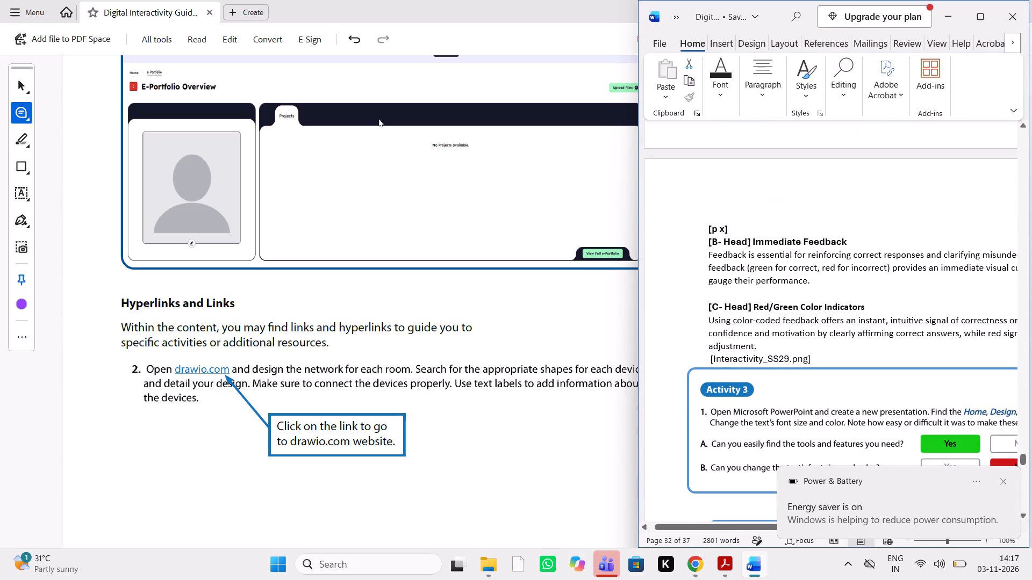
scroll(463, 315, "down", 3)
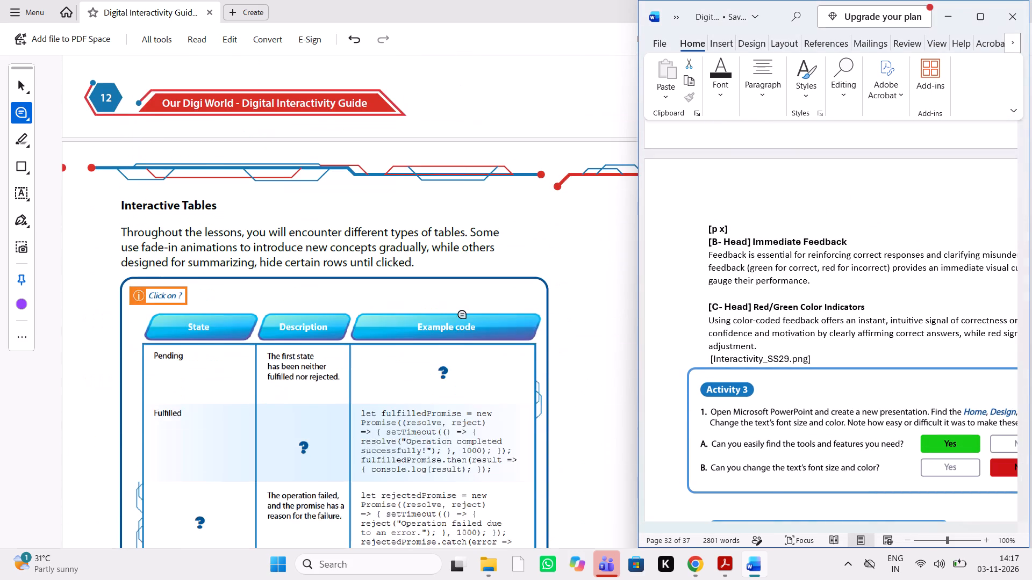
scroll(463, 315, "down", 1)
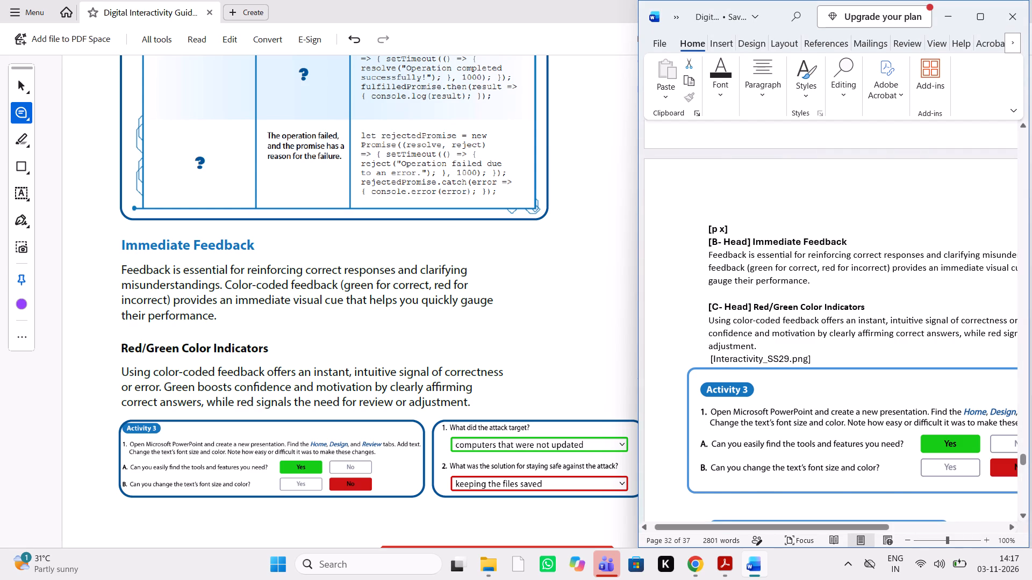
scroll(762, 313, "up", 3)
scroll(762, 313, "down", 2)
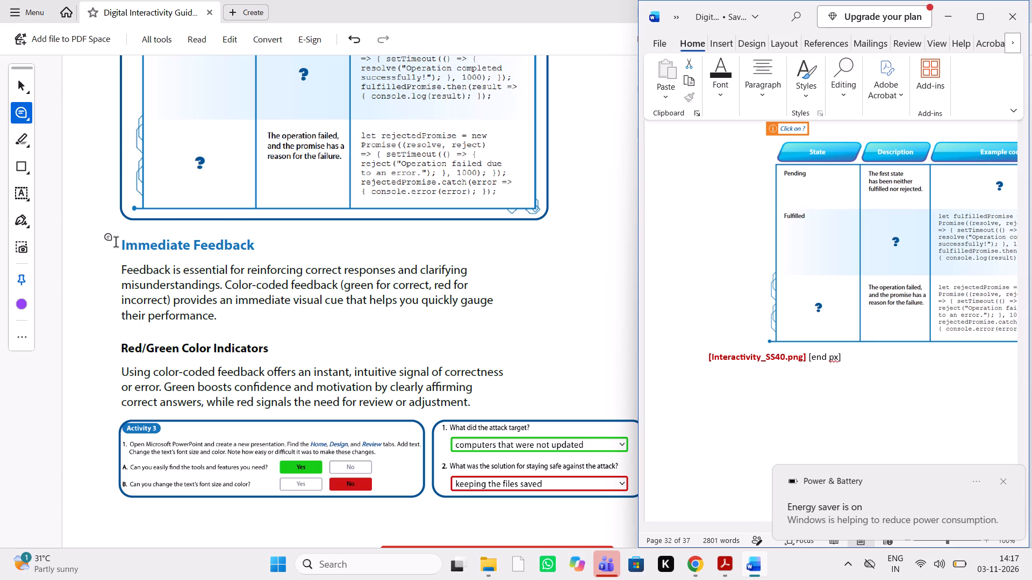
scroll(331, 347, "left", 1)
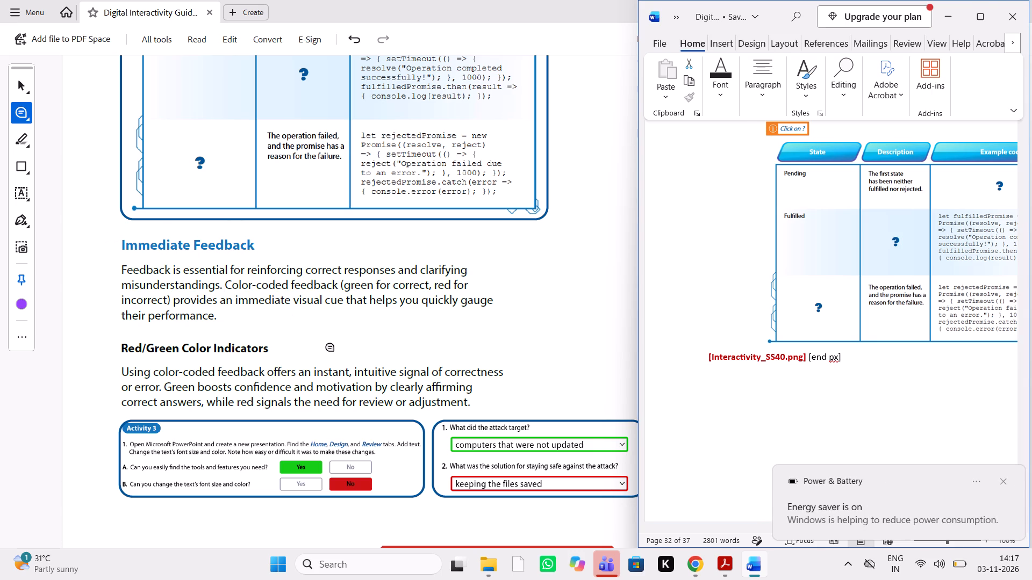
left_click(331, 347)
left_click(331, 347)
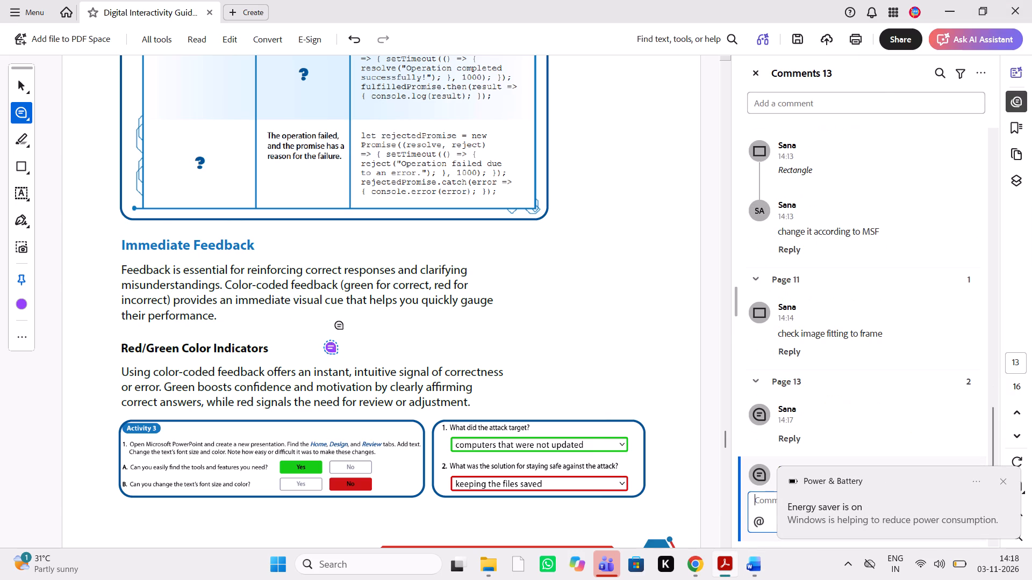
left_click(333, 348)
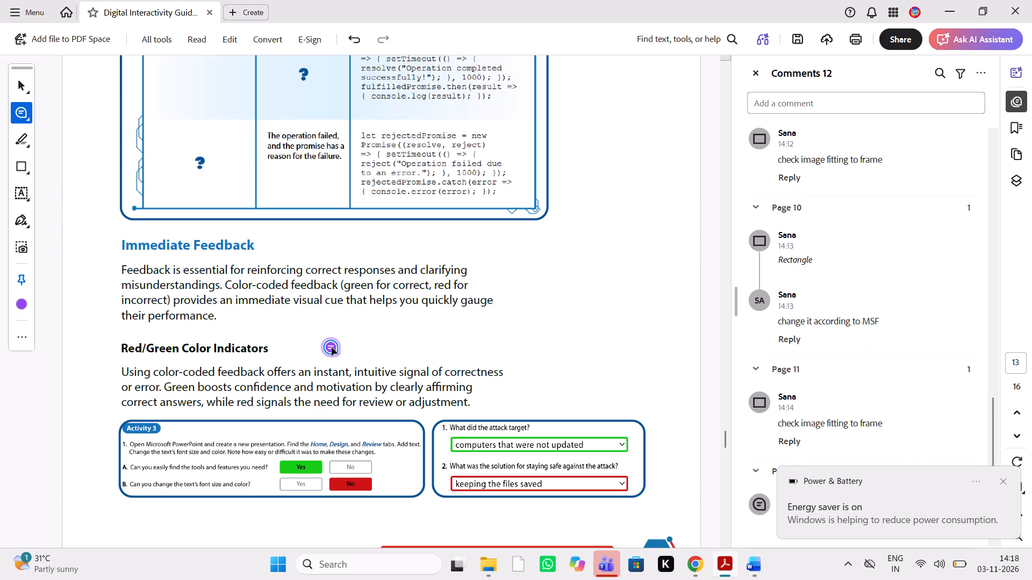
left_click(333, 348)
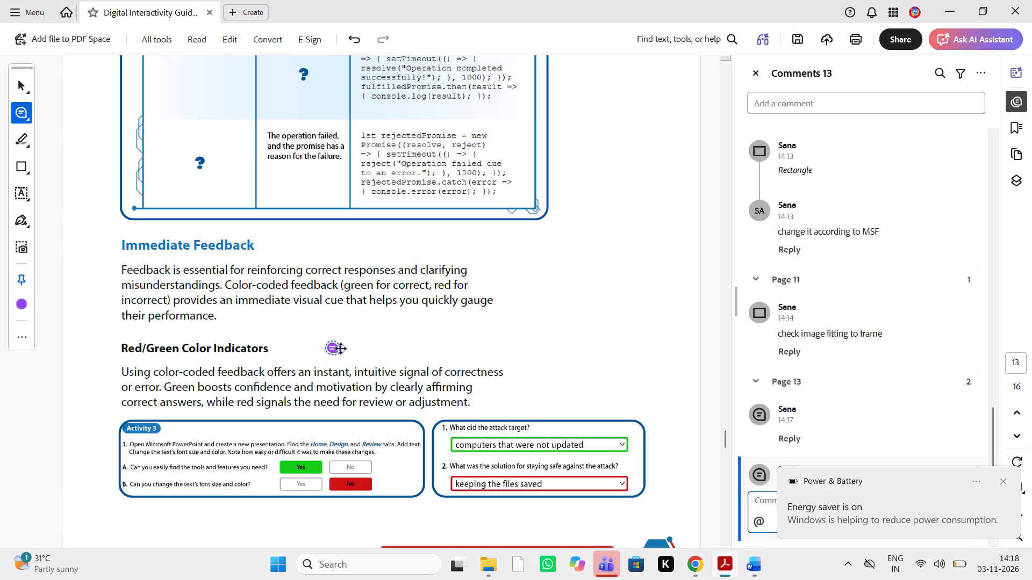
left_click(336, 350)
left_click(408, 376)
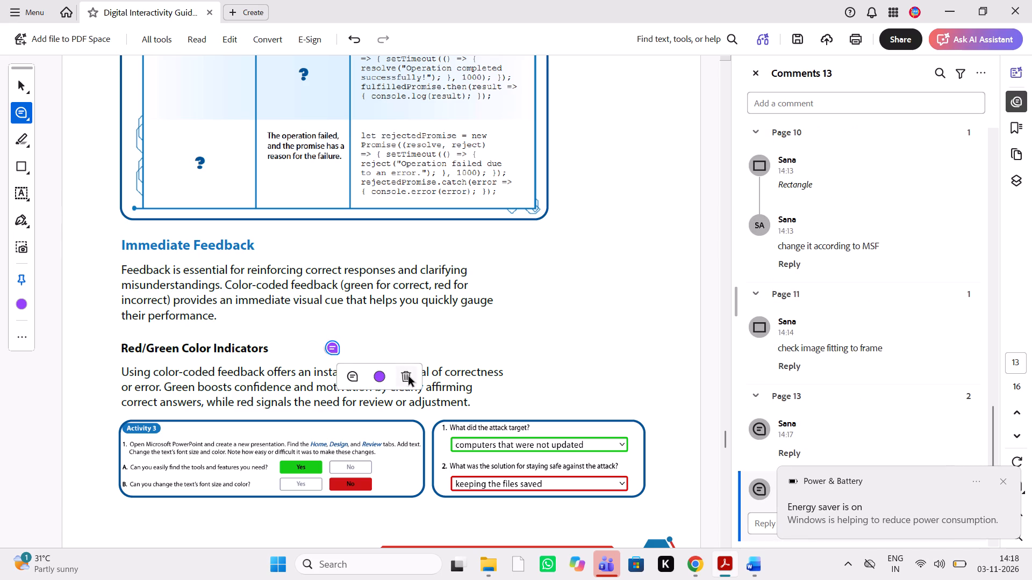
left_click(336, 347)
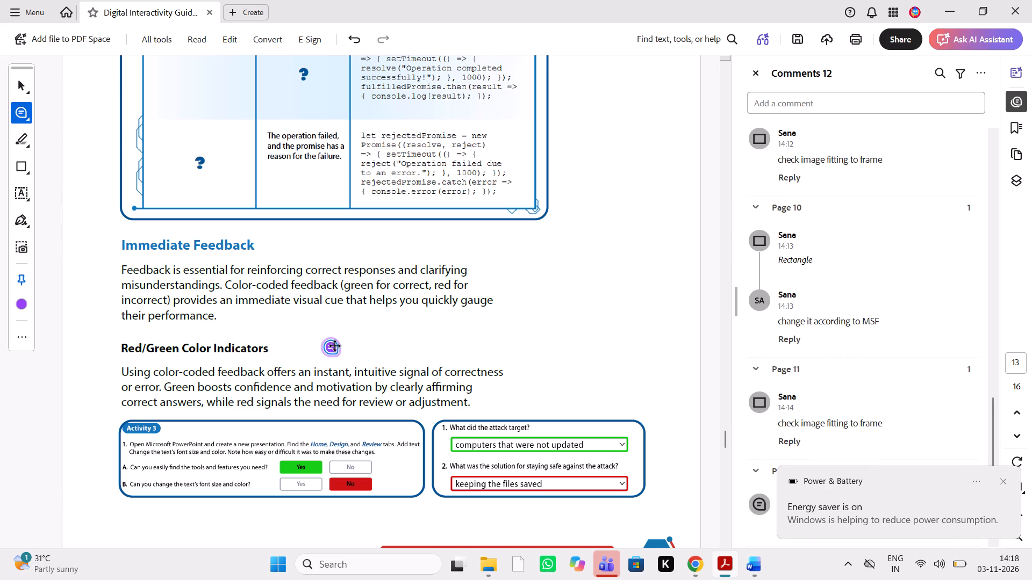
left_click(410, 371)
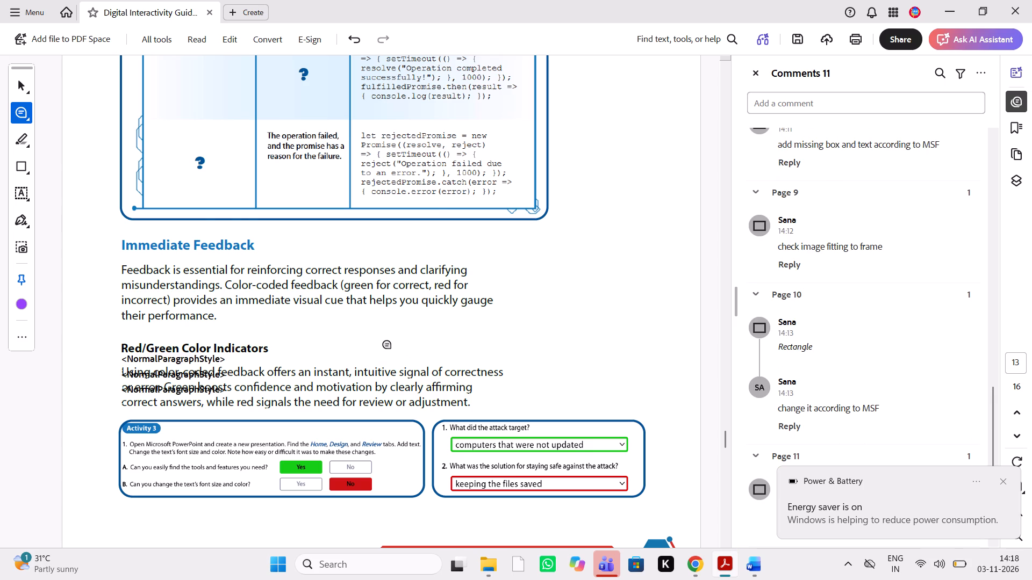
Mark the Immediate Feedback and Red/Green Color Indicators block on page 13 with a rectangle comment reading "add content to next page".
key("ctrl+minus")
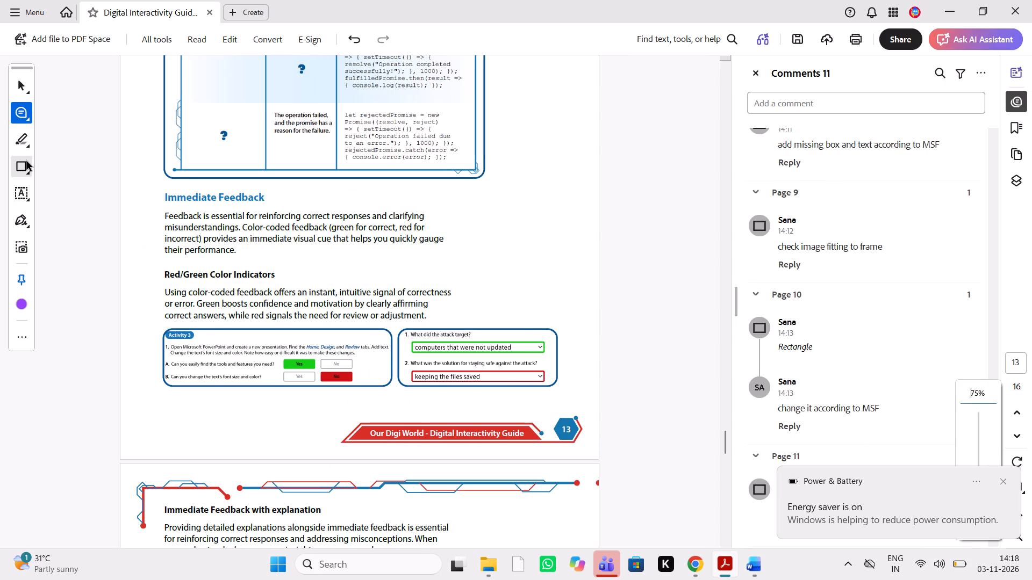
left_click(26, 161)
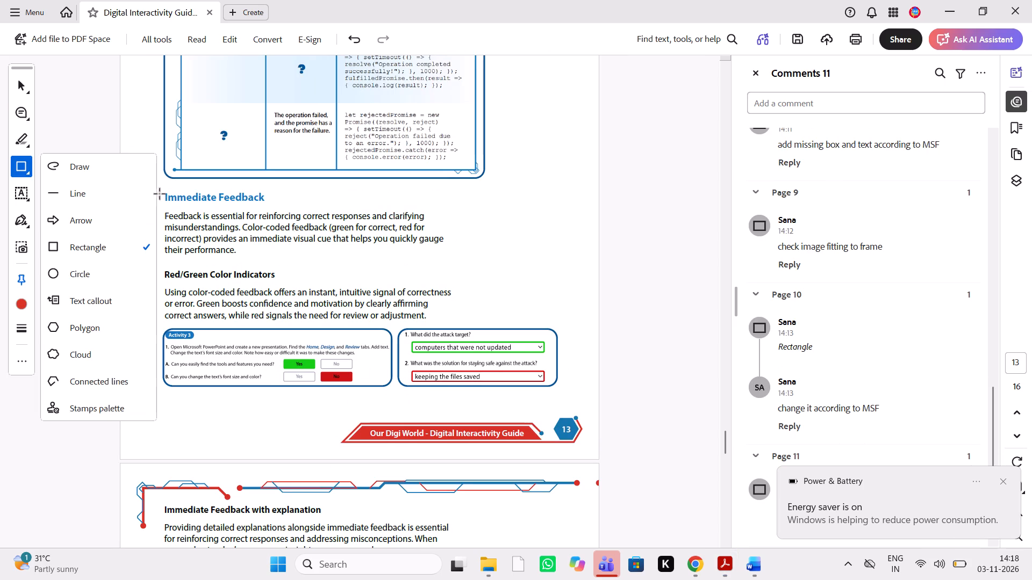
left_click_drag(160, 194, 565, 405)
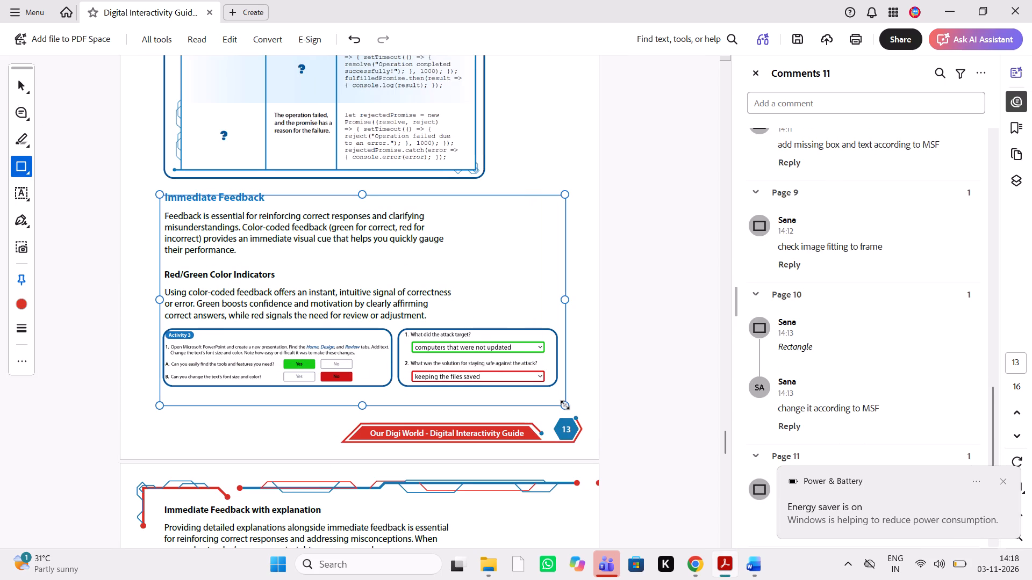
left_click(765, 508)
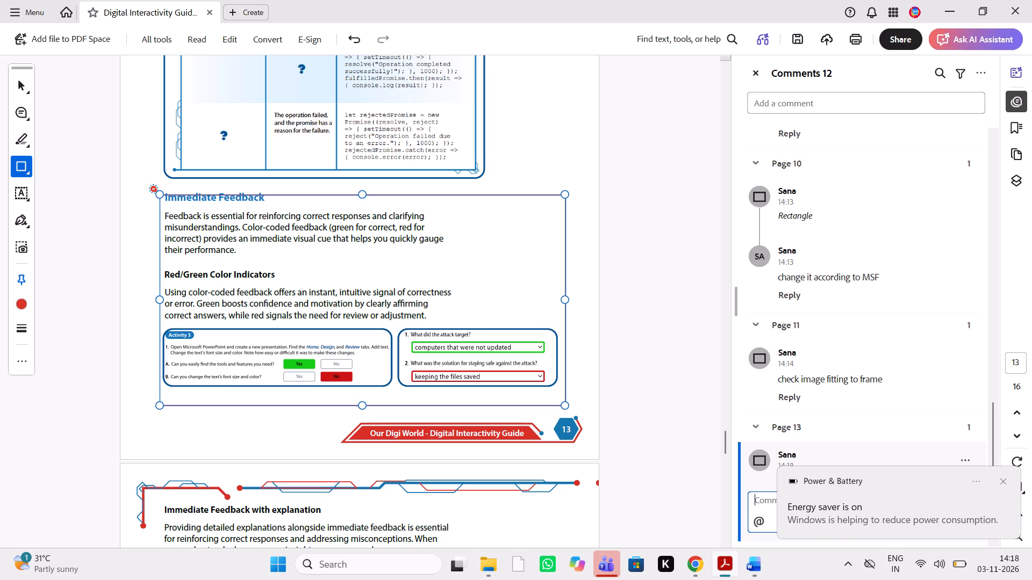
type("add content")
key("space")
type("to nest page")
key("space")
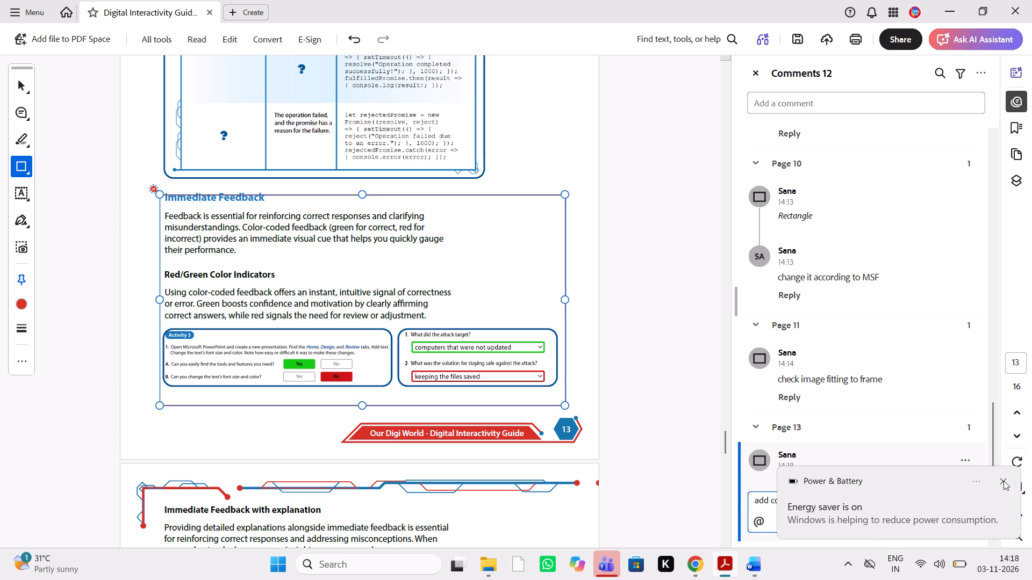
left_click(1004, 481)
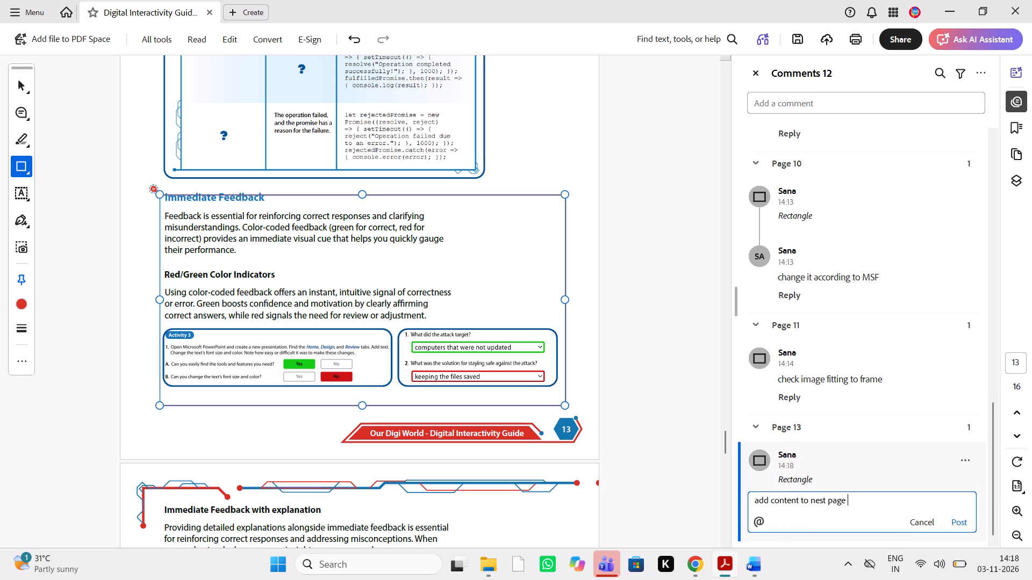
left_click(822, 502)
key("BackSpace")
key("x")
left_click(956, 523)
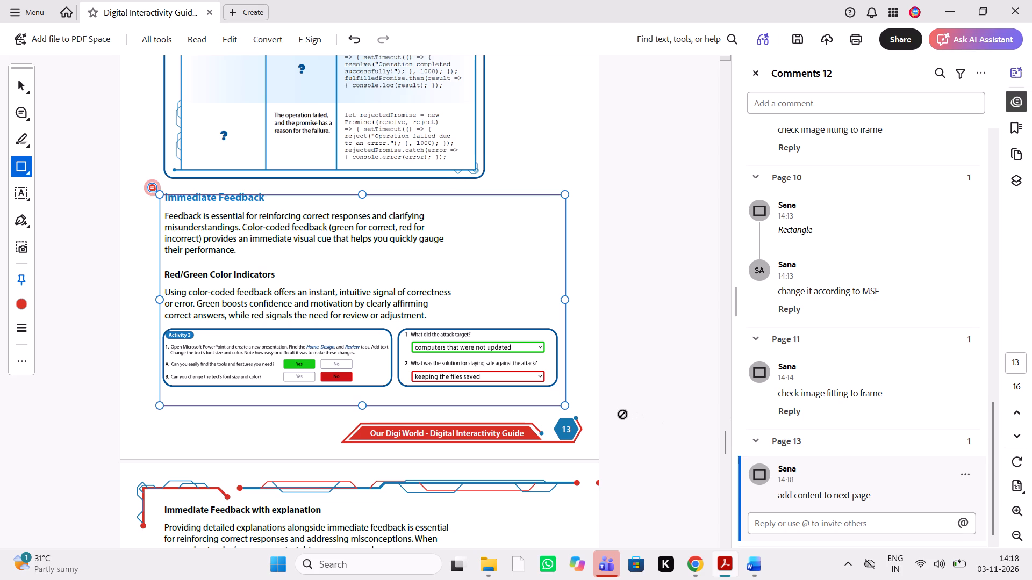
Check the Interactive Tables section on page 13 of the PDF against the Word manuscript.
scroll(618, 415, "up", 3)
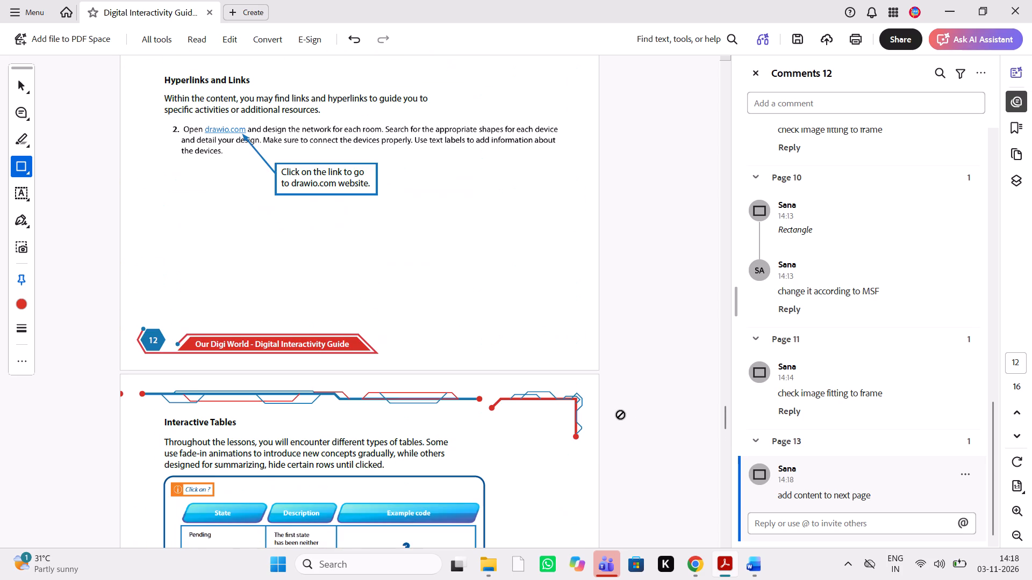
scroll(620, 414, "down", 1)
left_click(763, 564)
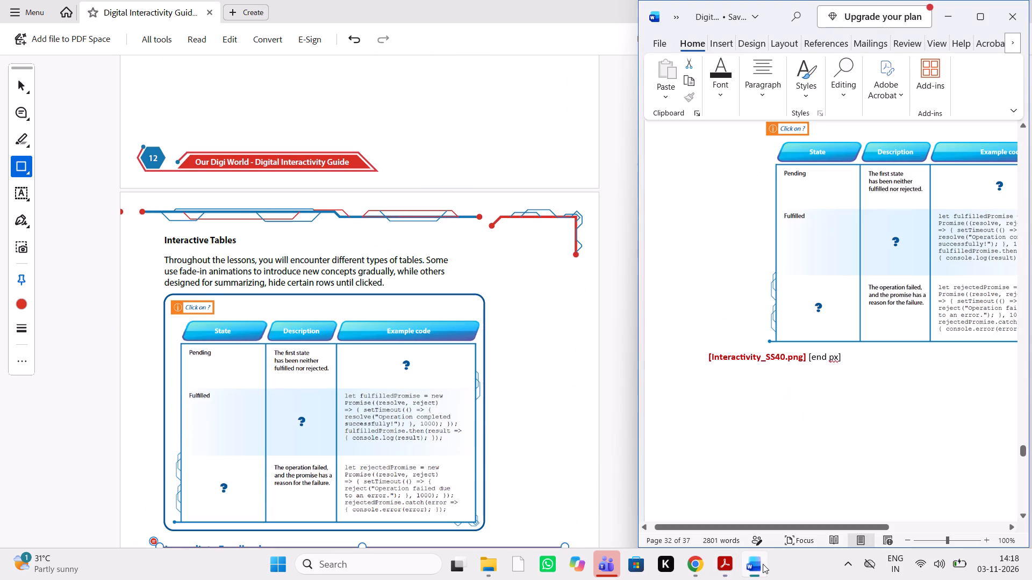
scroll(774, 314, "up", 2)
scroll(774, 314, "down", 2)
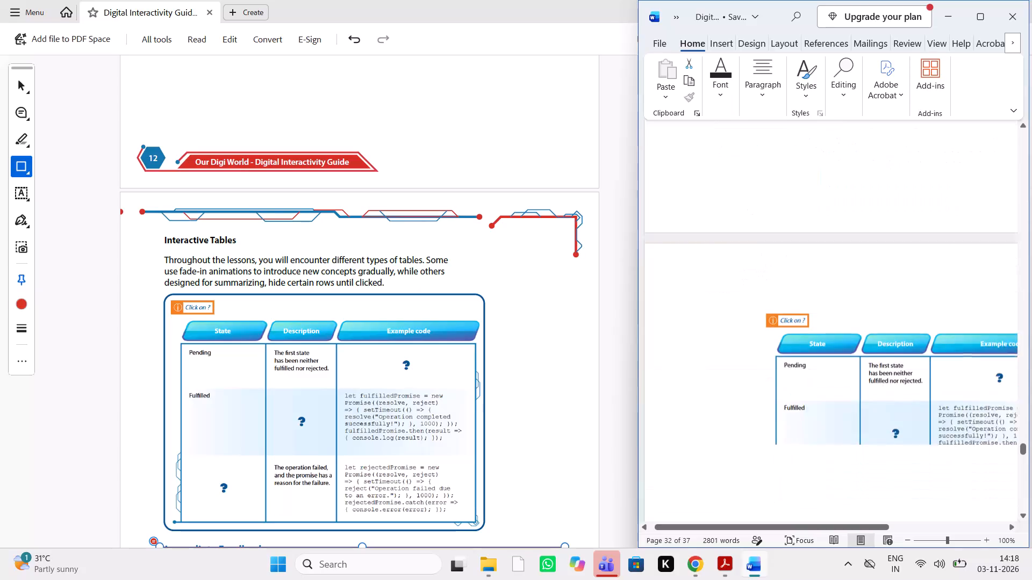
scroll(774, 314, "down", 1)
scroll(783, 374, "down", 3)
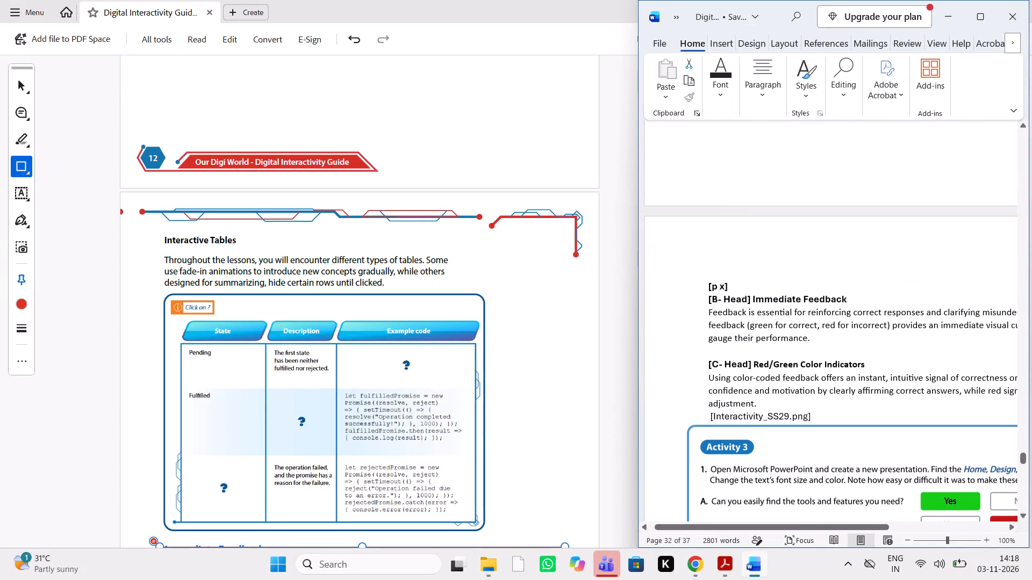
Compare the Immediate Feedback and Red/Green Color Indicators text and activity images on page 13 with the Word manuscript.
scroll(783, 374, "down", 1)
scroll(379, 367, "down", 3)
scroll(379, 367, "up", 1)
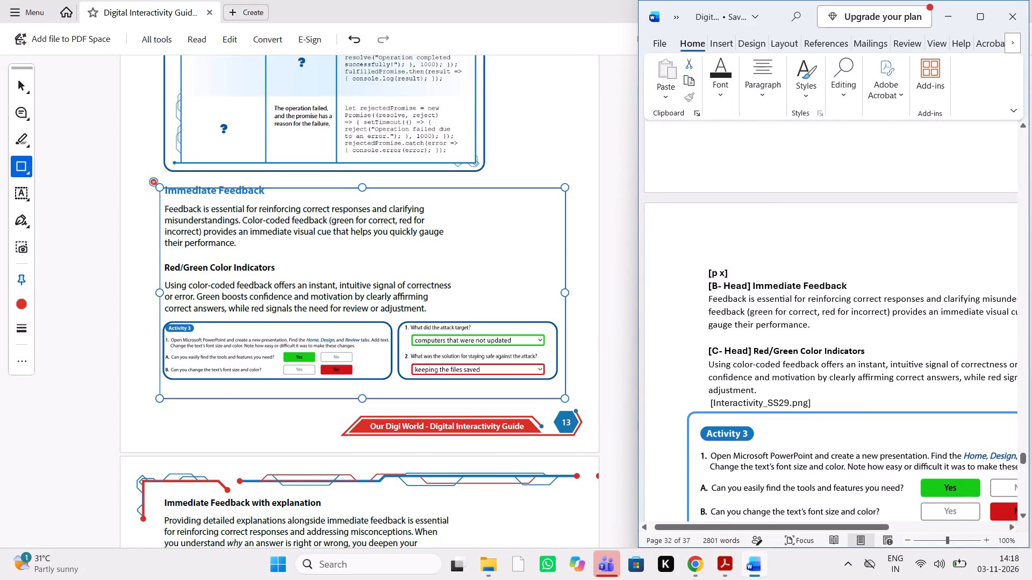
scroll(802, 318, "down", 1)
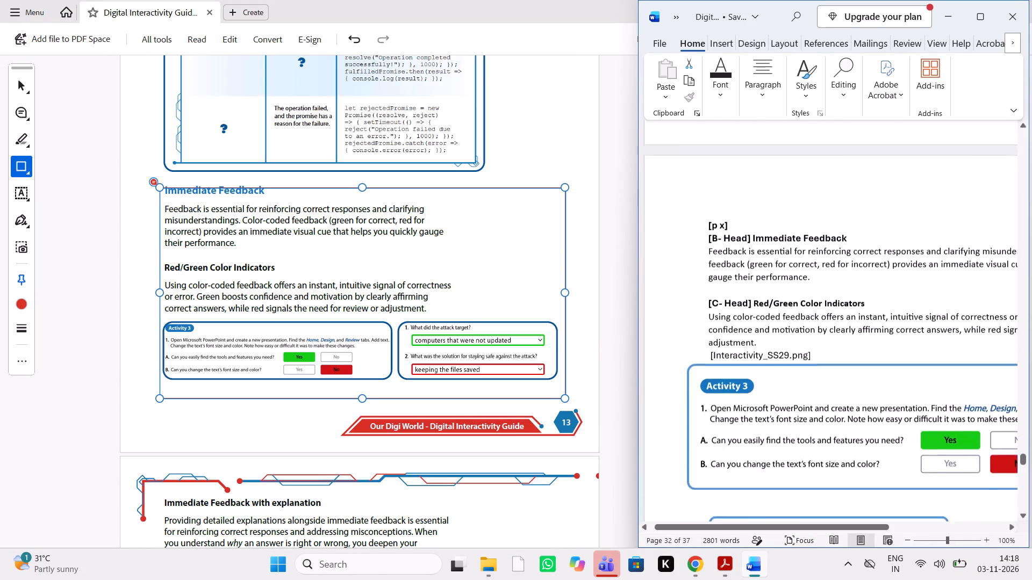
scroll(802, 318, "down", 1)
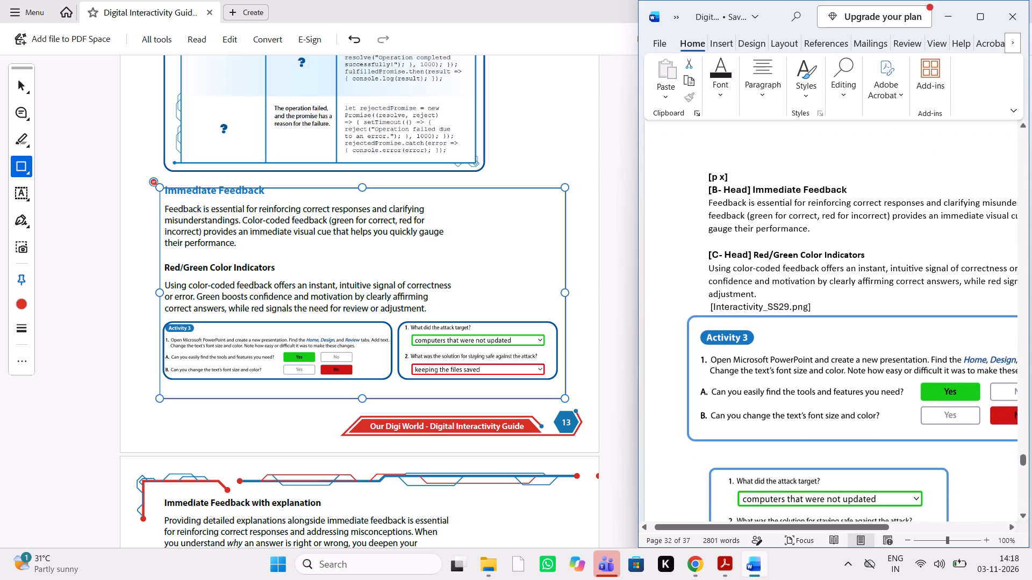
scroll(368, 375, "down", 1)
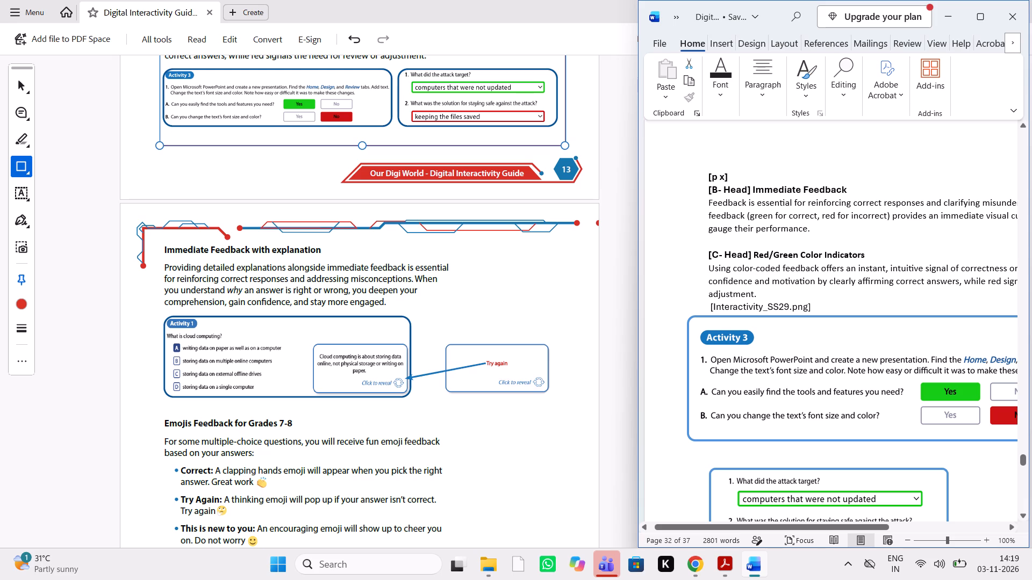
scroll(749, 385, "right", 1)
scroll(456, 302, "up", 1)
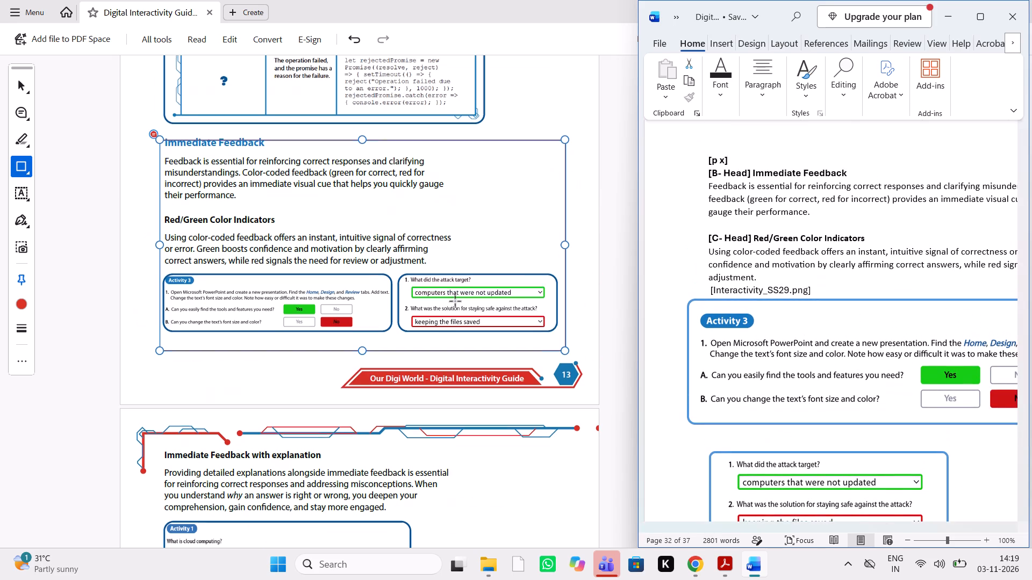
scroll(456, 302, "up", 1)
scroll(730, 302, "up", 2)
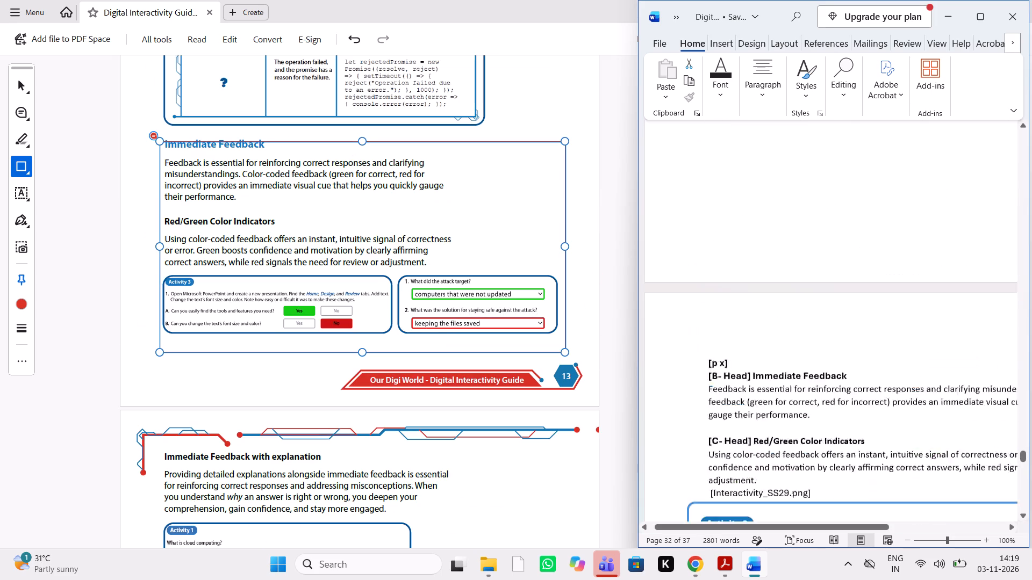
scroll(730, 302, "up", 3)
scroll(730, 302, "down", 3)
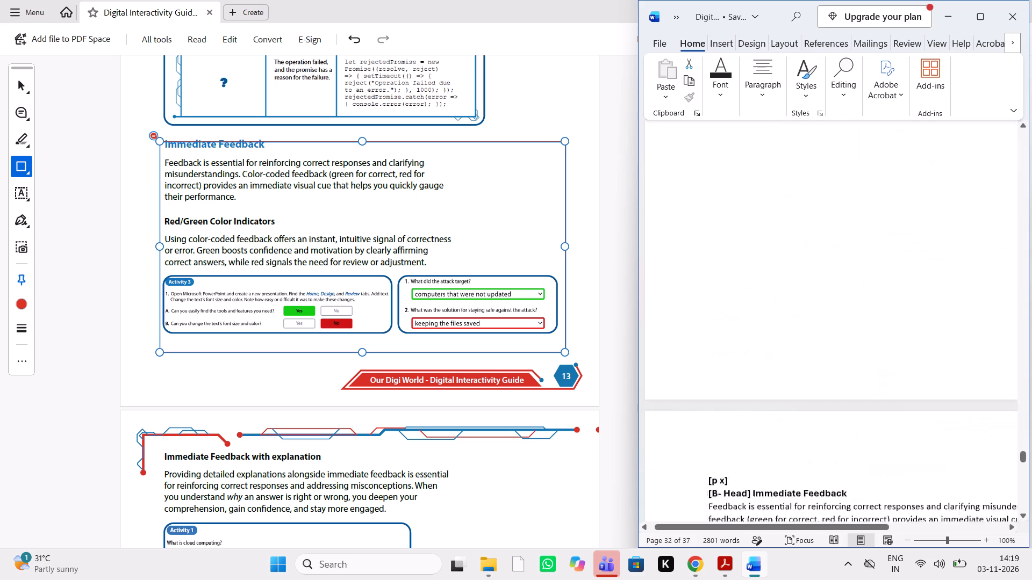
scroll(730, 302, "down", 2)
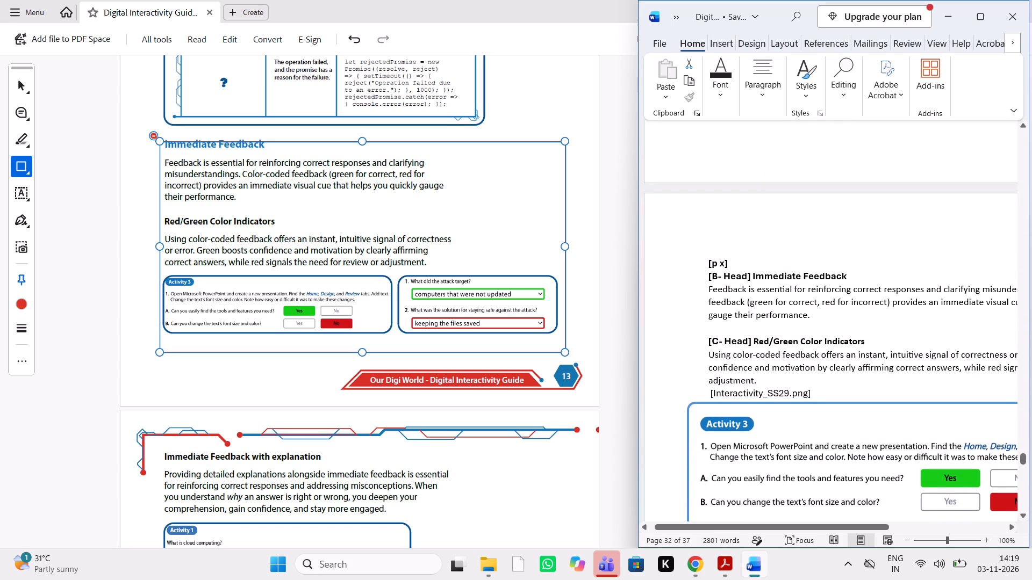
scroll(730, 302, "down", 1)
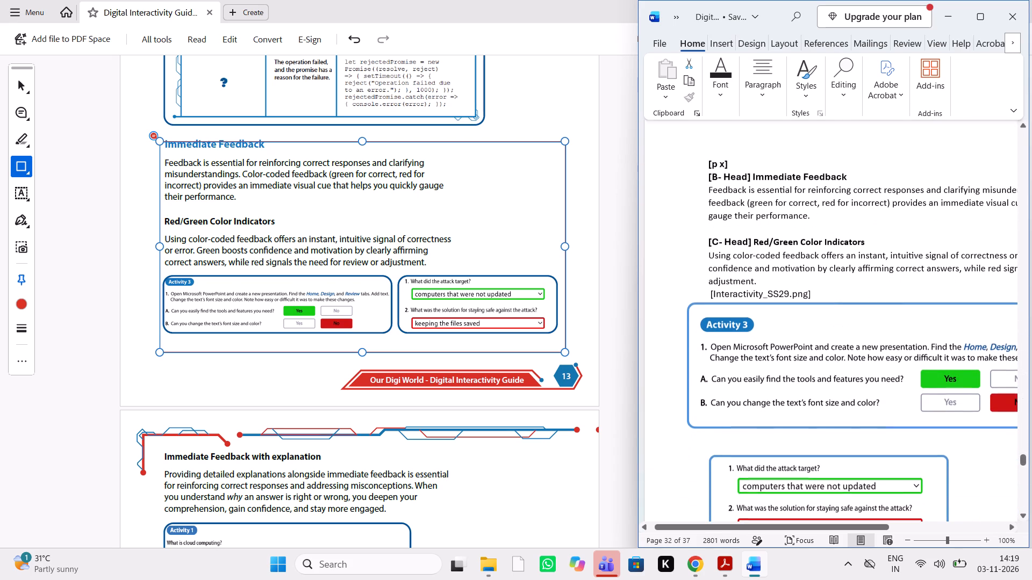
scroll(877, 345, "left", 1)
scroll(877, 345, "right", 1)
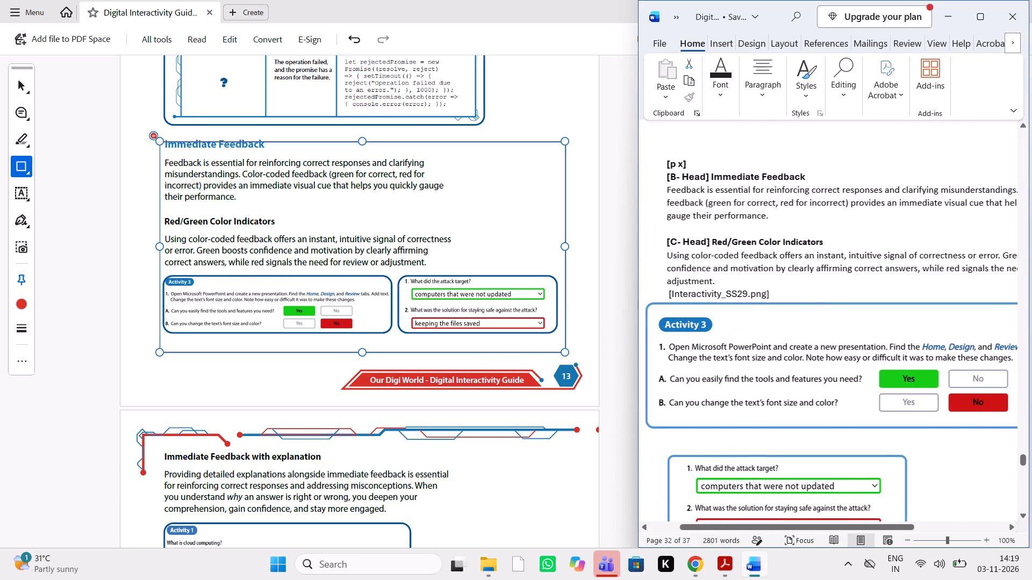
Compare the Immediate Feedback with explanation and Emojis Feedback for Grades 7-8 sections on page 14 with the Word manuscript.
scroll(507, 351, "down", 1)
scroll(789, 436, "left", 1)
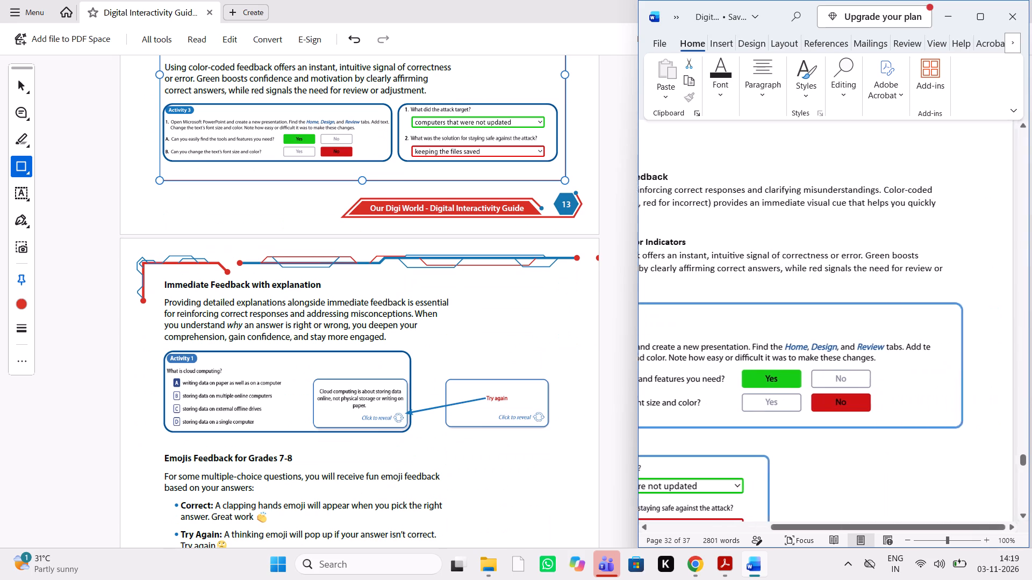
scroll(789, 436, "down", 1)
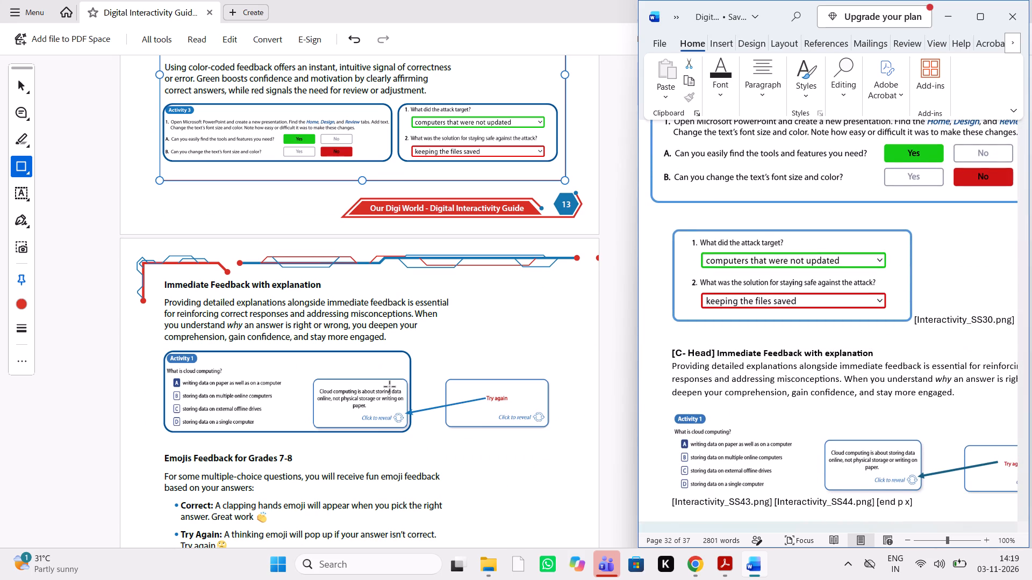
scroll(390, 387, "down", 1)
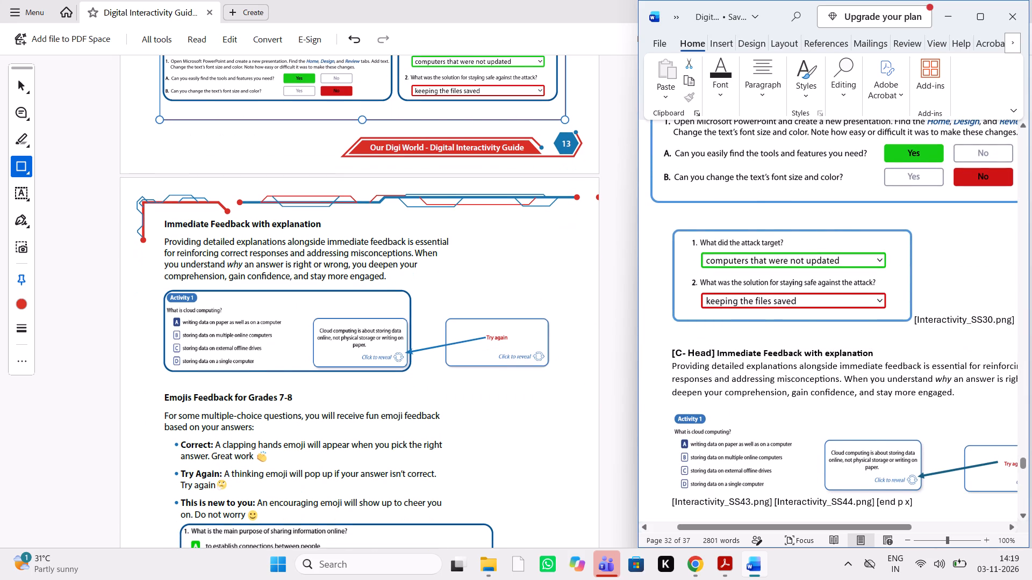
scroll(797, 421, "down", 1)
scroll(797, 421, "left", 1)
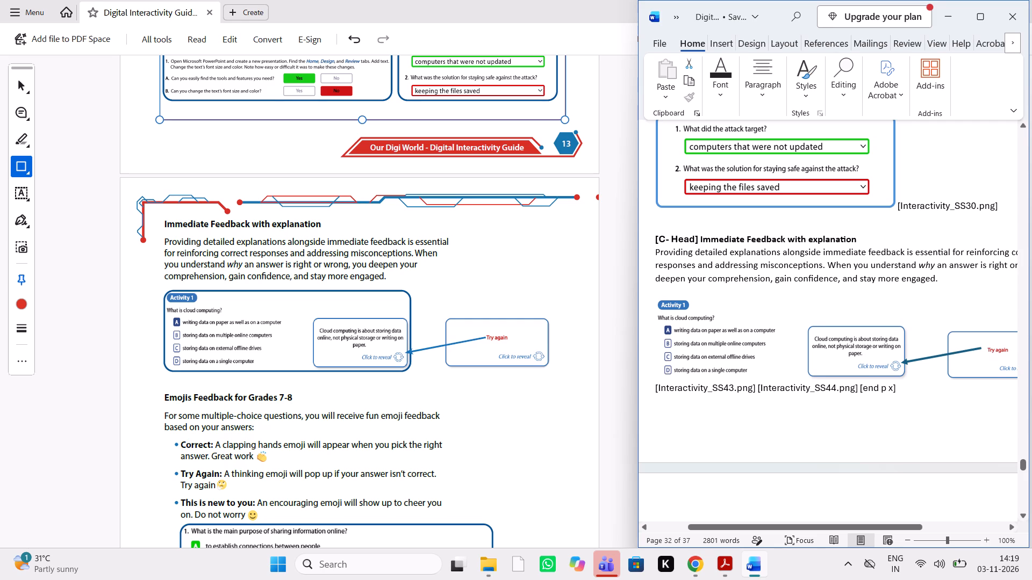
scroll(720, 399, "down", 1)
scroll(365, 375, "down", 1)
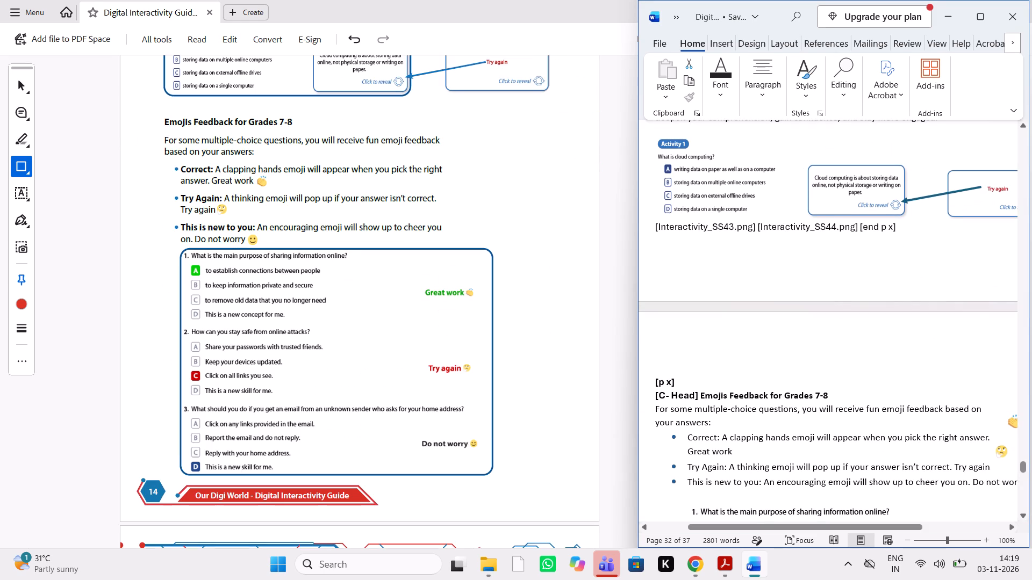
scroll(704, 360, "down", 1)
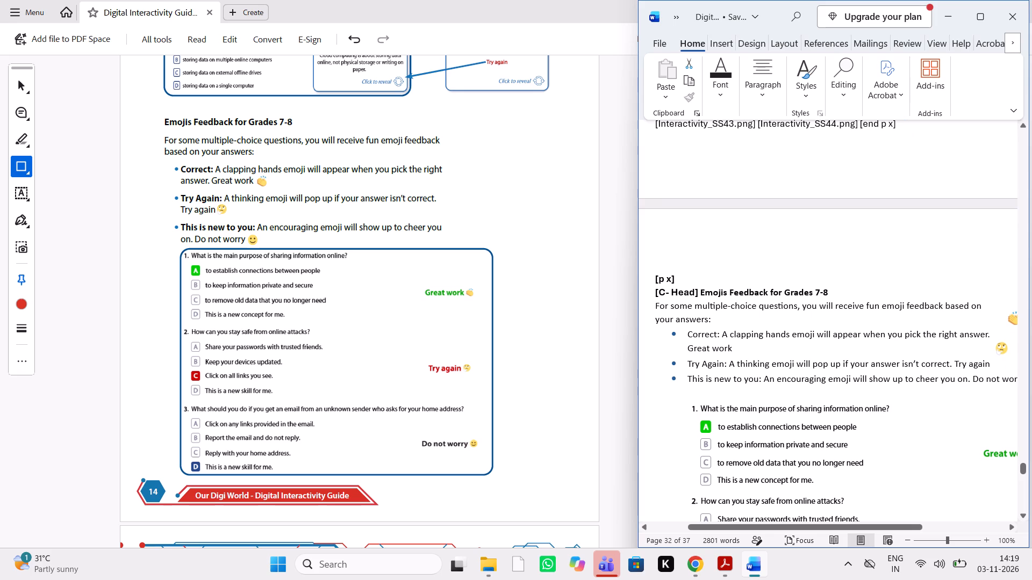
scroll(704, 360, "left", 1)
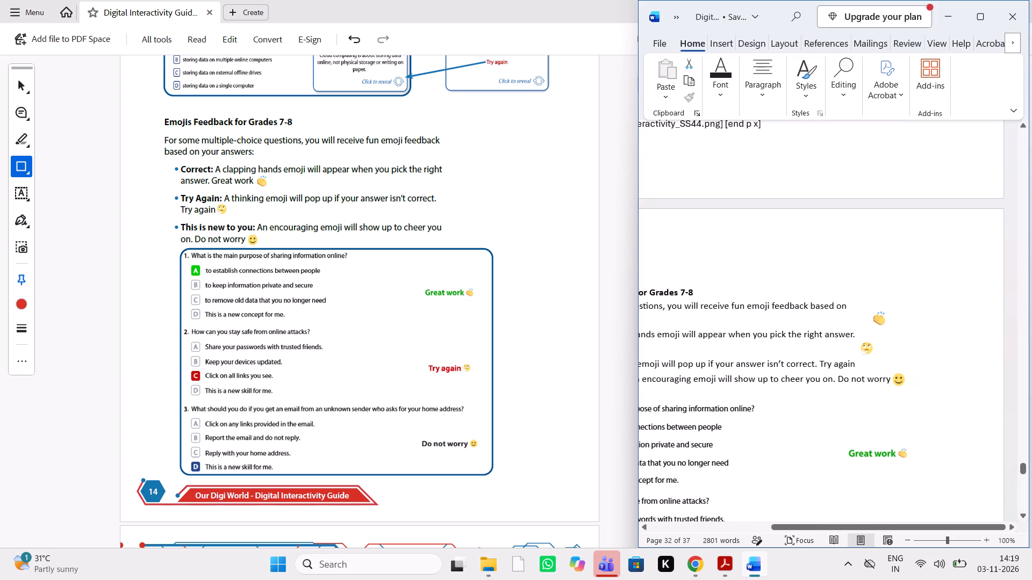
scroll(704, 360, "right", 1)
scroll(704, 360, "down", 1)
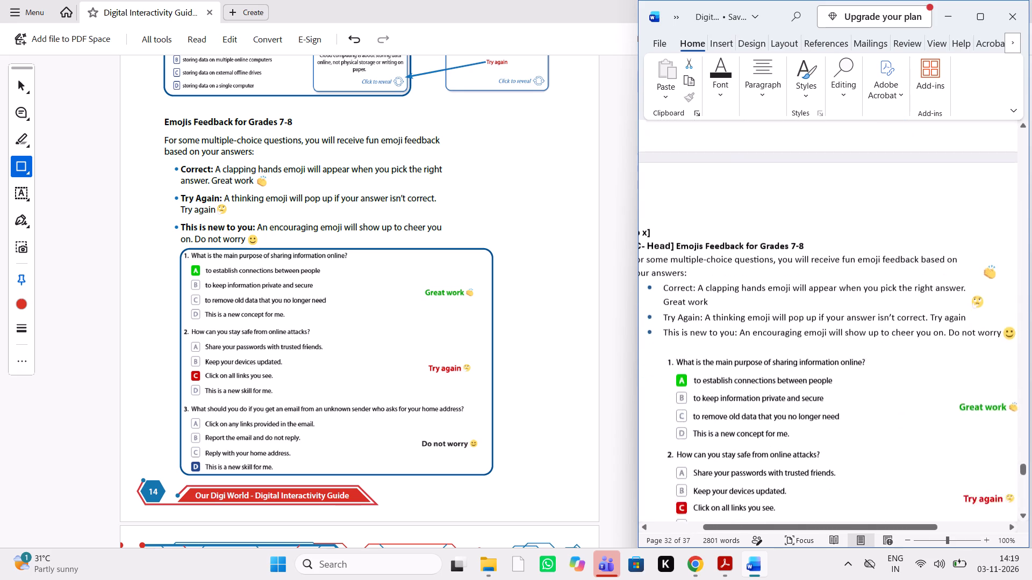
scroll(704, 360, "down", 1)
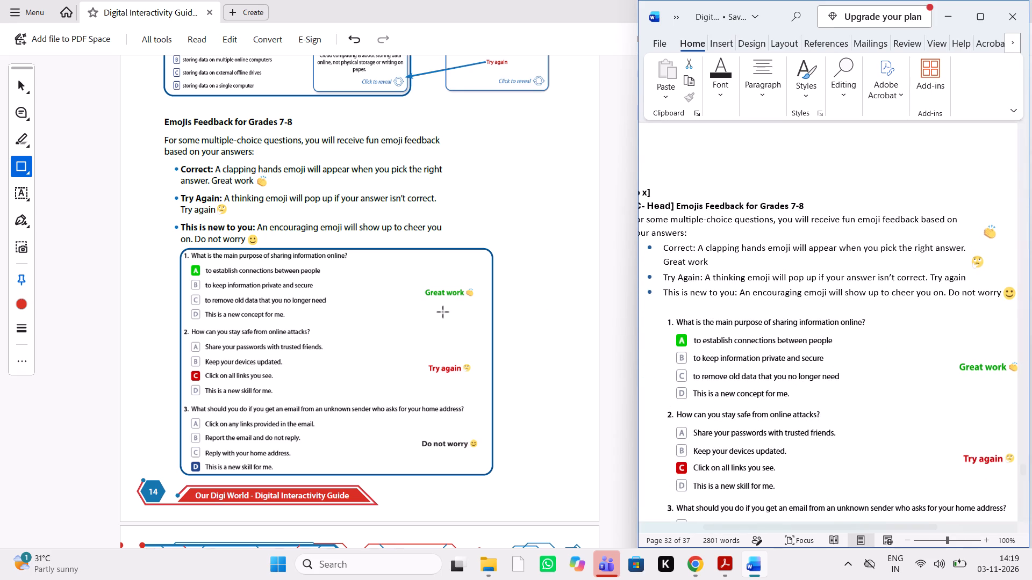
scroll(798, 298, "down", 1)
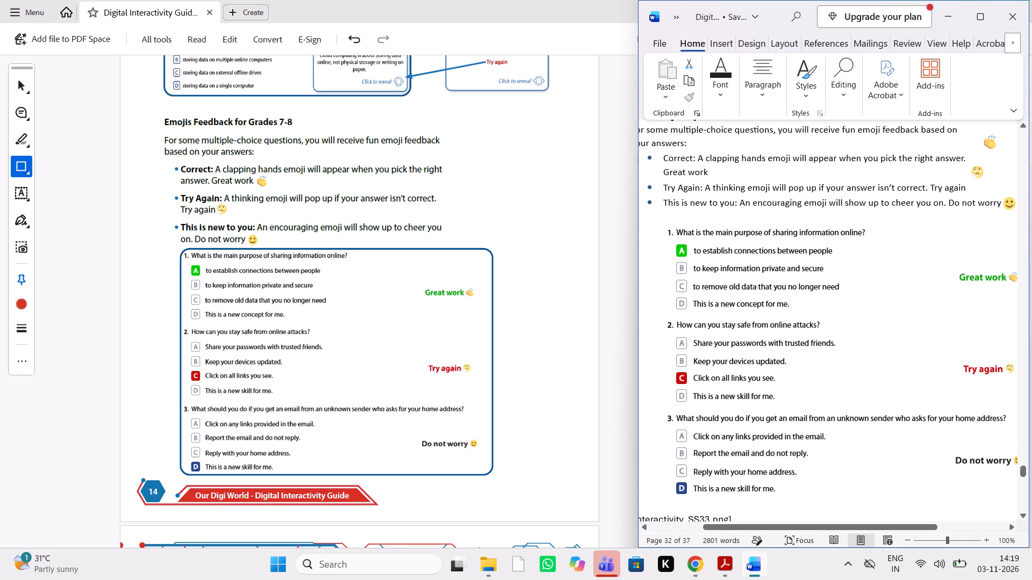
Comment "unbold" on each of the Correct, Try Again and This is new to you labels under Feedback for Grades 9 to 12 on page 15.
scroll(512, 321, "down", 1)
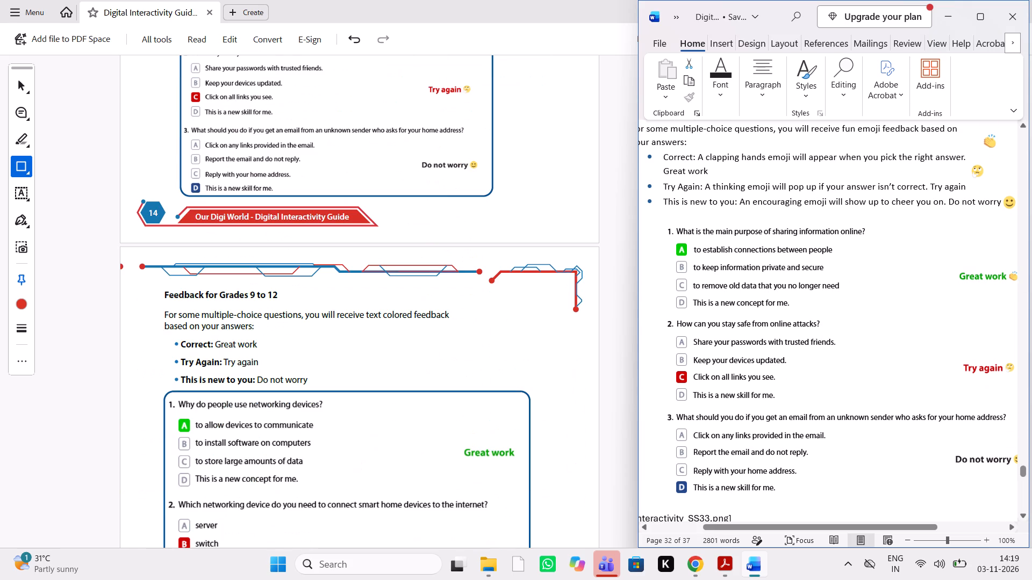
scroll(850, 309, "down", 2)
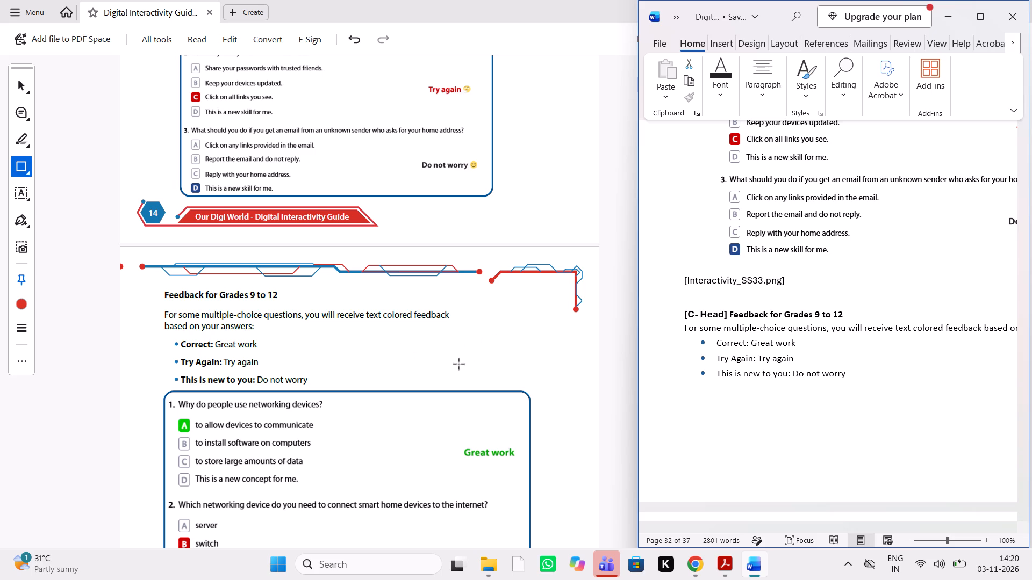
scroll(402, 346, "down", 2)
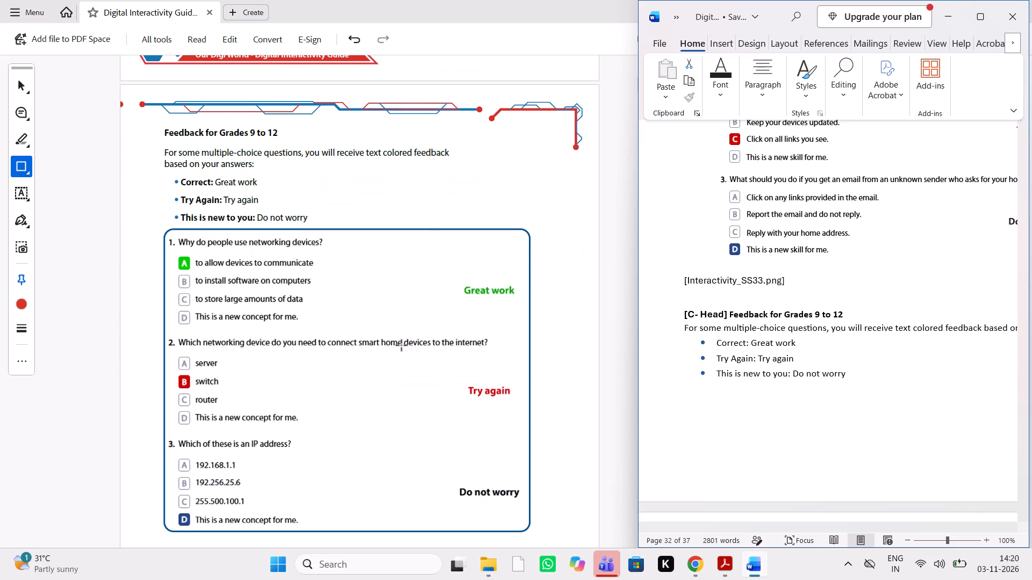
scroll(402, 346, "down", 1)
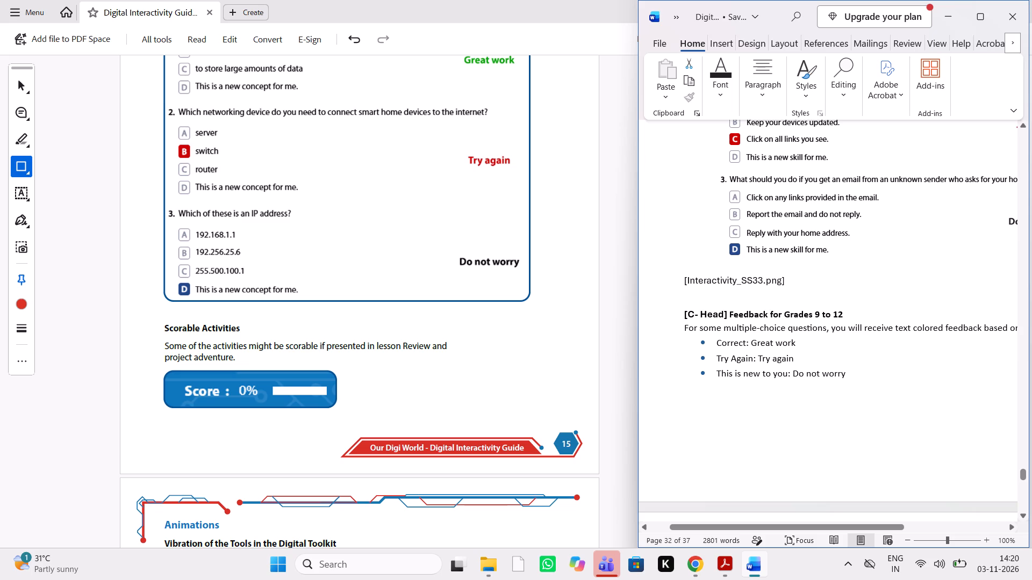
scroll(384, 260, "up", 1)
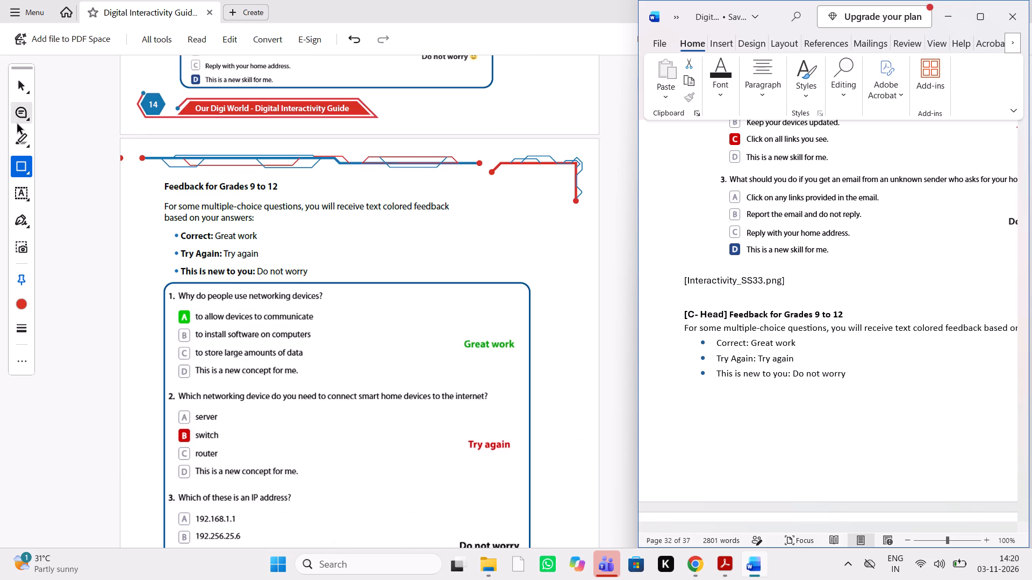
left_click(18, 114)
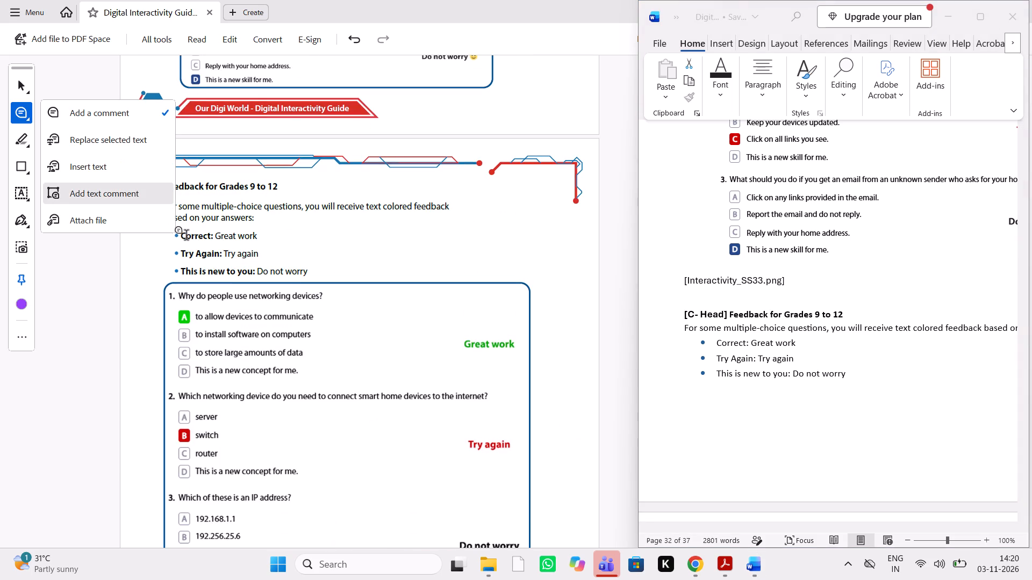
left_click_drag(181, 237, 211, 235)
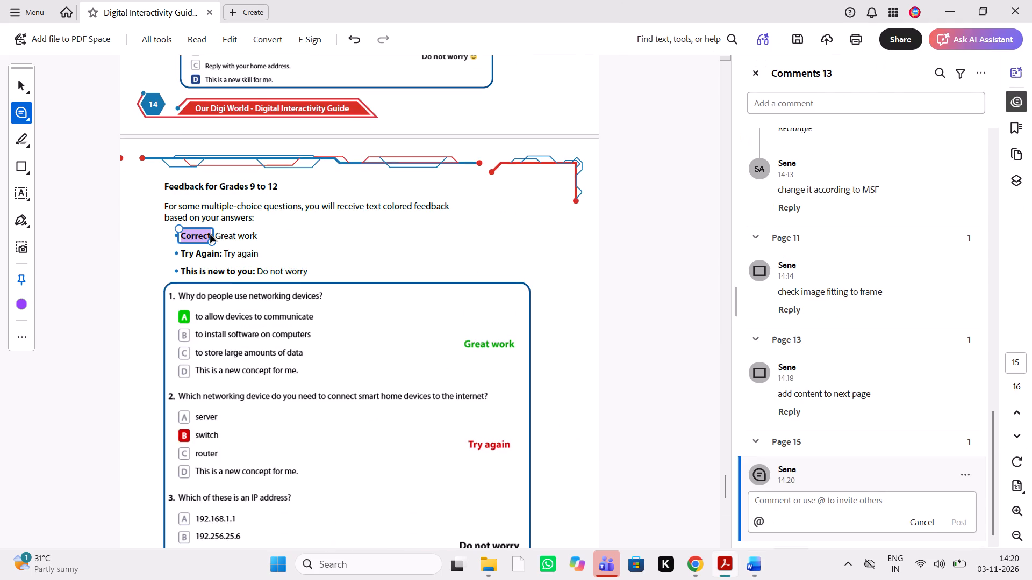
type("unbold")
key("space")
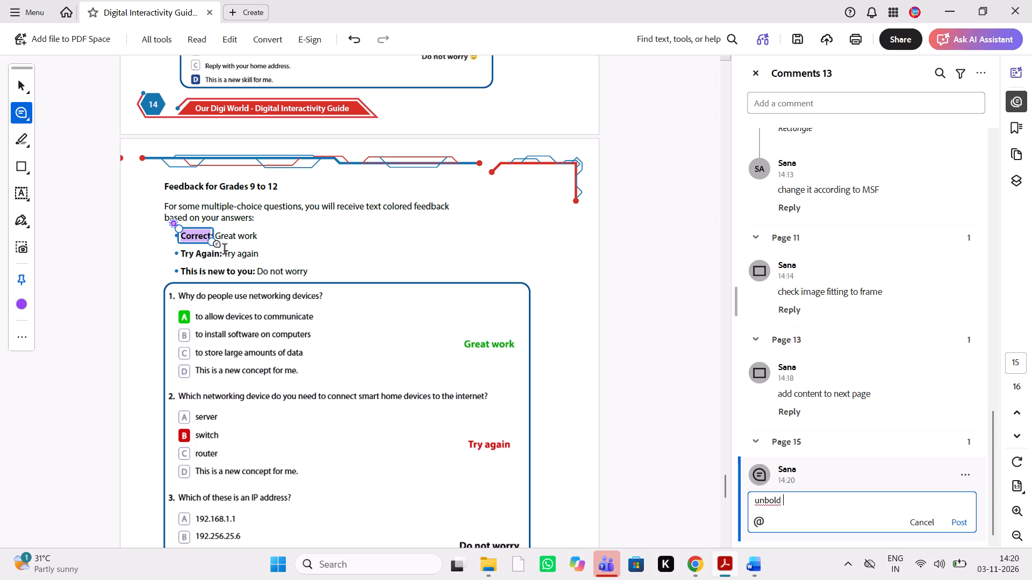
left_click_drag(221, 253, 178, 256)
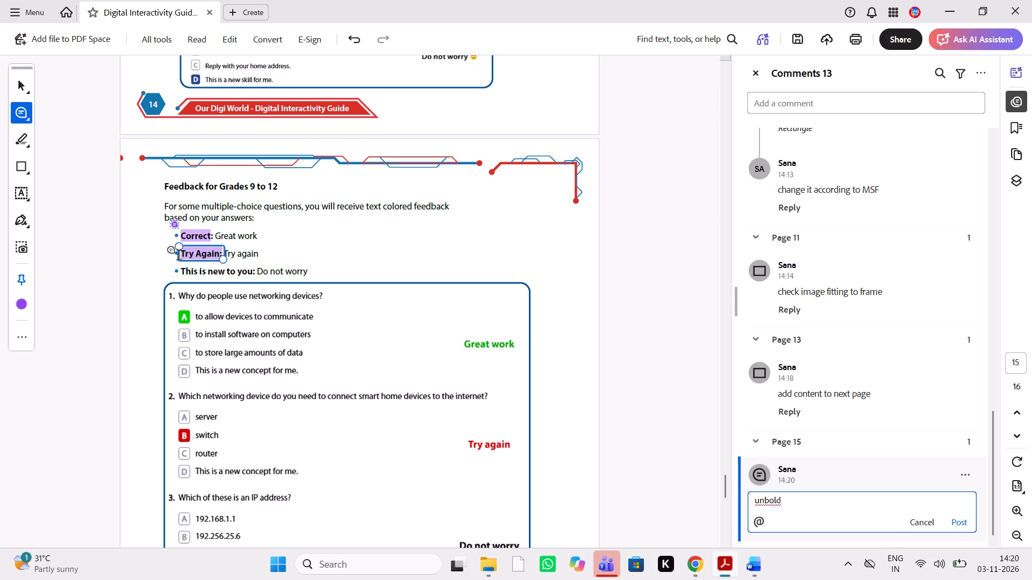
type("unbold")
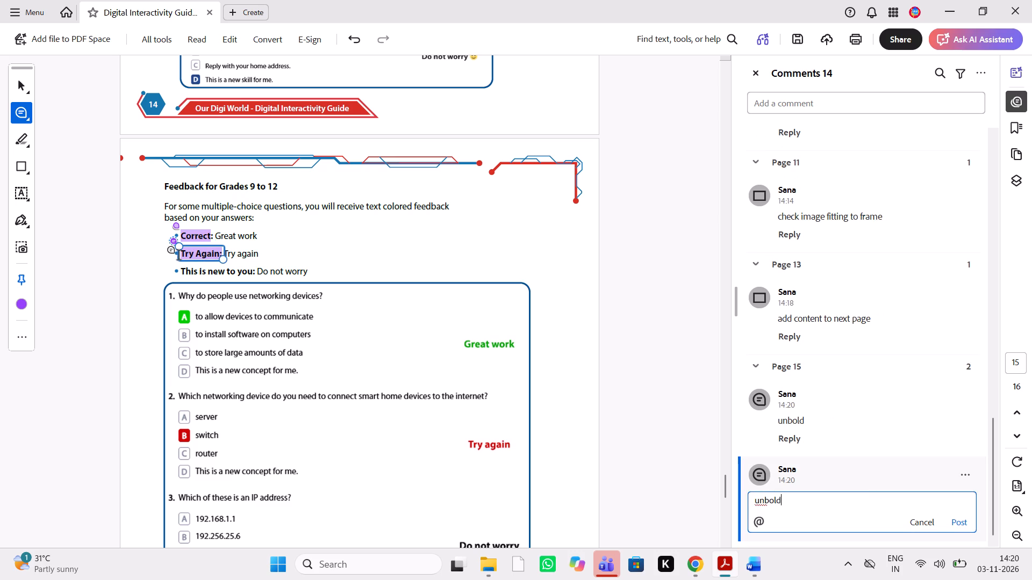
left_click_drag(182, 275, 249, 274)
type("unbold")
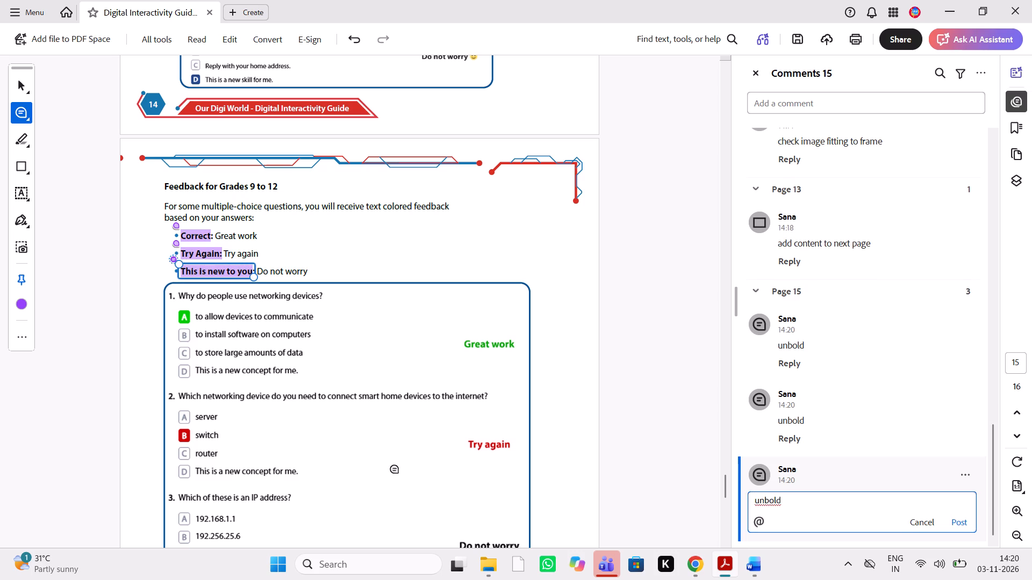
Compare the Feedback for Grades 9 to 12 bullets and multiple-choice activity on page 15 with the Word manuscript.
left_click(758, 567)
scroll(505, 317, "down", 3)
scroll(505, 317, "up", 1)
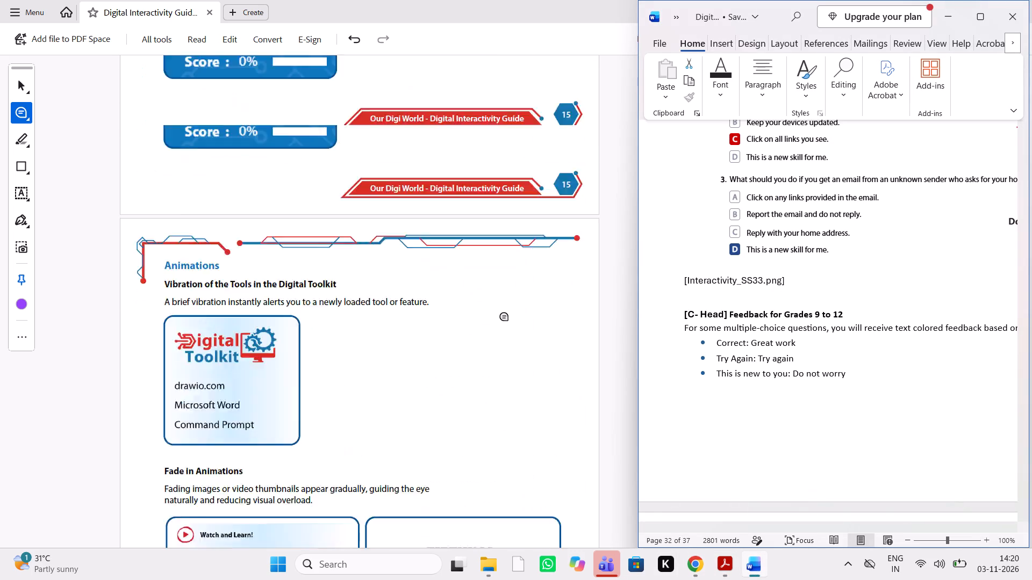
scroll(505, 317, "up", 1)
scroll(898, 259, "down", 1)
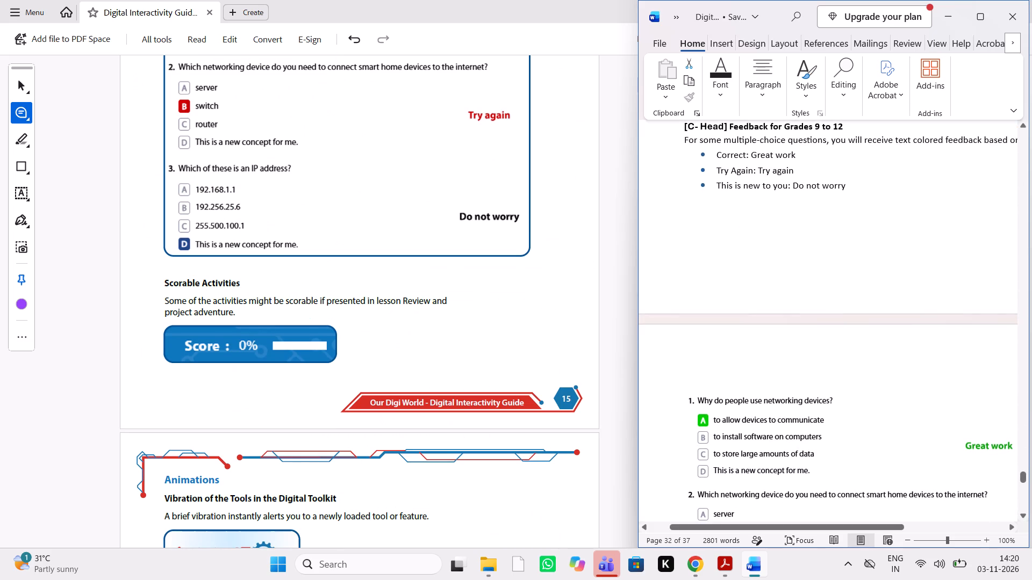
scroll(898, 259, "up", 2)
scroll(898, 259, "down", 1)
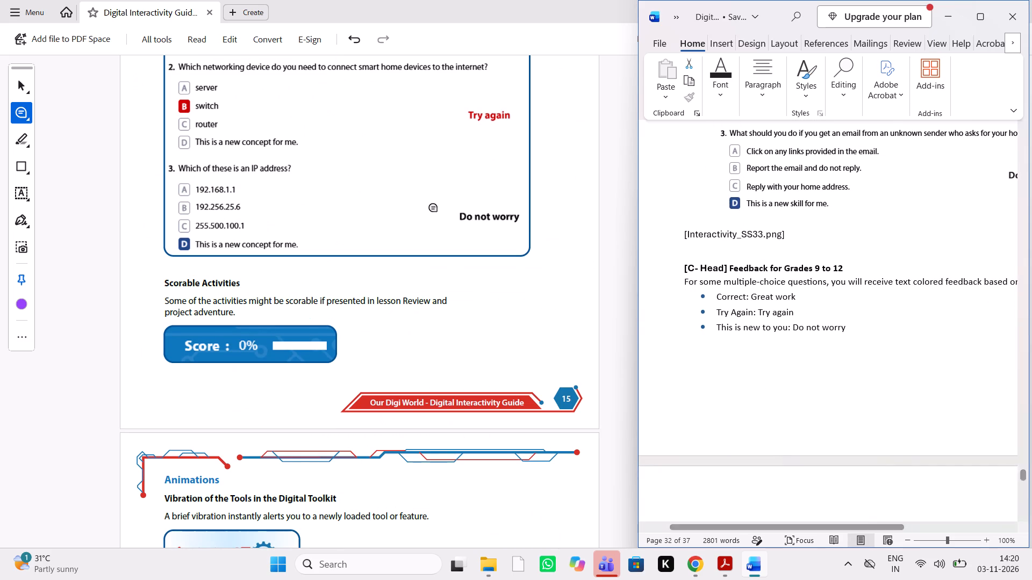
scroll(441, 271, "up", 1)
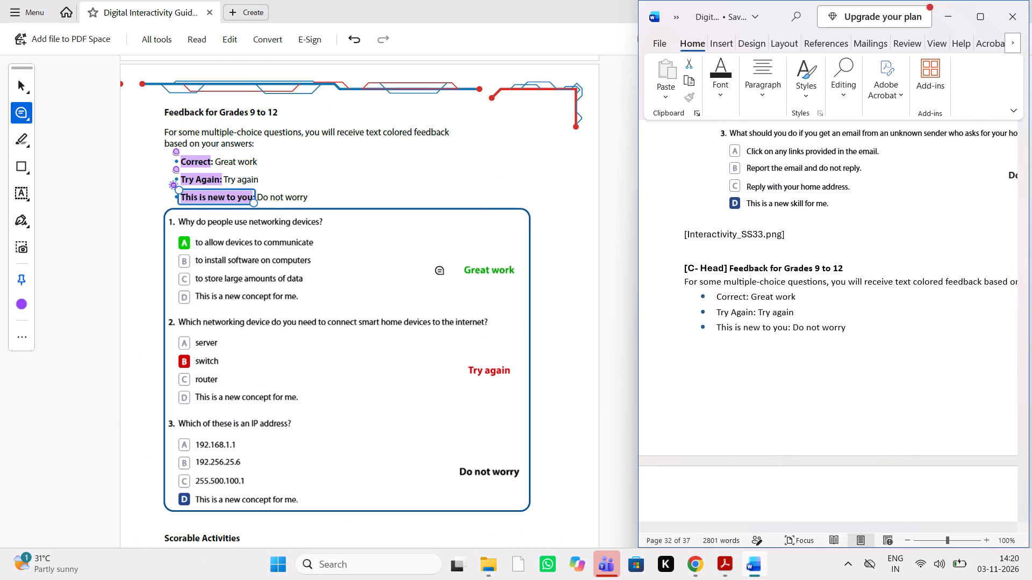
scroll(807, 293, "down", 3)
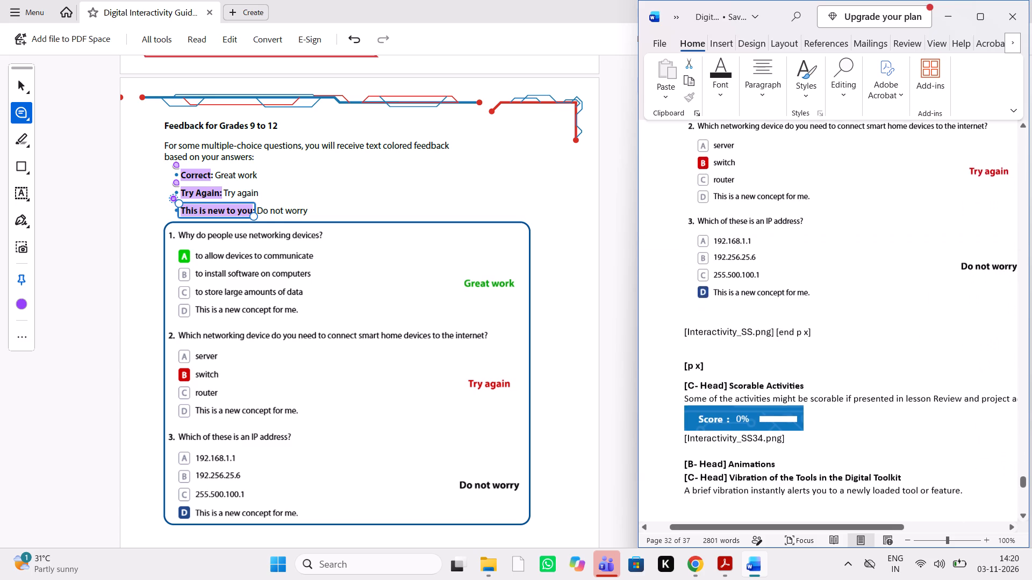
Compare the Scorable Activities section on page 15 and the Animations section that follows with the Word manuscript.
scroll(807, 293, "down", 1)
scroll(341, 379, "right", 1)
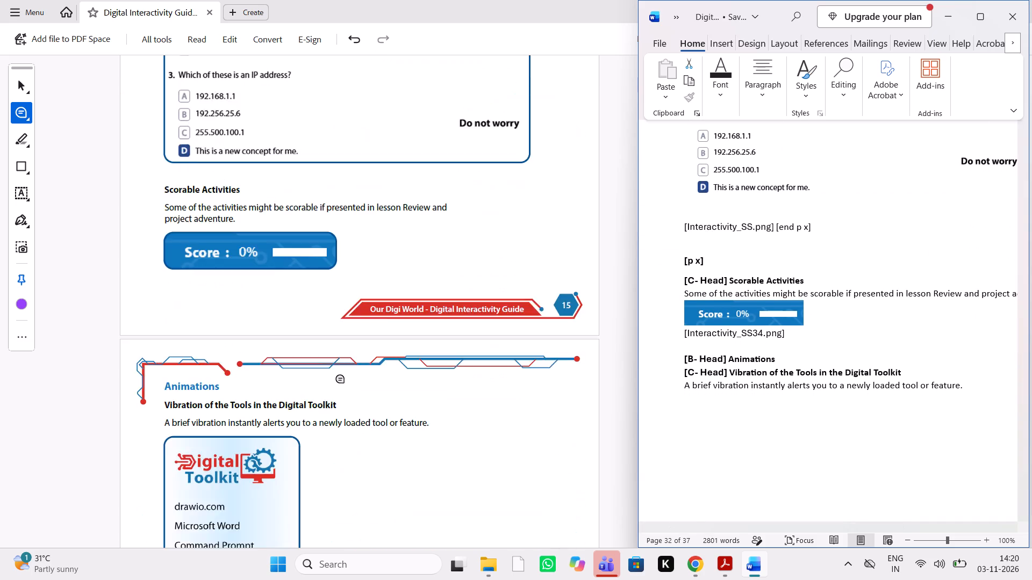
scroll(341, 379, "right", 1)
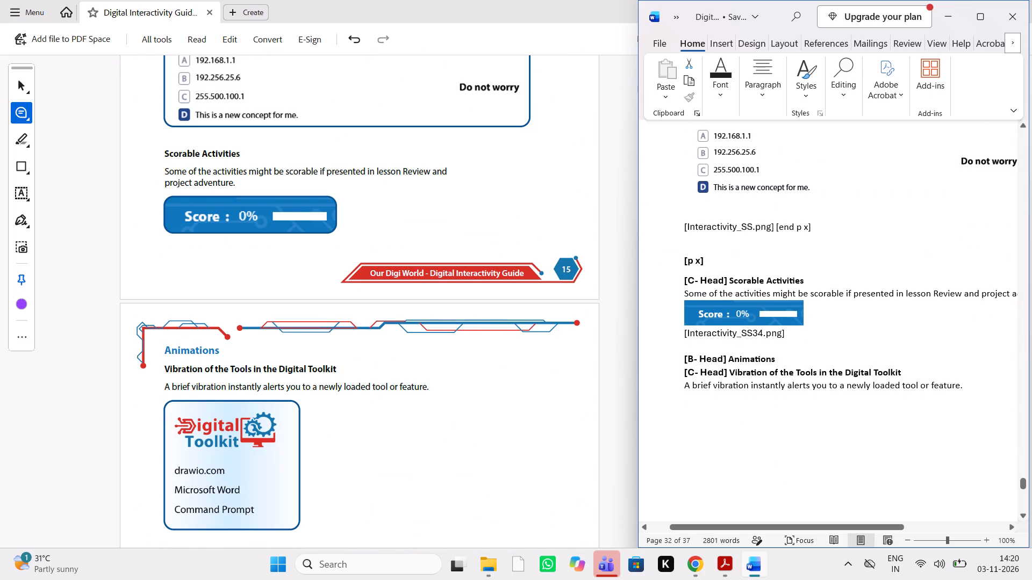
scroll(484, 374, "down", 1)
scroll(484, 374, "up", 1)
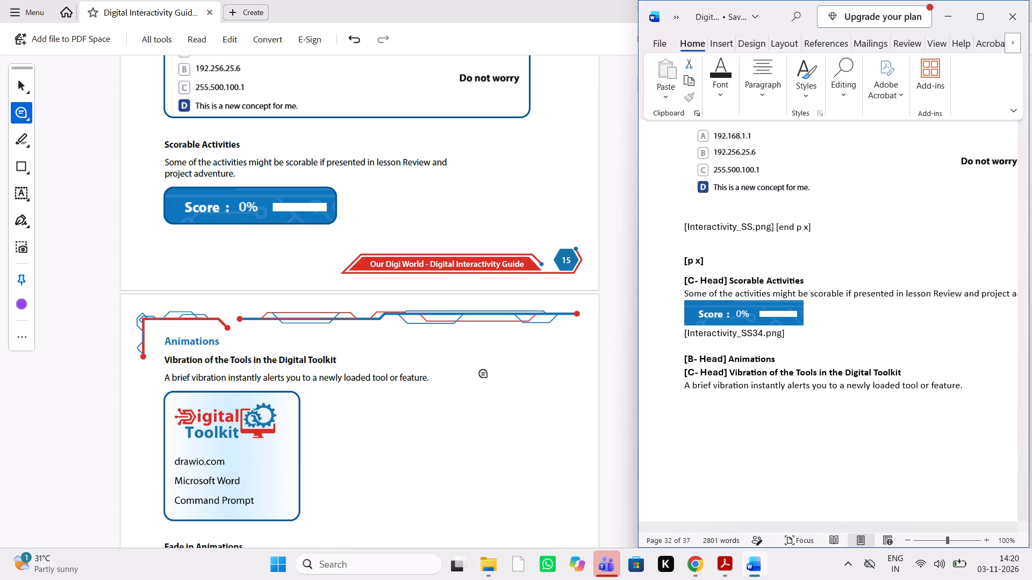
scroll(484, 374, "down", 3)
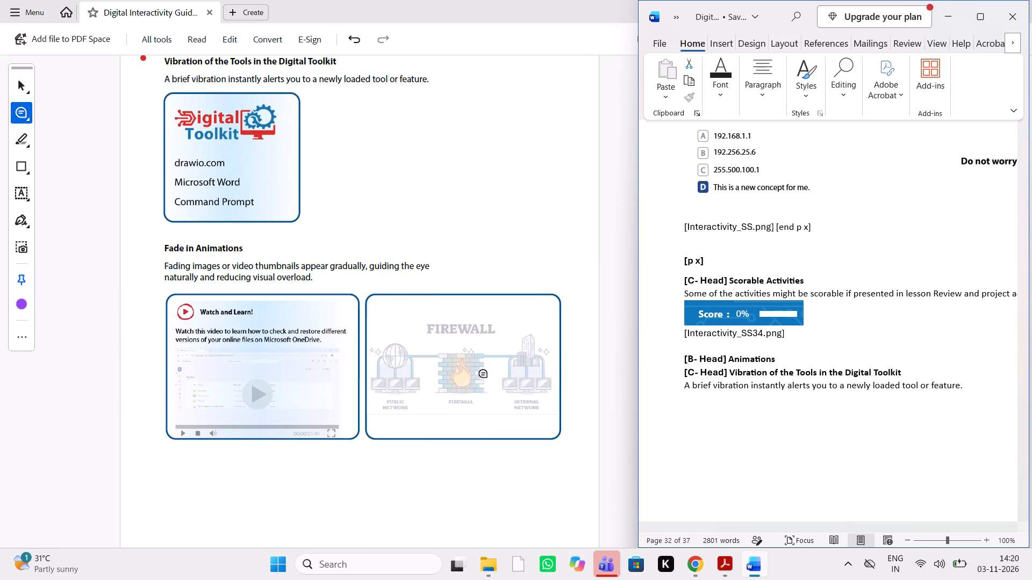
scroll(484, 374, "down", 2)
Recheck the feedback sections on pages 15 back to 13 in the PDF against the Word manuscript.
scroll(484, 374, "up", 4)
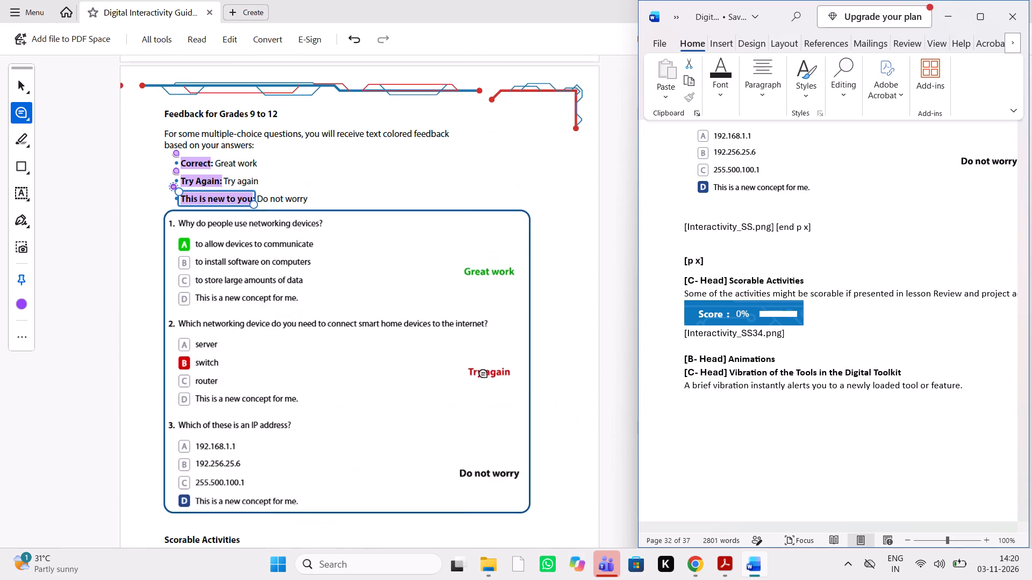
scroll(484, 374, "up", 5)
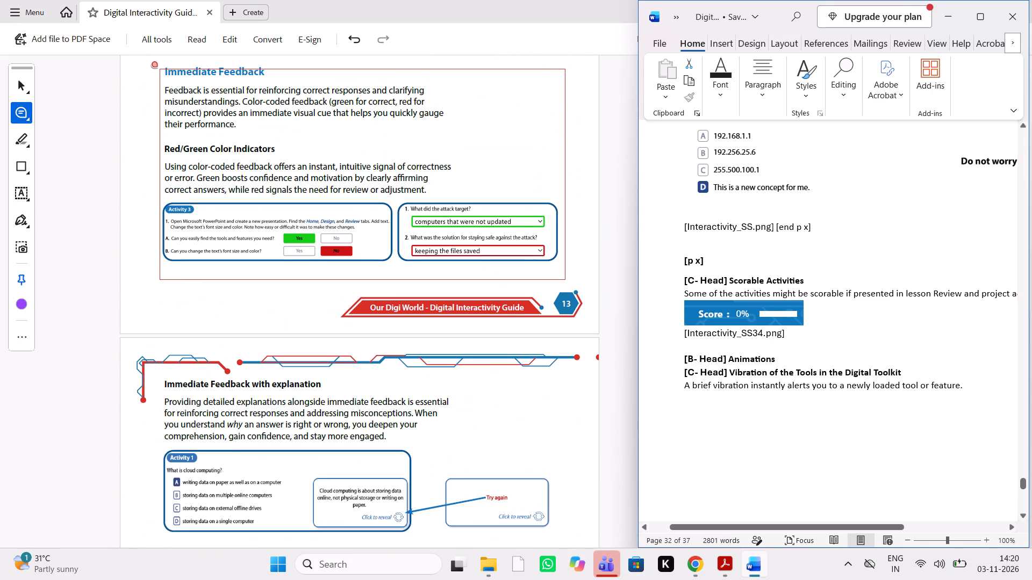
scroll(903, 287, "up", 4)
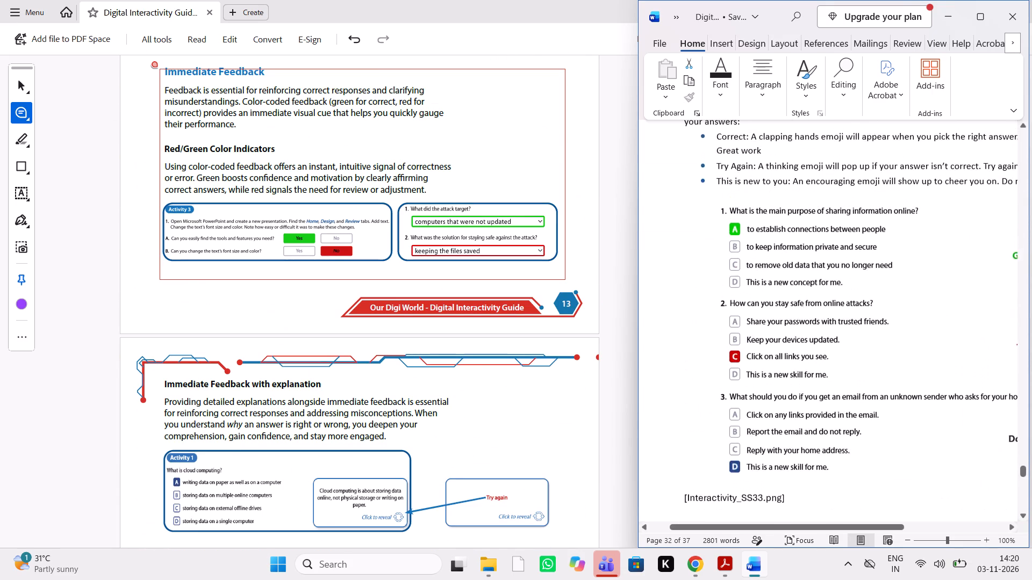
scroll(903, 287, "up", 2)
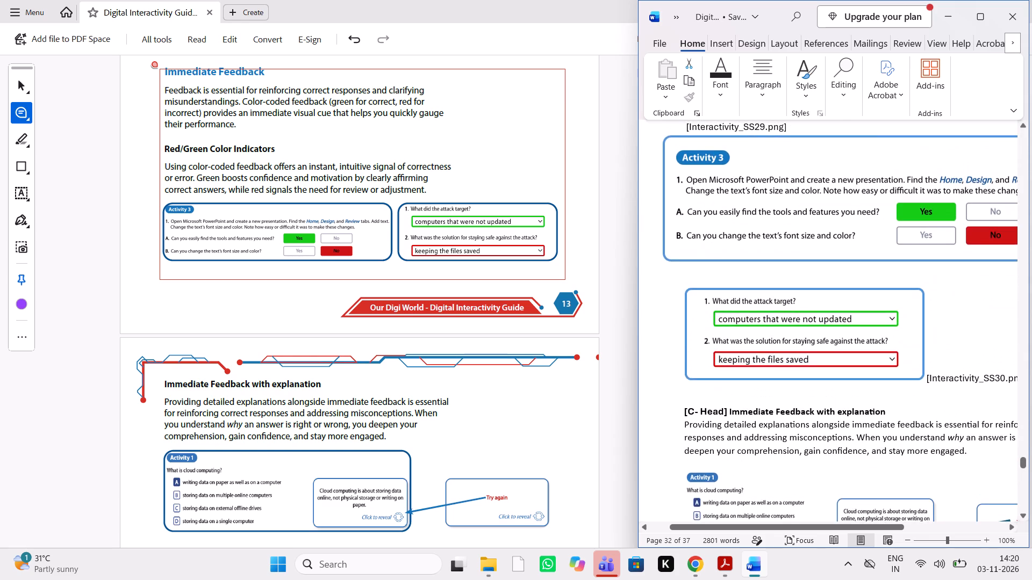
scroll(903, 287, "up", 1)
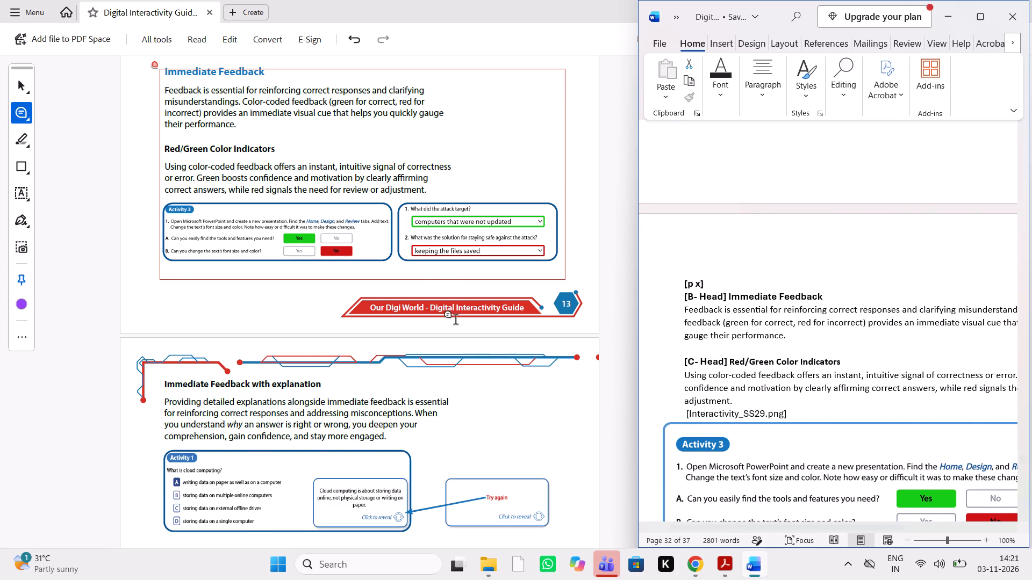
scroll(455, 321, "up", 5)
scroll(455, 321, "down", 2)
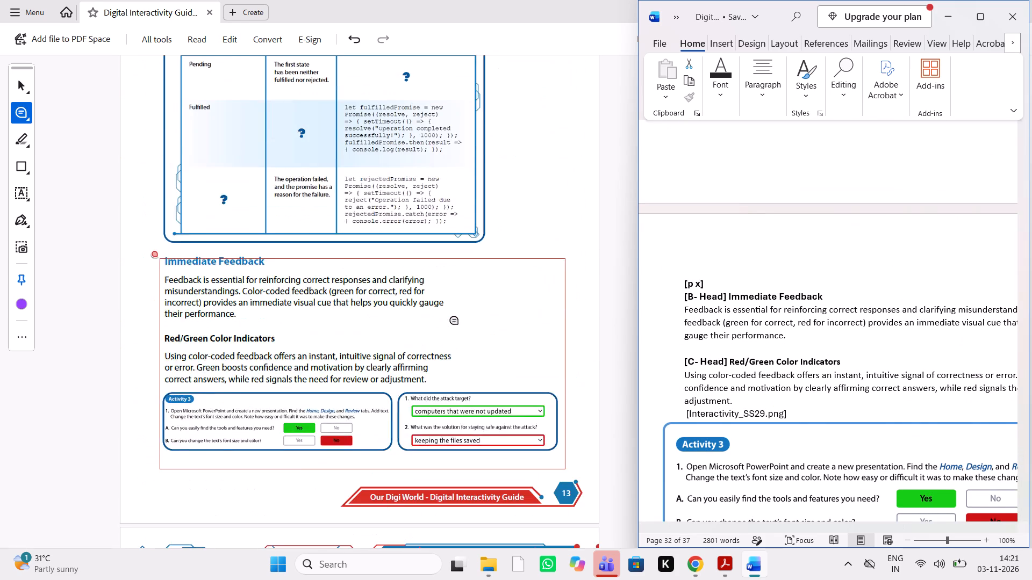
Recheck the E-portfolio and Hyperlinks and Links sections on page 12 against the Word manuscript.
scroll(455, 321, "up", 4)
scroll(766, 290, "up", 1)
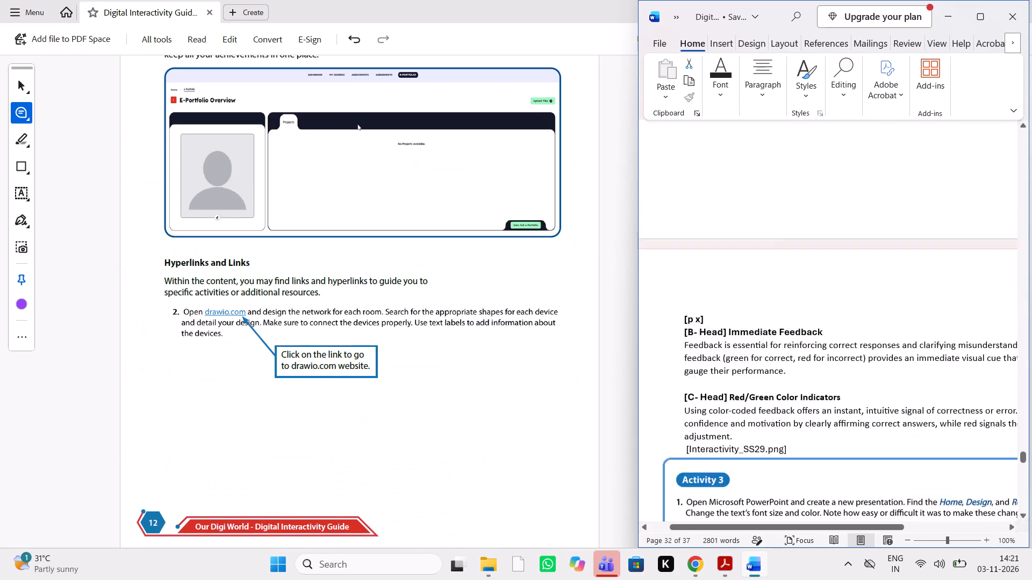
scroll(766, 290, "up", 4)
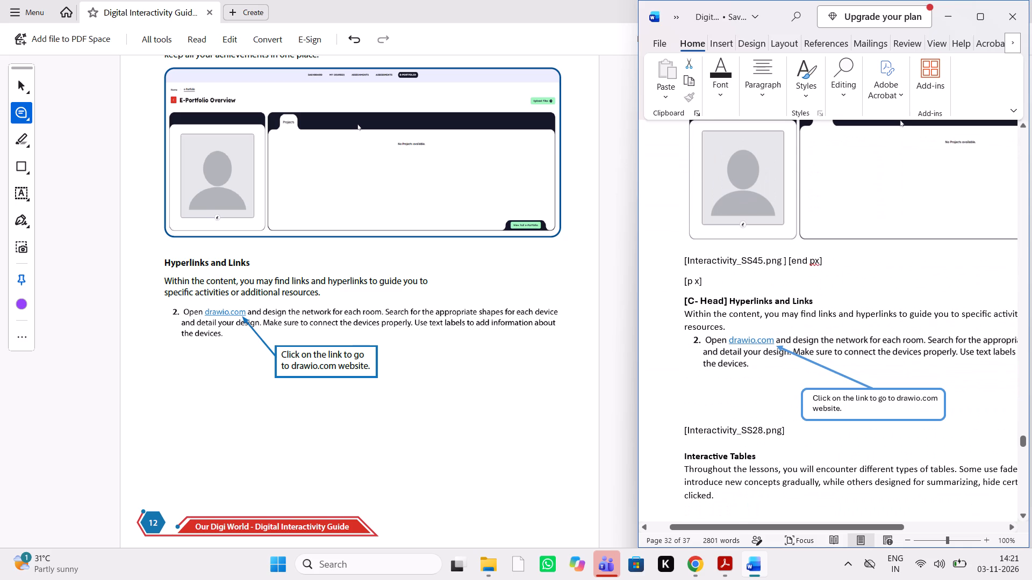
scroll(766, 290, "up", 2)
scroll(766, 290, "down", 2)
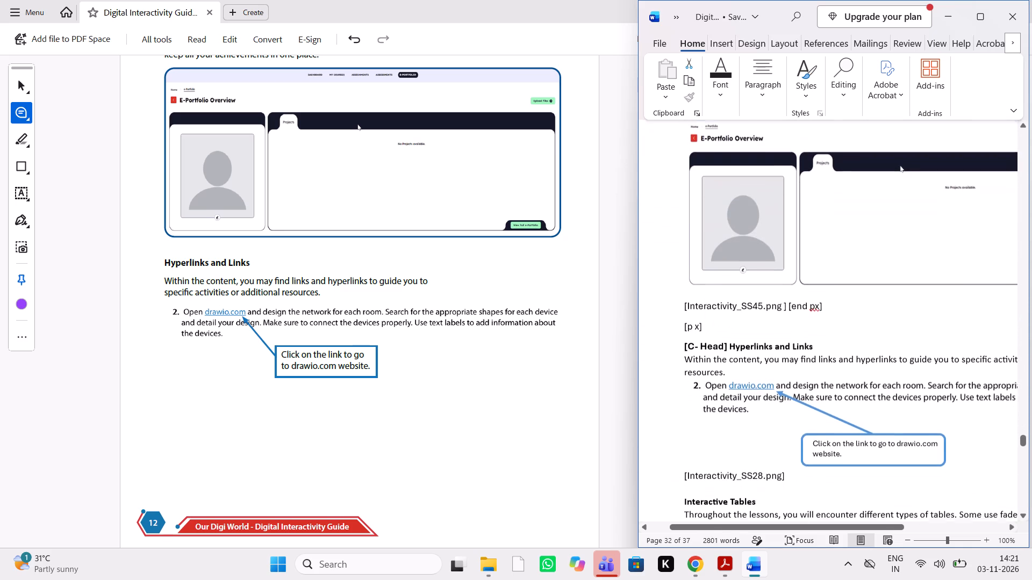
scroll(272, 223, "up", 4)
scroll(272, 223, "down", 6)
scroll(272, 223, "up", 1)
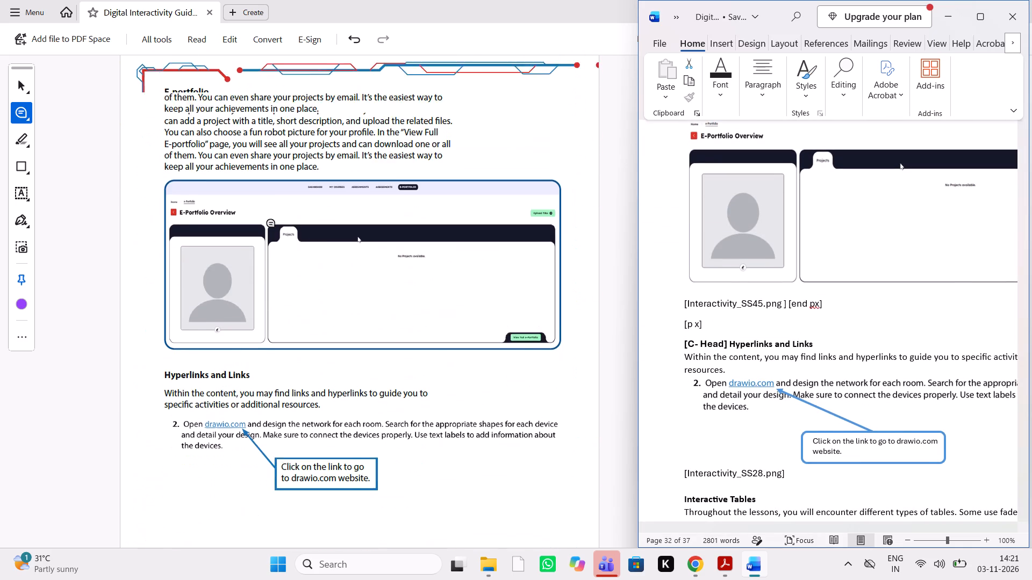
scroll(272, 223, "up", 1)
scroll(272, 223, "down", 1)
scroll(272, 223, "up", 1)
scroll(272, 223, "down", 2)
scroll(272, 223, "up", 1)
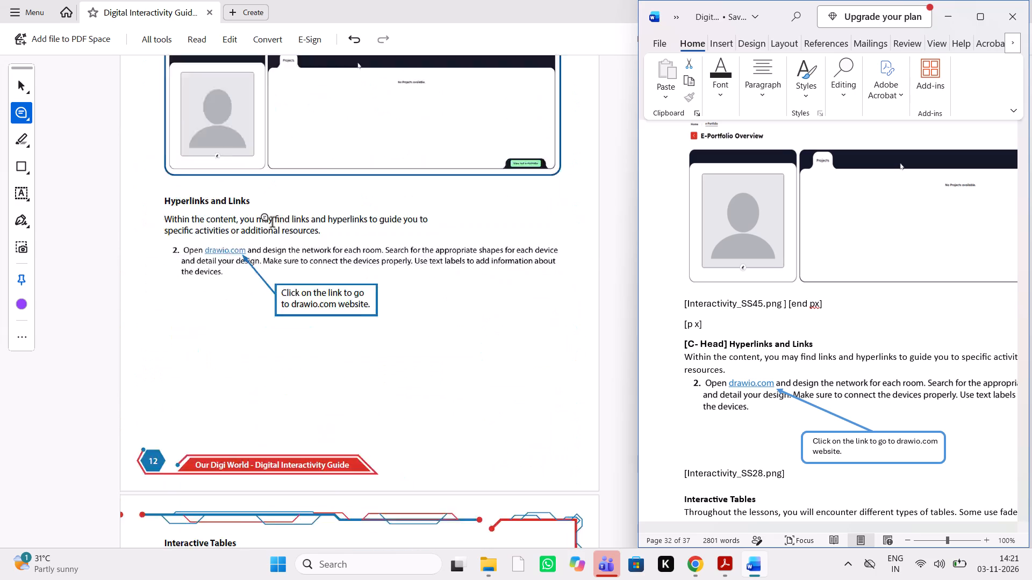
scroll(272, 223, "up", 3)
scroll(663, 281, "up", 2)
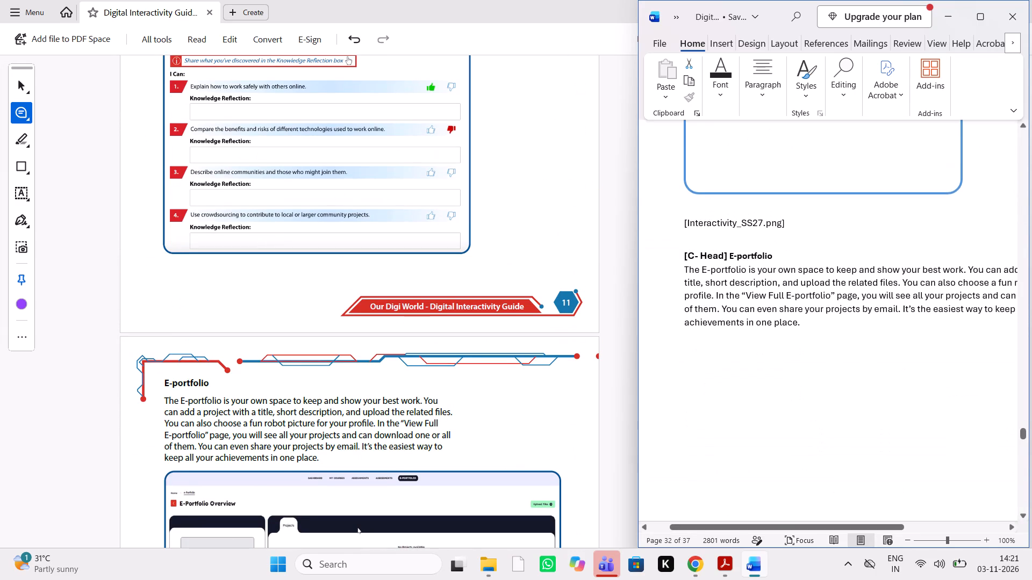
Recheck pages 11 back to 9, from the Reflection Box through the question types, against the Word manuscript.
scroll(663, 281, "up", 1)
scroll(355, 247, "up", 1)
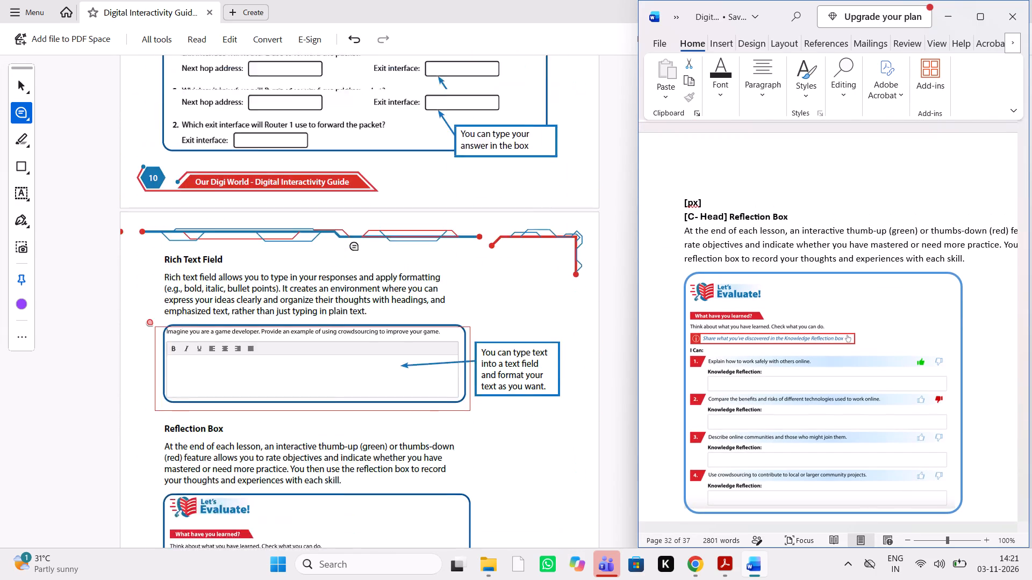
scroll(355, 247, "up", 2)
scroll(355, 247, "down", 1)
scroll(355, 247, "up", 3)
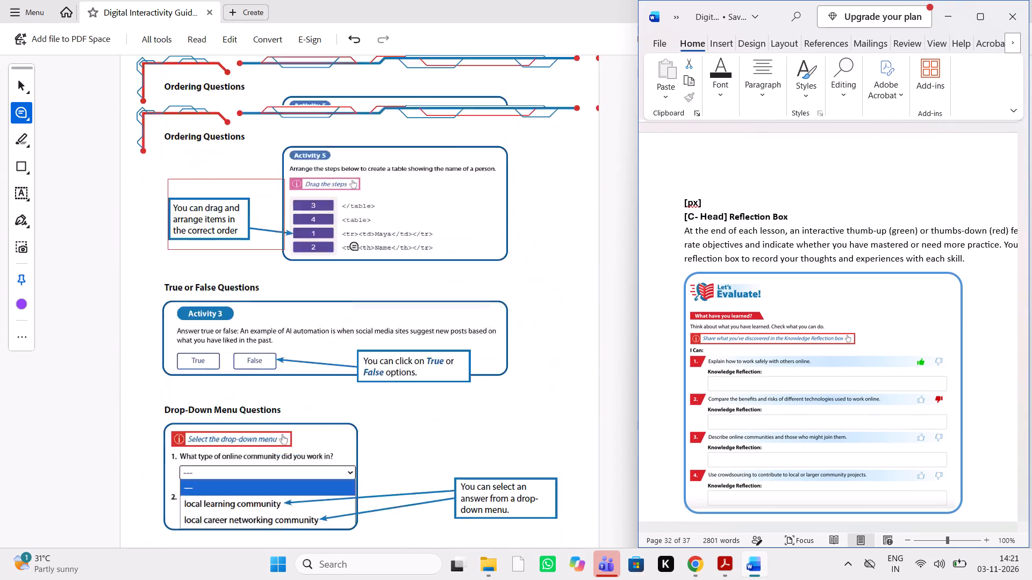
scroll(355, 247, "up", 1)
scroll(778, 316, "up", 1)
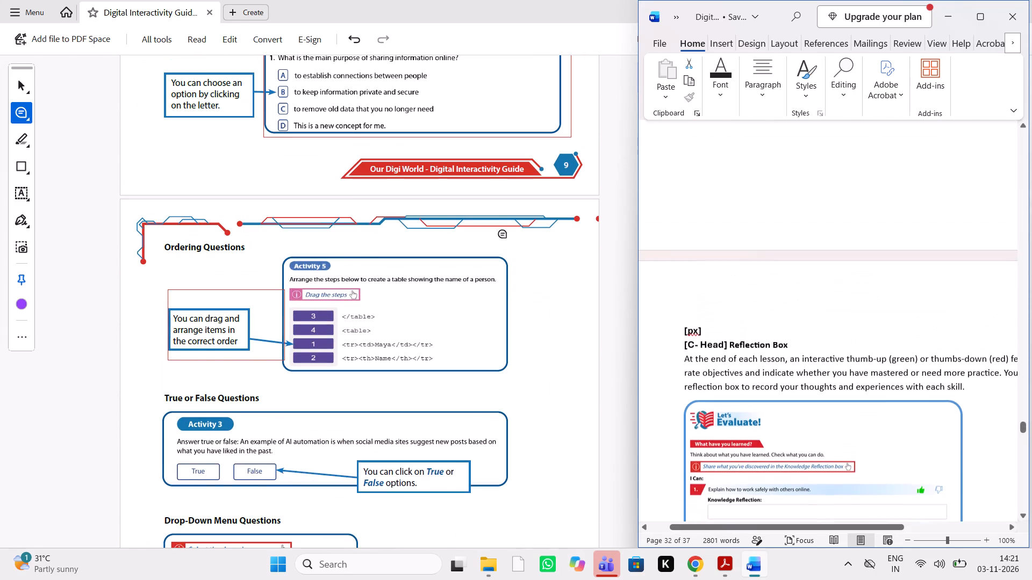
scroll(321, 267, "up", 3)
scroll(779, 227, "up", 1)
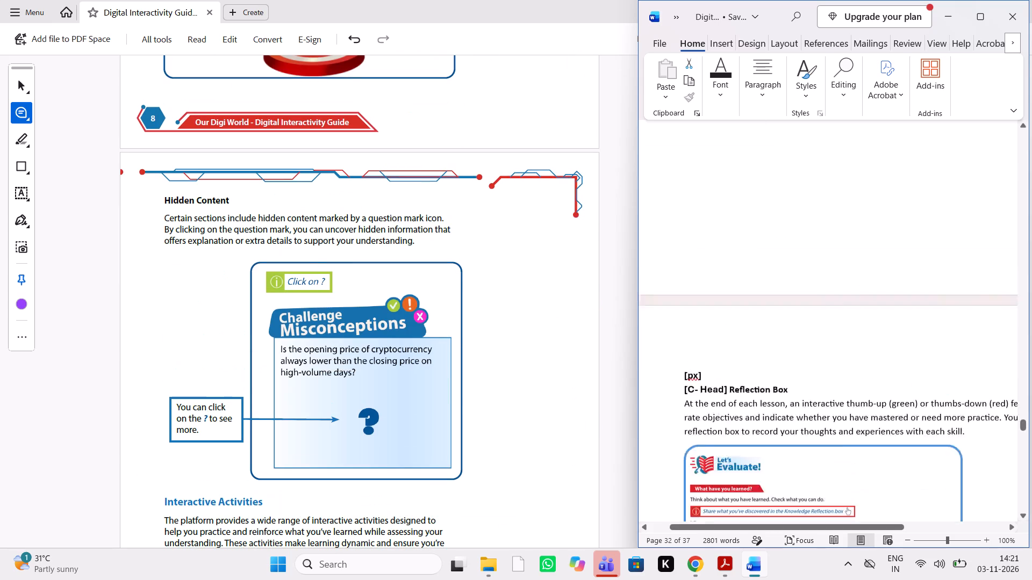
Recheck the Hidden Content and Interactive Activities sections on page 9 against the Word manuscript.
scroll(779, 227, "up", 8)
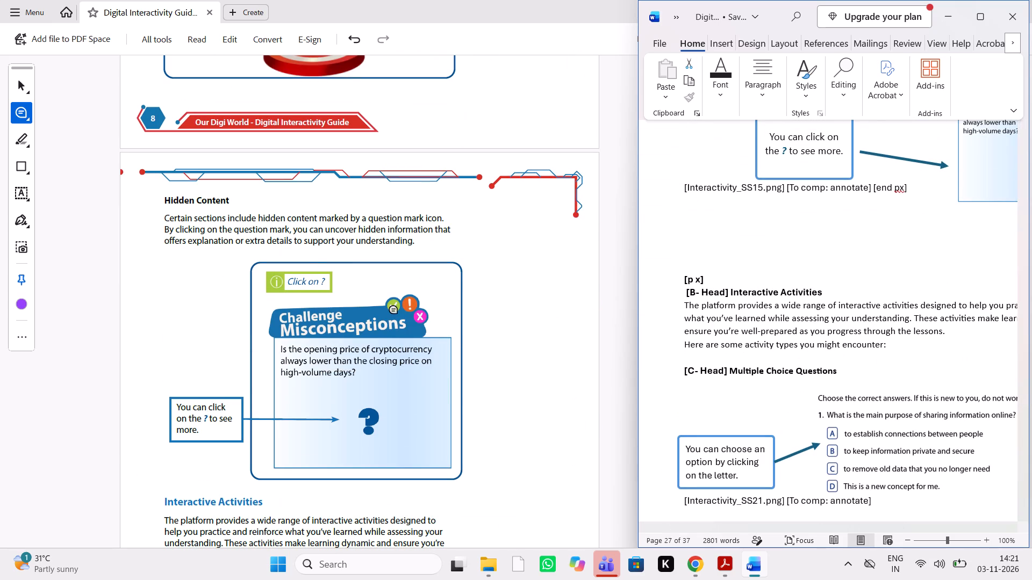
scroll(476, 368, "down", 1)
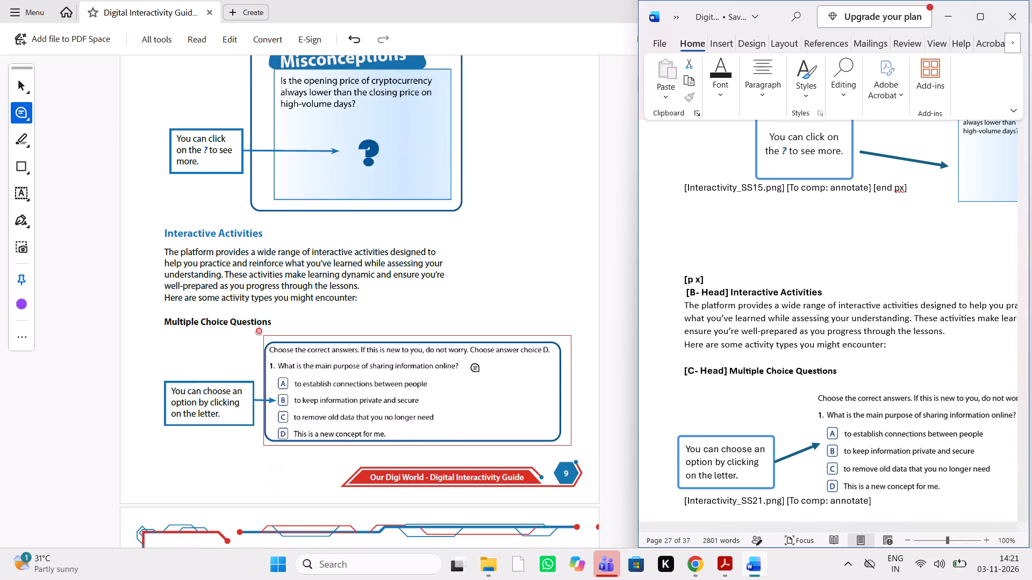
scroll(476, 368, "down", 1)
scroll(476, 368, "up", 2)
scroll(776, 303, "up", 3)
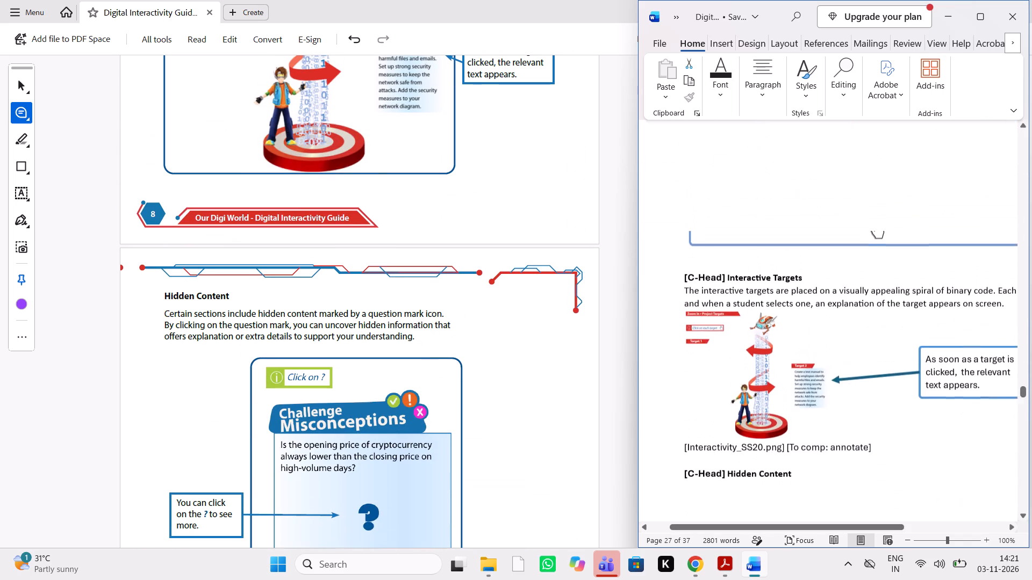
Review the manuscript's Interactive Pop-up Terms, Icons, Images and Boxes sections, working back to the Interactive Content heading.
scroll(776, 303, "up", 2)
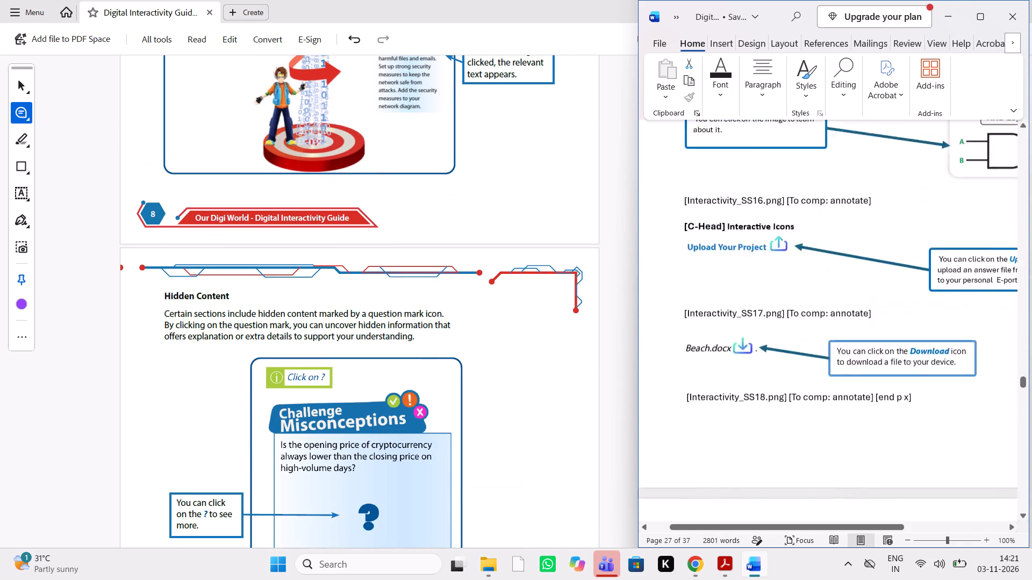
scroll(776, 303, "up", 1)
scroll(776, 303, "down", 2)
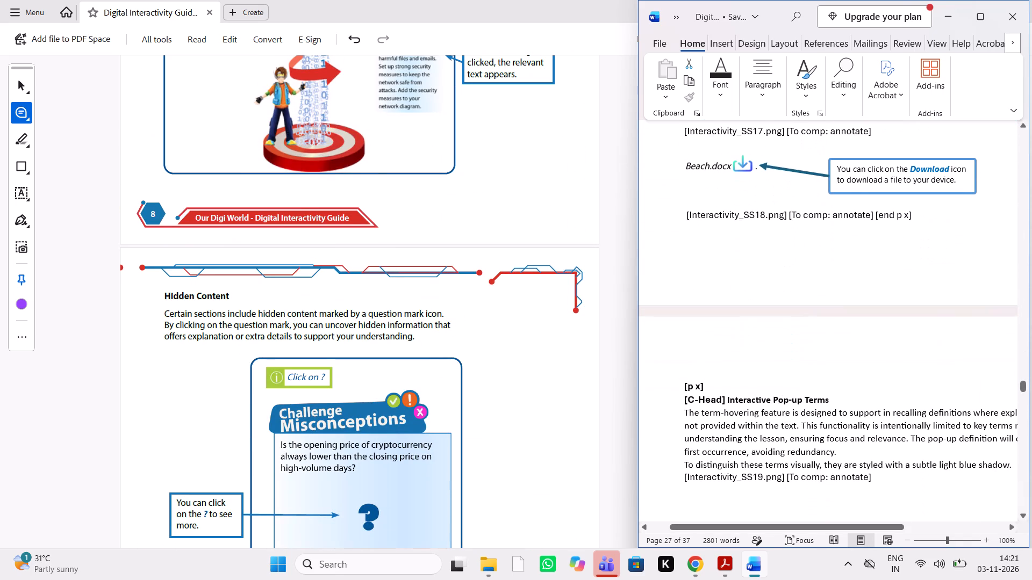
scroll(776, 303, "up", 2)
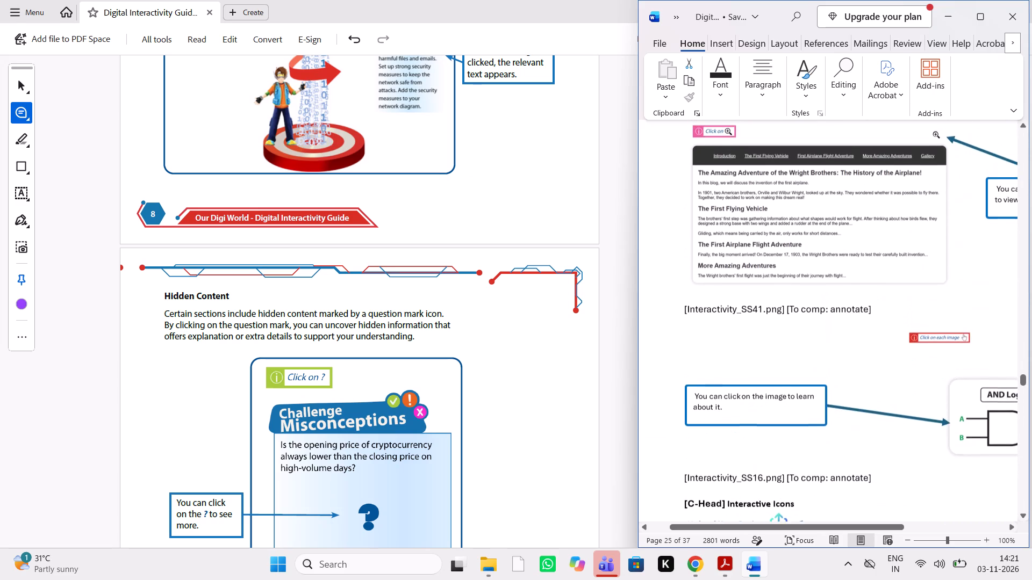
scroll(776, 303, "up", 4)
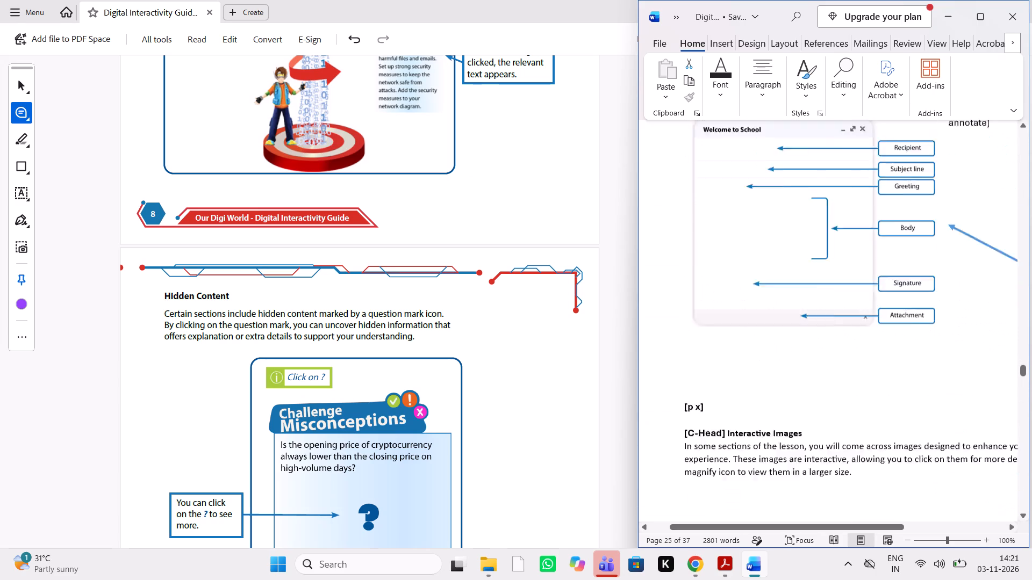
scroll(776, 303, "up", 2)
scroll(335, 215, "up", 2)
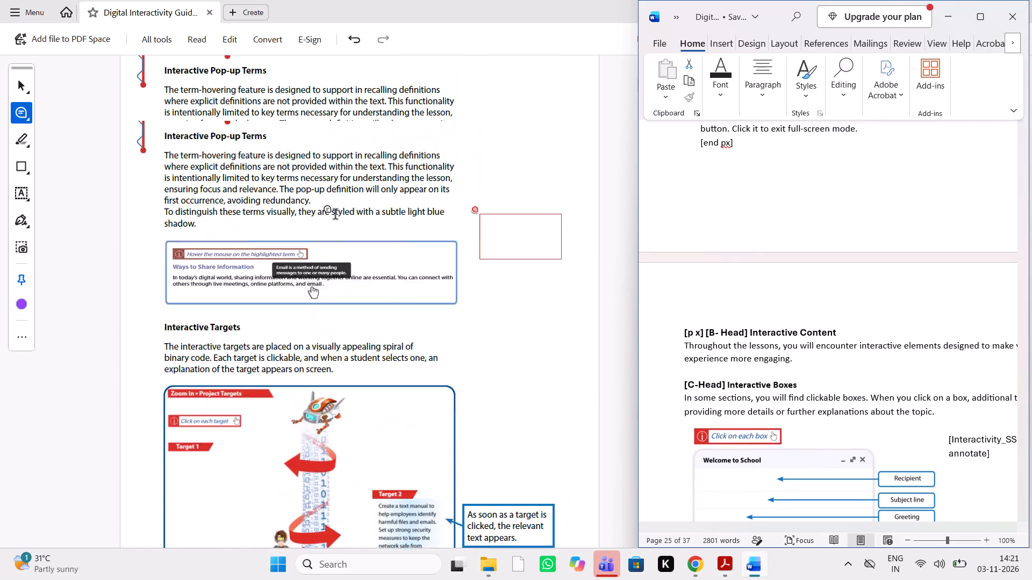
Recheck the interactive content sections on pages 8 back to 6 of the PDF.
scroll(335, 215, "up", 2)
scroll(335, 215, "down", 1)
scroll(335, 215, "up", 2)
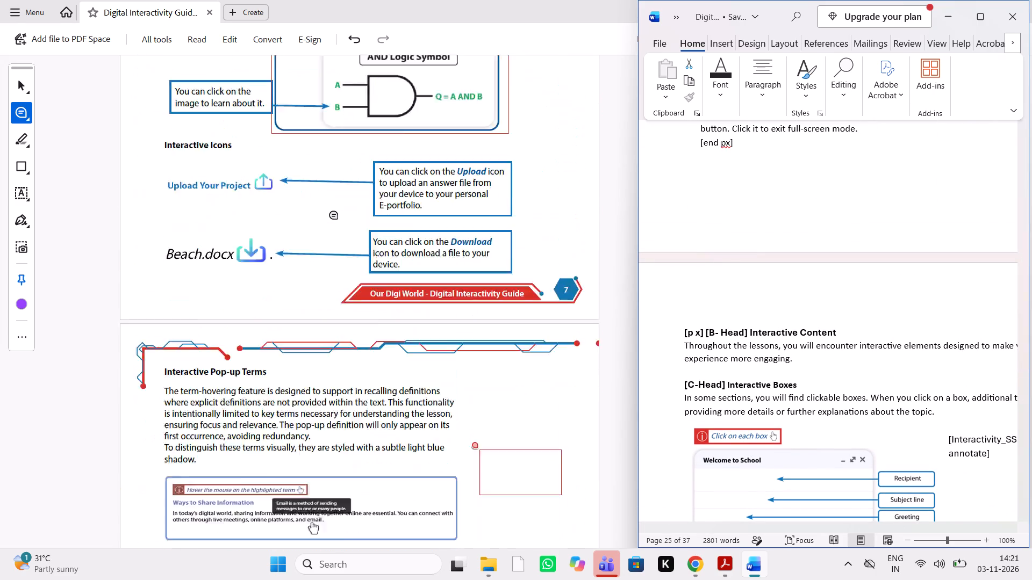
scroll(335, 215, "up", 3)
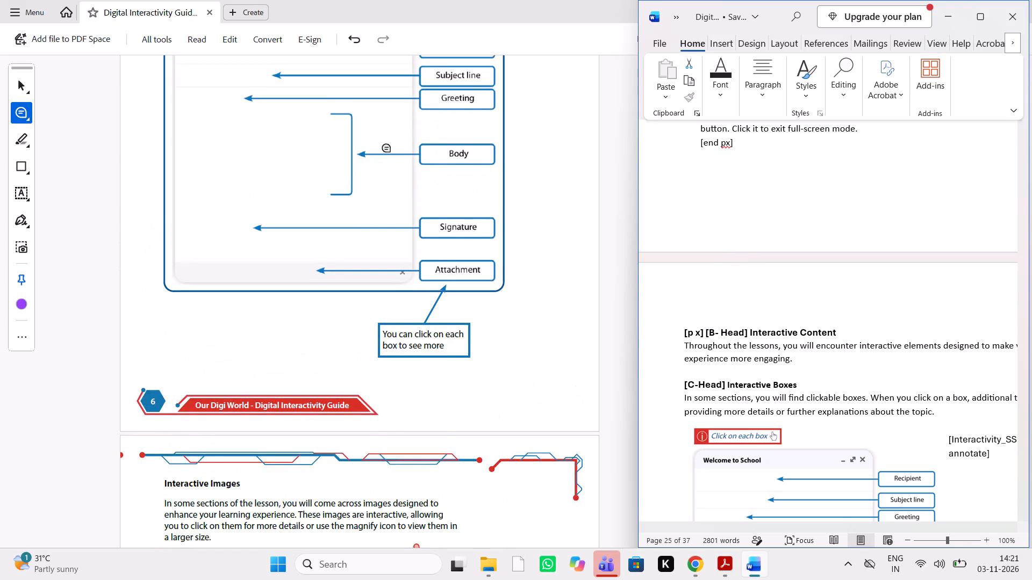
scroll(334, 152, "up", 1)
scroll(405, 215, "up", 2)
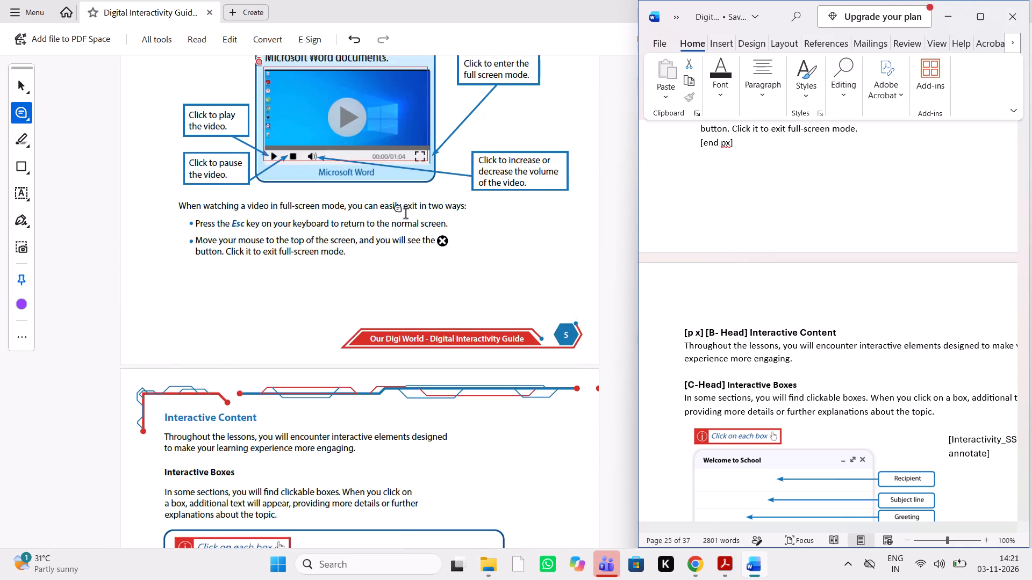
Recheck the Vocabulary, Step-by-Step Tutorial Videos and Learn What You Need sections on pages 5 and 4 against the manuscript.
scroll(405, 215, "up", 2)
scroll(808, 199, "up", 3)
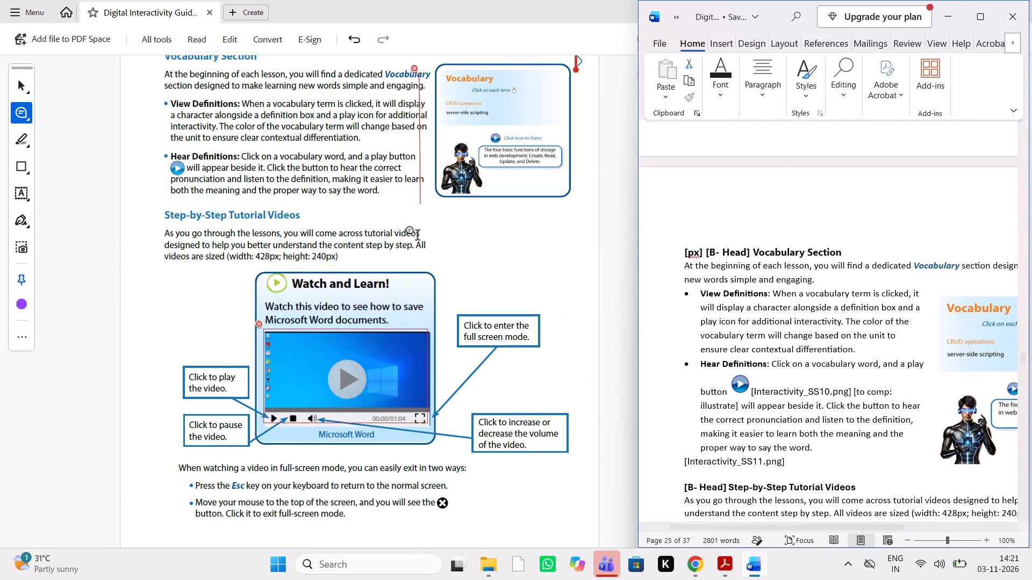
scroll(417, 236, "up", 1)
scroll(747, 196, "up", 2)
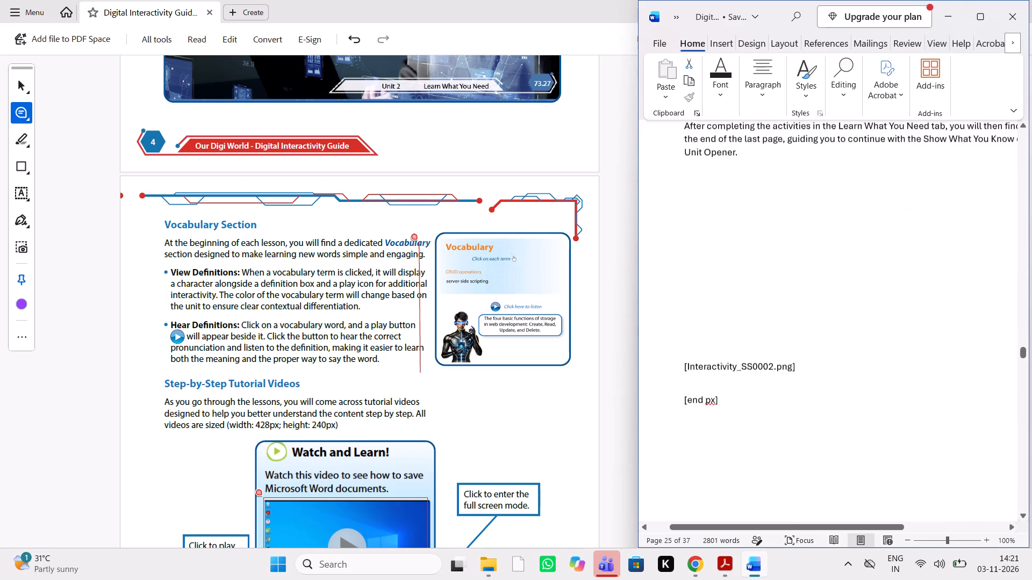
scroll(747, 196, "up", 1)
scroll(371, 228, "up", 5)
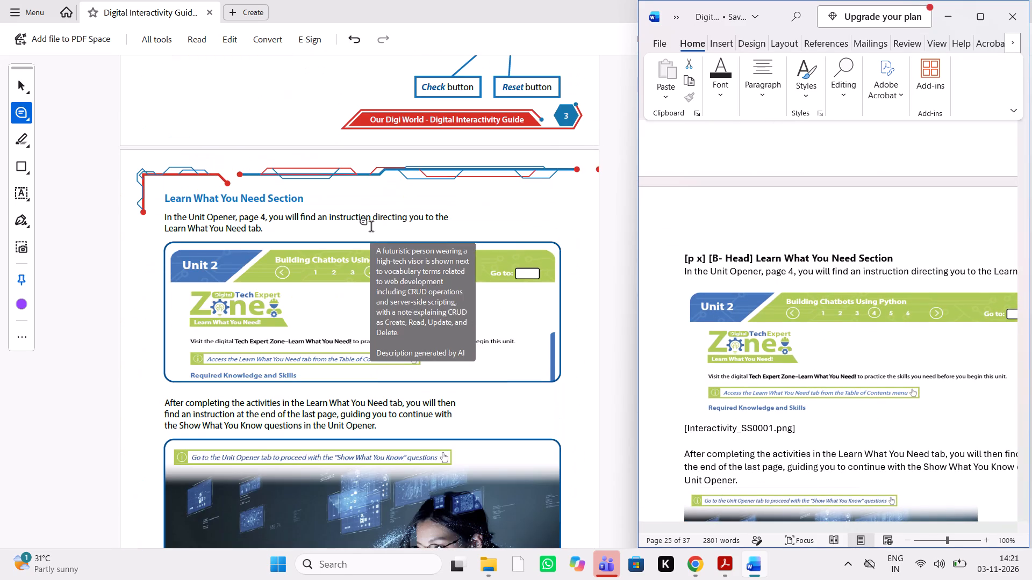
Compare the OBELEARN Interactive Digital Experience section on page 3, including its callouts and Progress Tracking, with the Word manuscript.
scroll(371, 228, "up", 3)
scroll(755, 247, "up", 1)
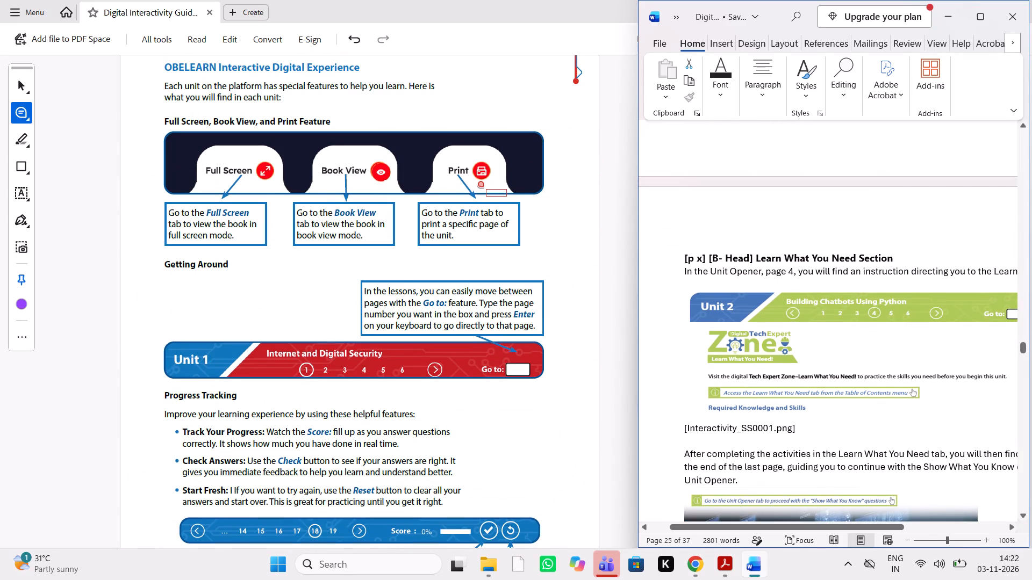
scroll(755, 247, "up", 4)
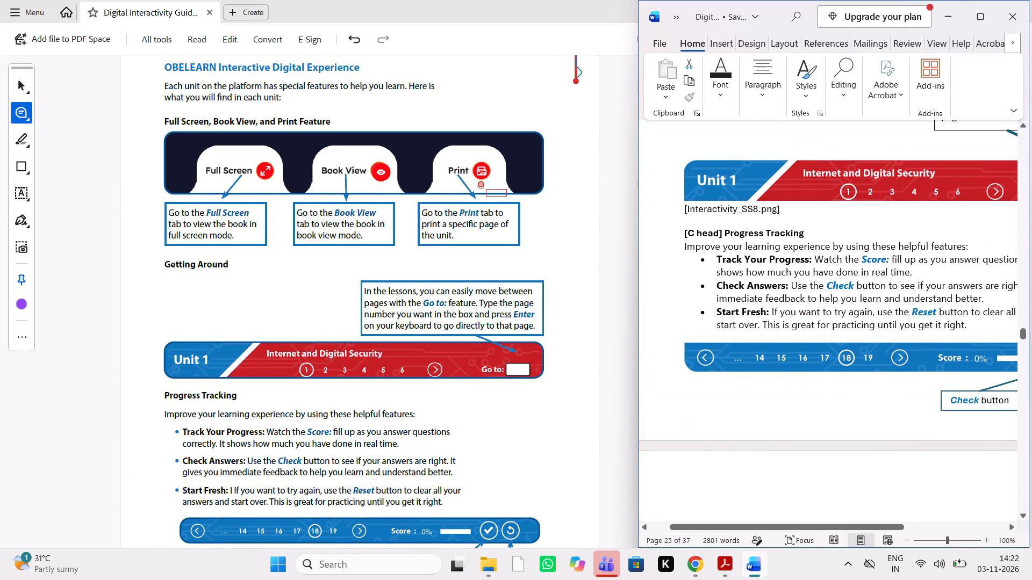
scroll(755, 247, "up", 1)
scroll(331, 318, "up", 1)
scroll(704, 381, "up", 2)
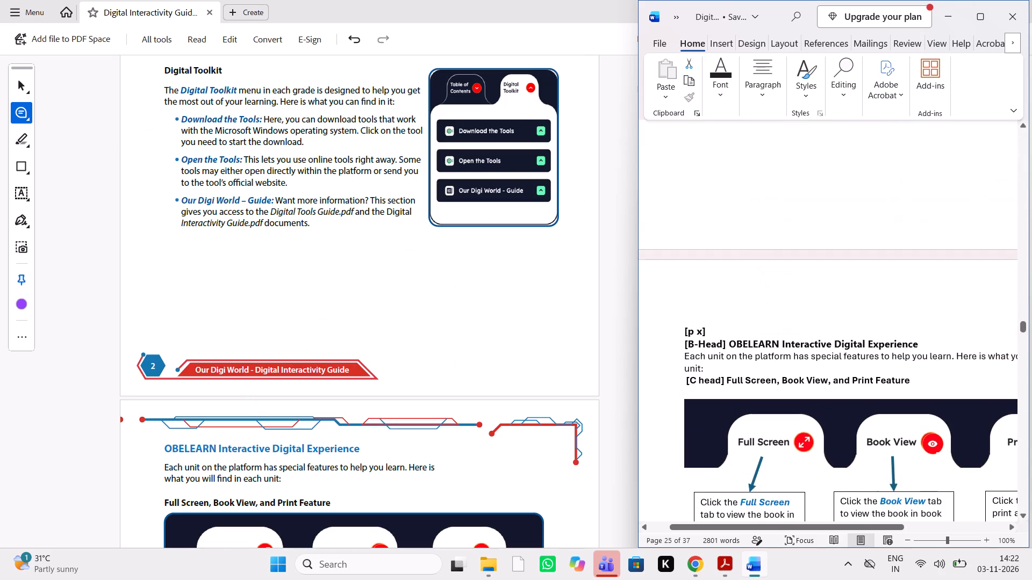
scroll(704, 381, "down", 1)
scroll(325, 425, "down", 2)
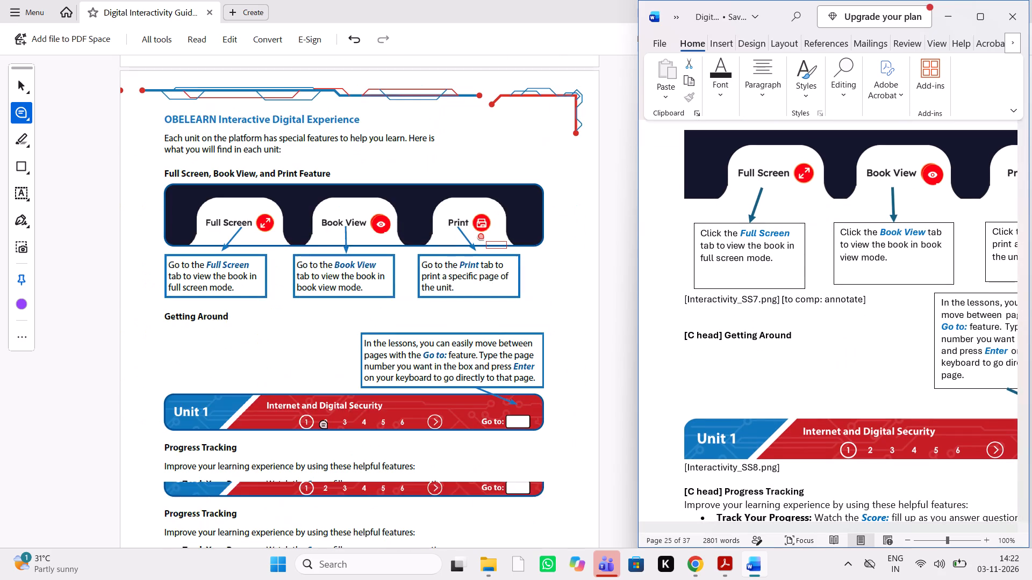
scroll(325, 425, "up", 1)
scroll(633, 387, "up", 1)
scroll(633, 387, "down", 1)
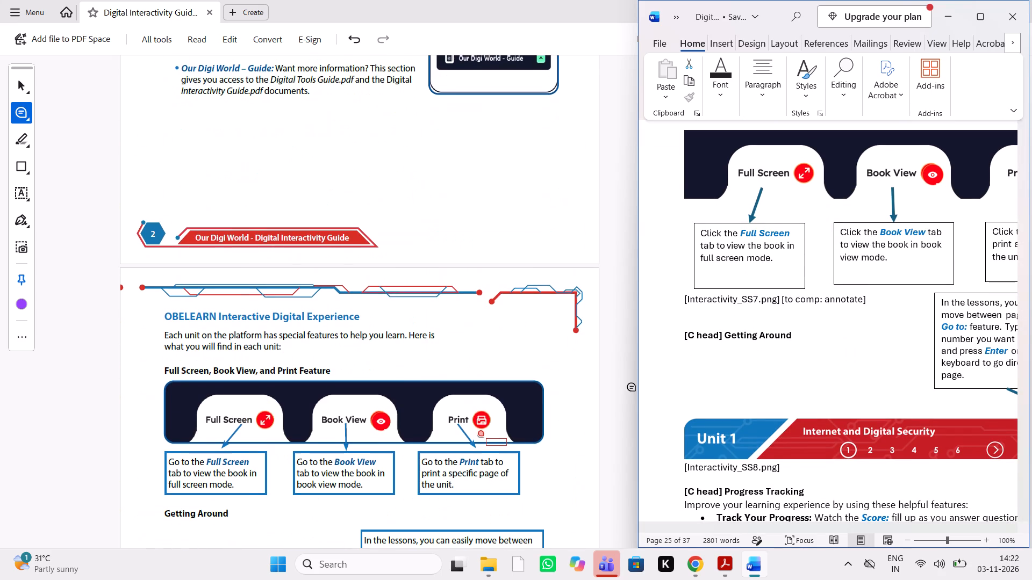
scroll(695, 328, "up", 2)
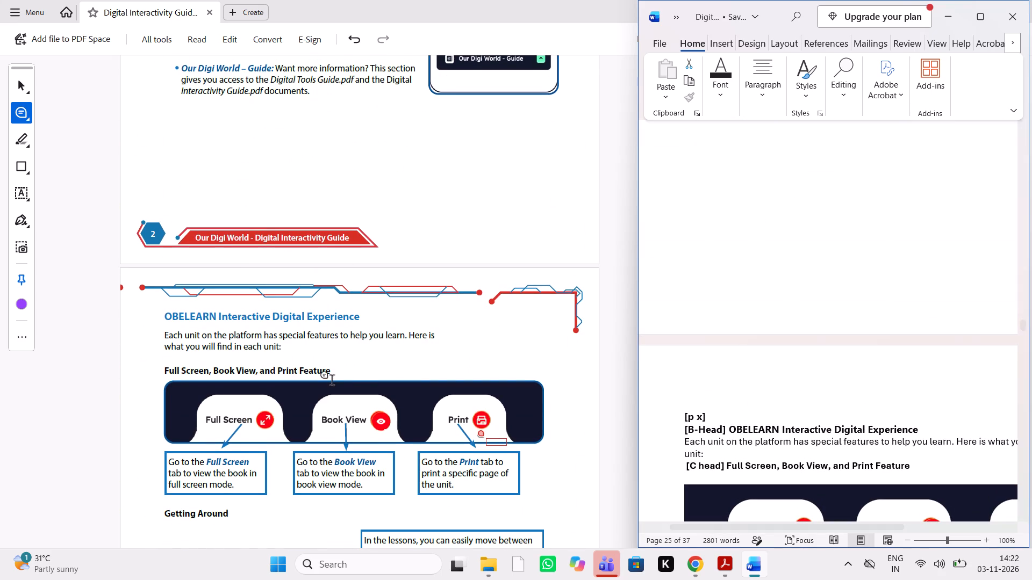
Recheck the Digital Toolkit and Table of Contents sections on page 2 against the manuscript, back to its Emojis Feedback section.
scroll(332, 381, "up", 2)
scroll(712, 247, "up", 1)
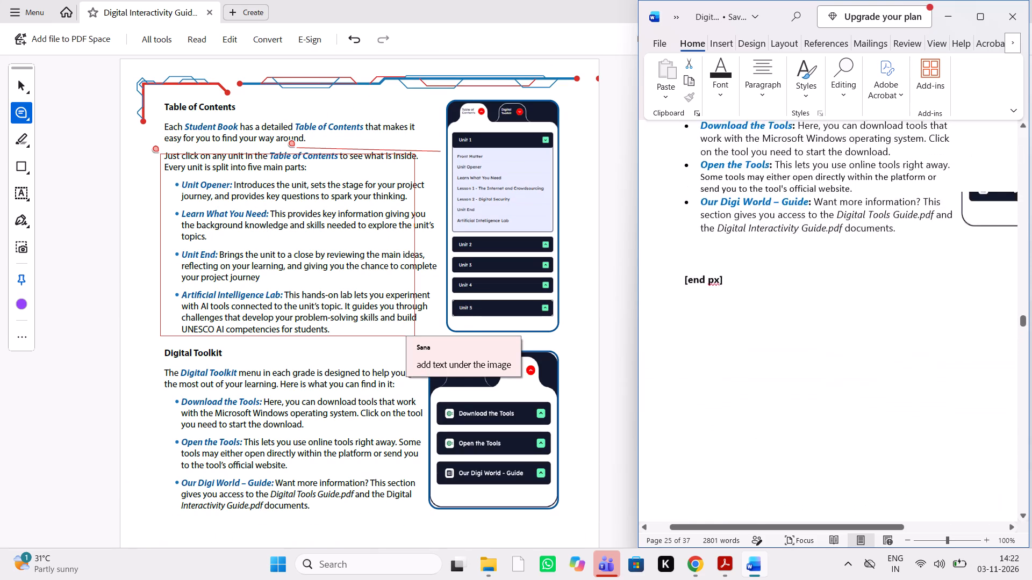
scroll(712, 247, "up", 1)
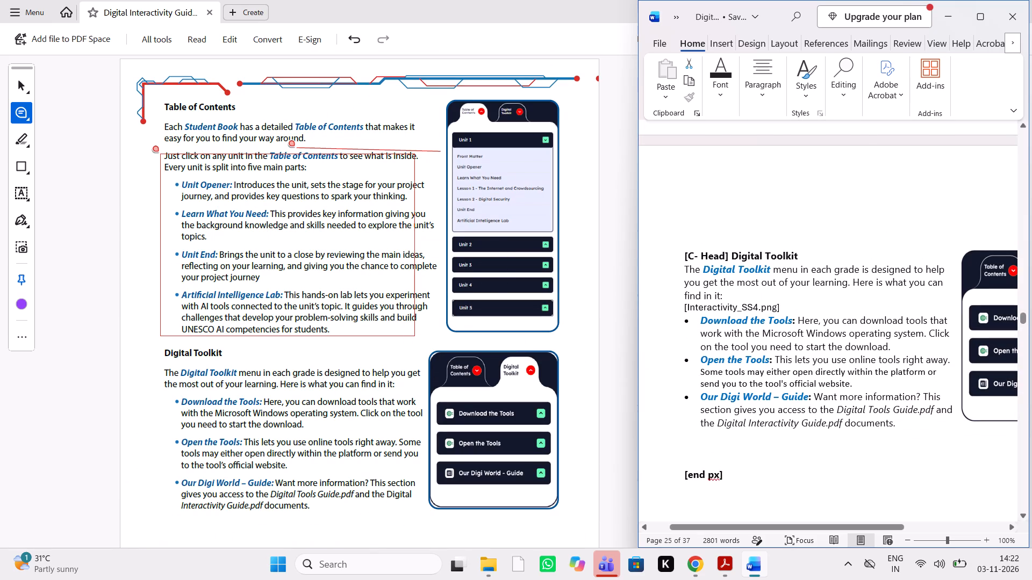
scroll(691, 236, "up", 4)
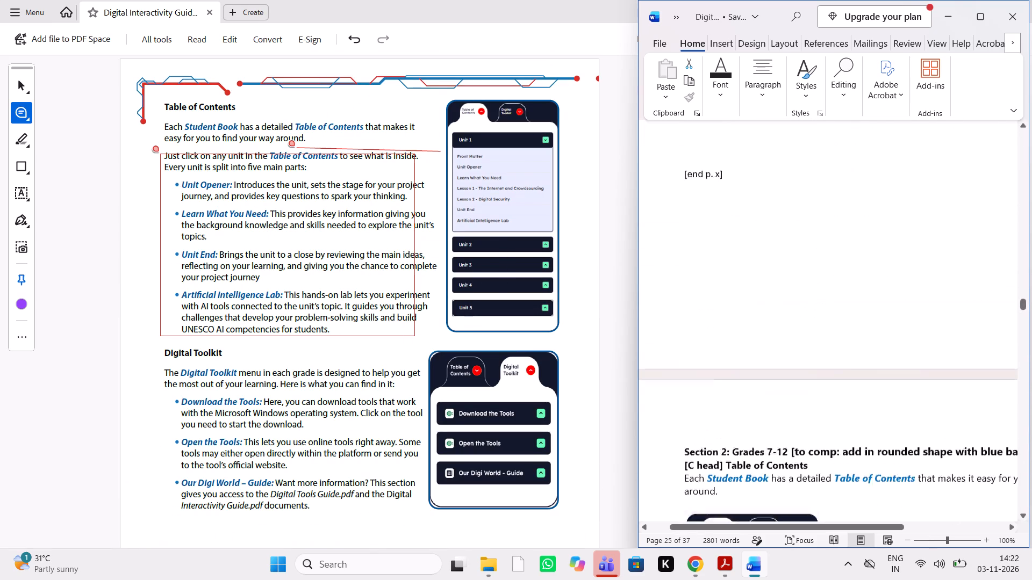
scroll(691, 236, "up", 4)
scroll(691, 236, "down", 1)
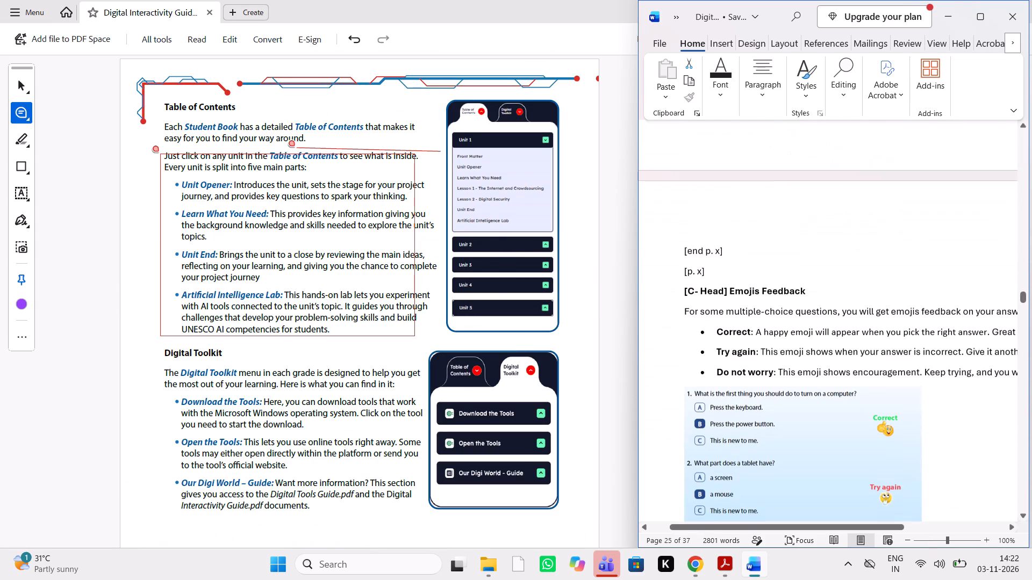
scroll(290, 251, "down", 17)
scroll(290, 251, "down", 20)
scroll(290, 251, "down", 20)
scroll(290, 251, "down", 20)
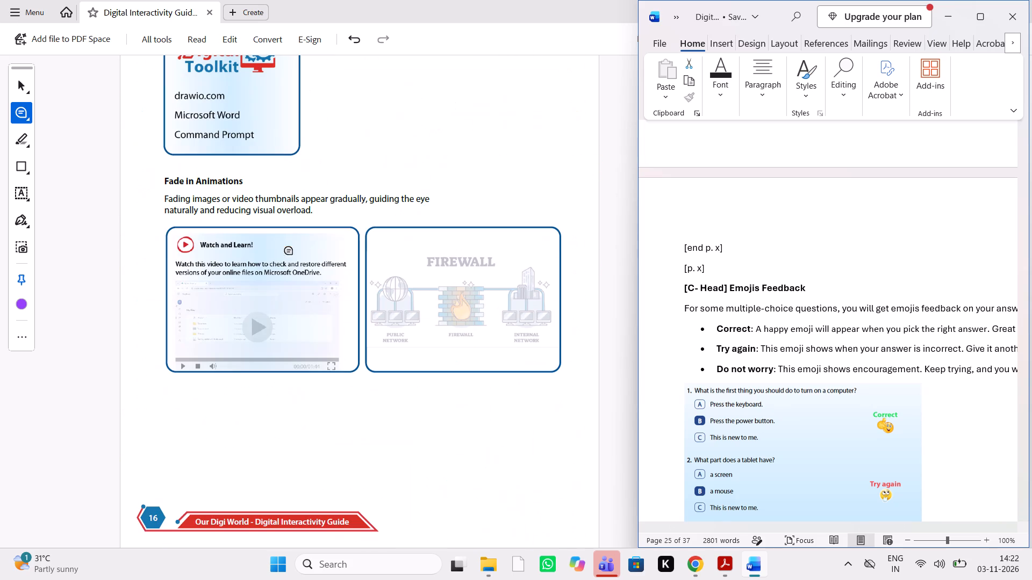
Open the Digital Interactivity Guide G1-12 (With AI Unit)_QC PDF from Downloads, hide its comments list, and bring the Word manuscript back beside it.
left_click(956, 11)
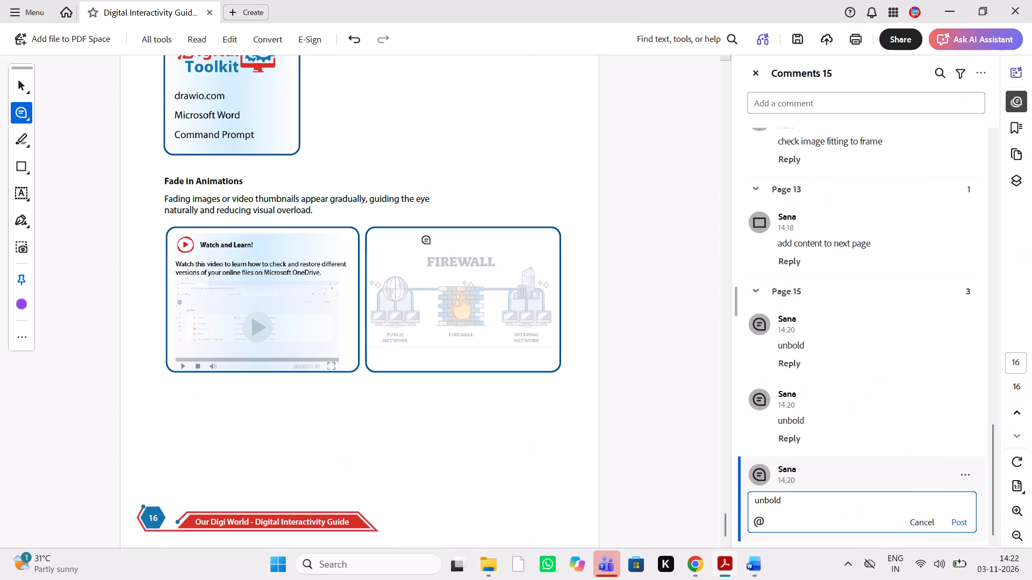
left_click(501, 577)
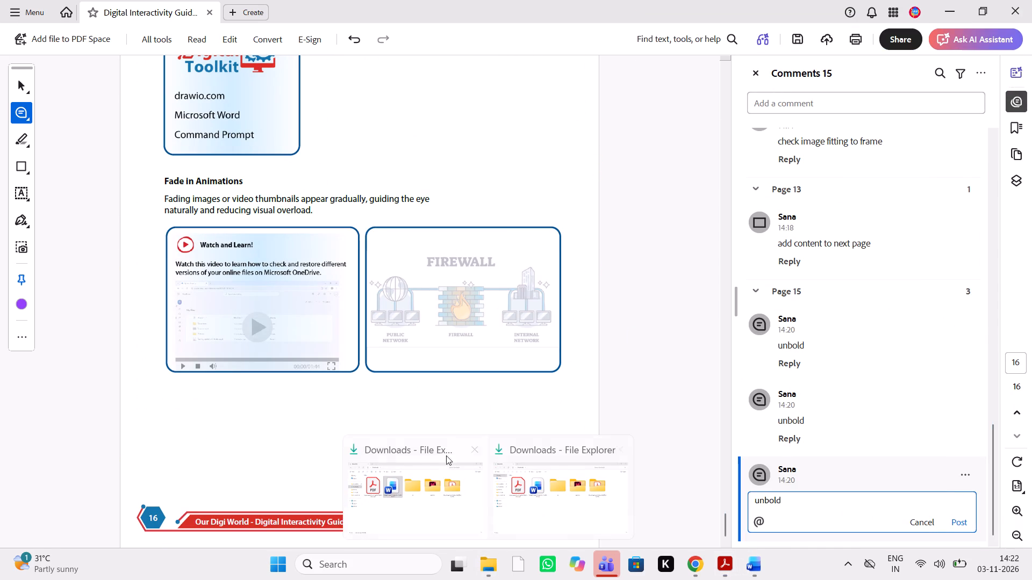
left_click(421, 467)
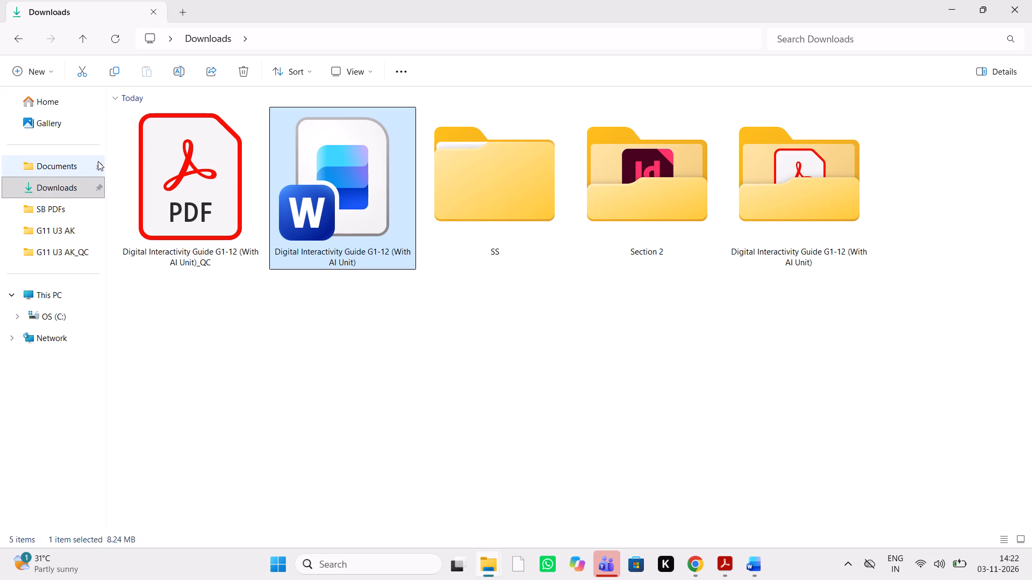
left_click(185, 159)
key("Return")
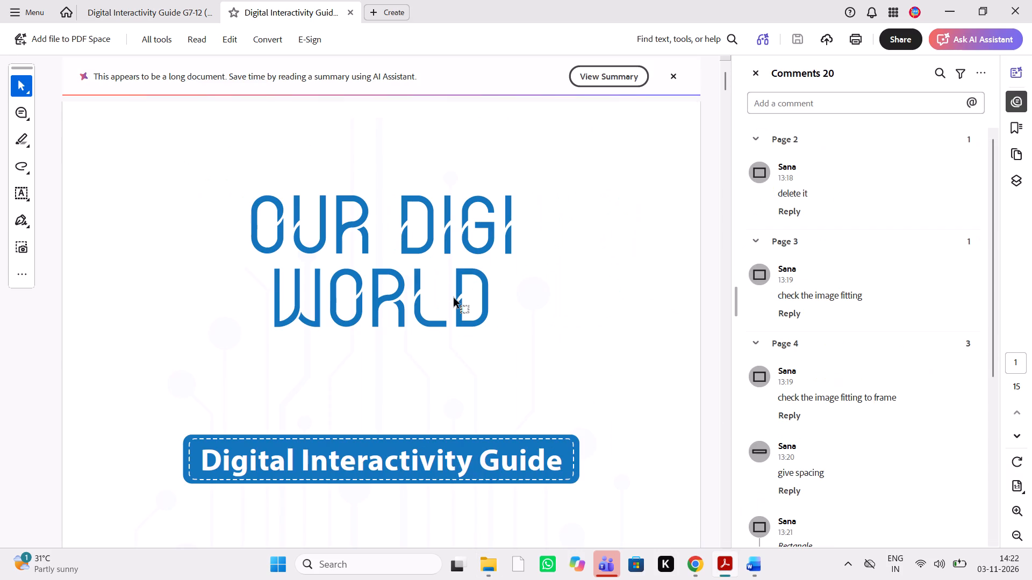
left_click(760, 71)
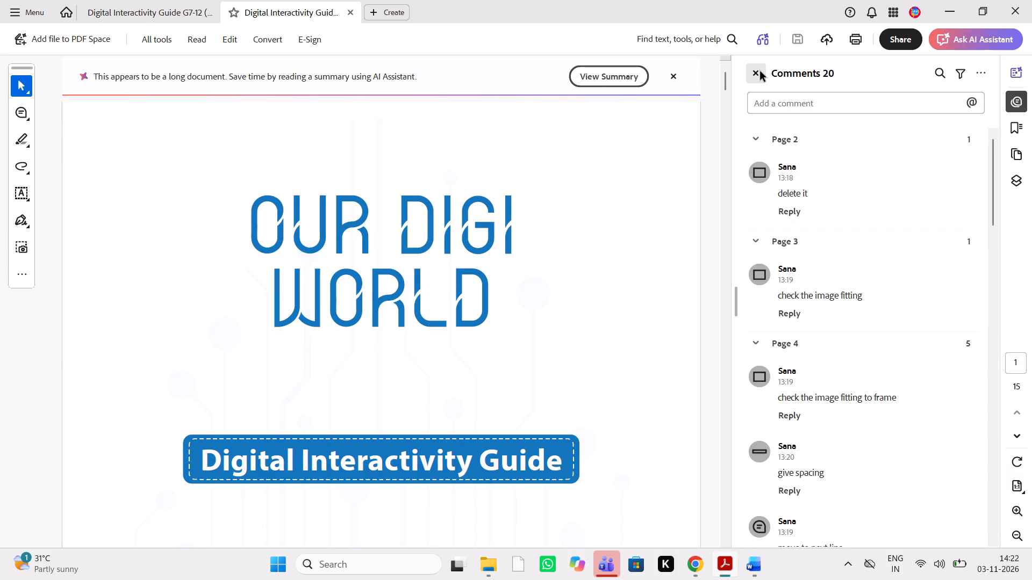
left_click(750, 564)
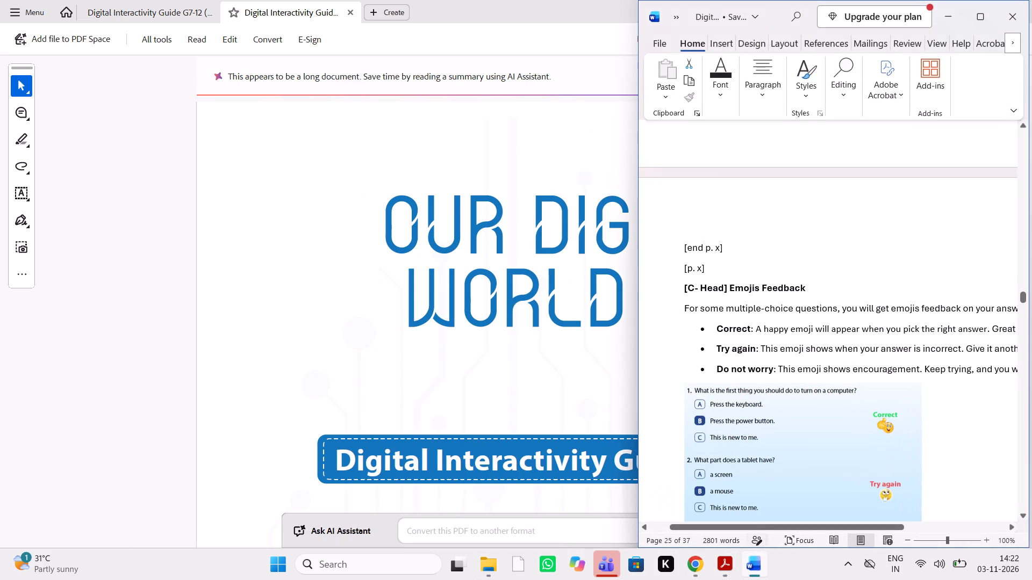
Compare the welcome text and How to Access Your Courses section on page 2 with the start of the Word manuscript.
scroll(799, 315, "up", 20)
scroll(799, 315, "up", 20)
scroll(799, 315, "up", 20)
scroll(799, 315, "up", 20)
scroll(799, 315, "up", 20)
scroll(799, 315, "up", 20)
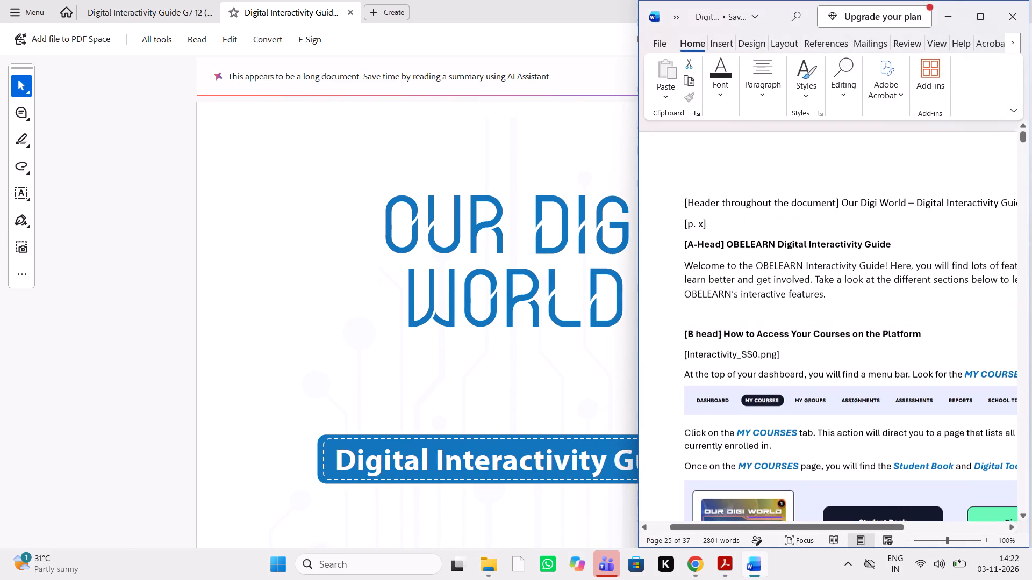
scroll(799, 315, "up", 3)
scroll(722, 270, "up", 3)
scroll(834, 304, "up", 9)
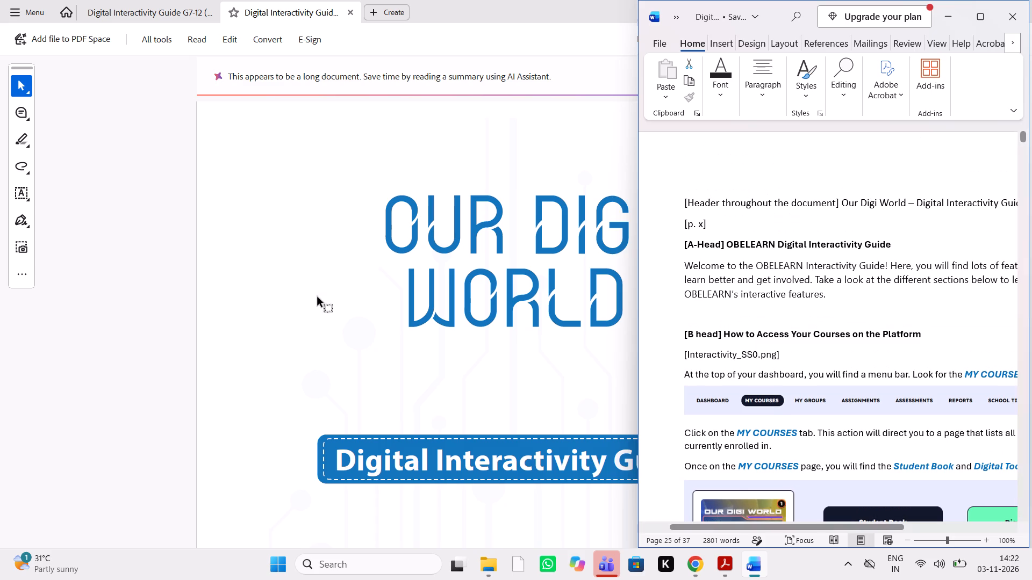
scroll(304, 322, "down", 6)
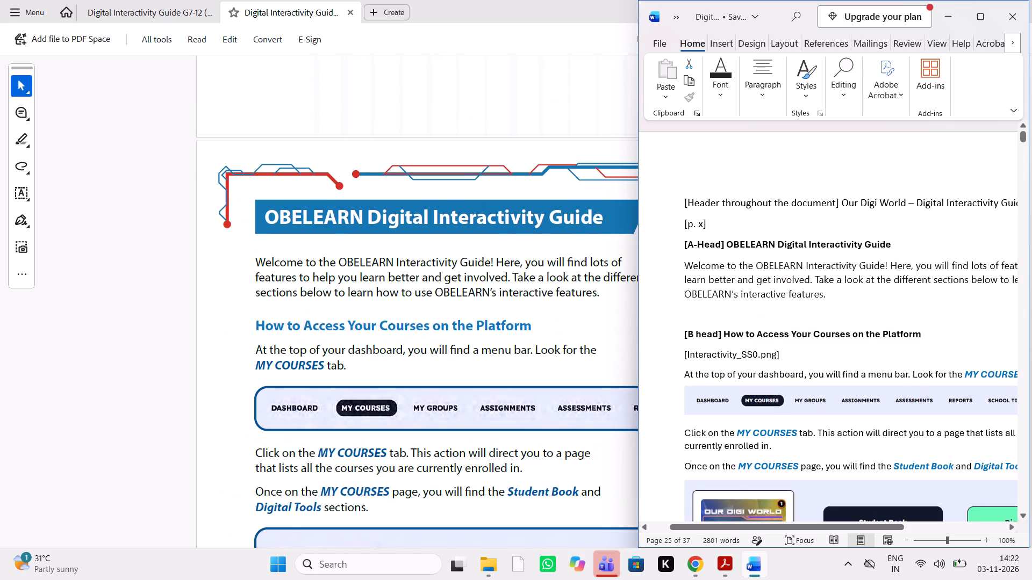
scroll(789, 282, "up", 1)
scroll(789, 282, "down", 1)
scroll(375, 351, "right", 1)
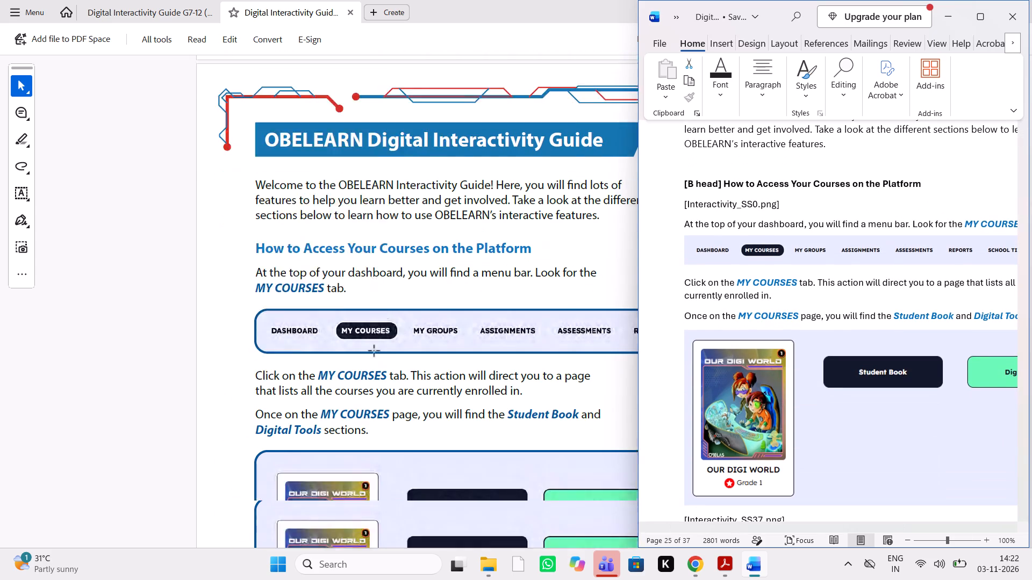
scroll(375, 351, "right", 1)
scroll(802, 232, "up", 1)
scroll(802, 232, "right", 1)
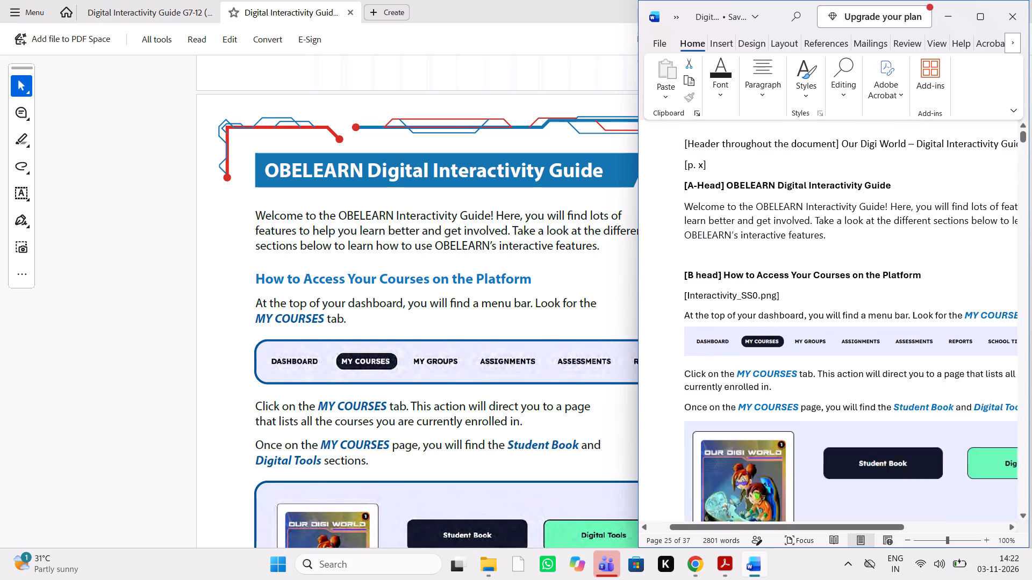
scroll(802, 232, "right", 1)
scroll(802, 232, "down", 1)
scroll(395, 355, "down", 1)
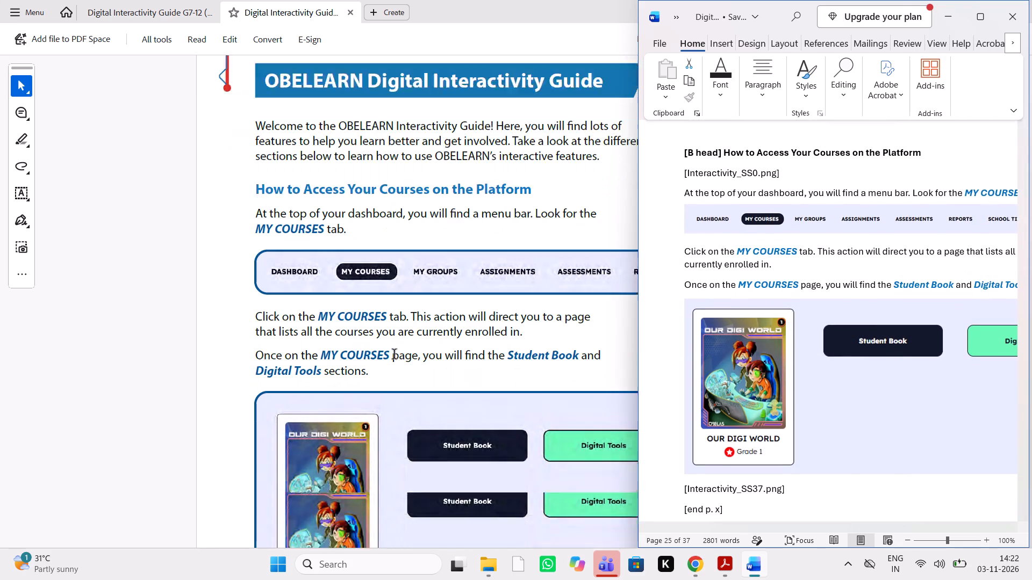
scroll(395, 355, "down", 1)
scroll(807, 379, "down", 2)
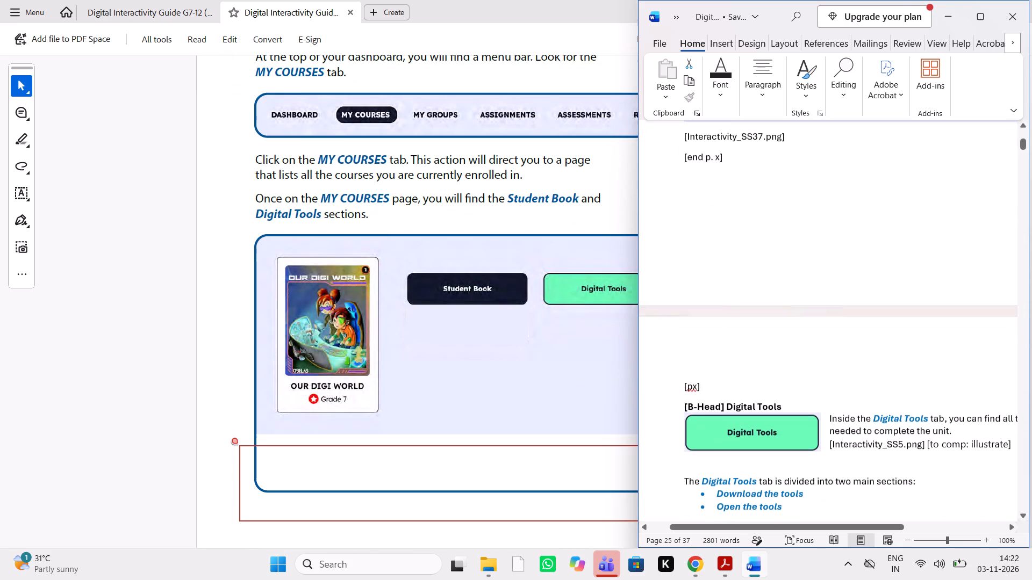
Compare the Digital Tools and Student Book sections on page 3, including their illustrations, with the Word manuscript.
scroll(807, 379, "down", 1)
scroll(411, 384, "down", 2)
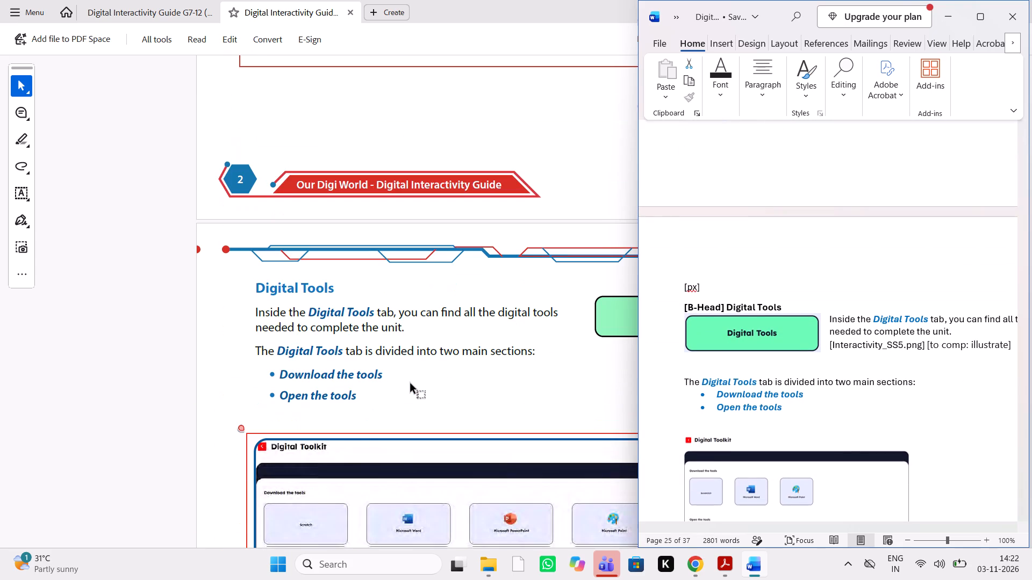
scroll(705, 403, "down", 1)
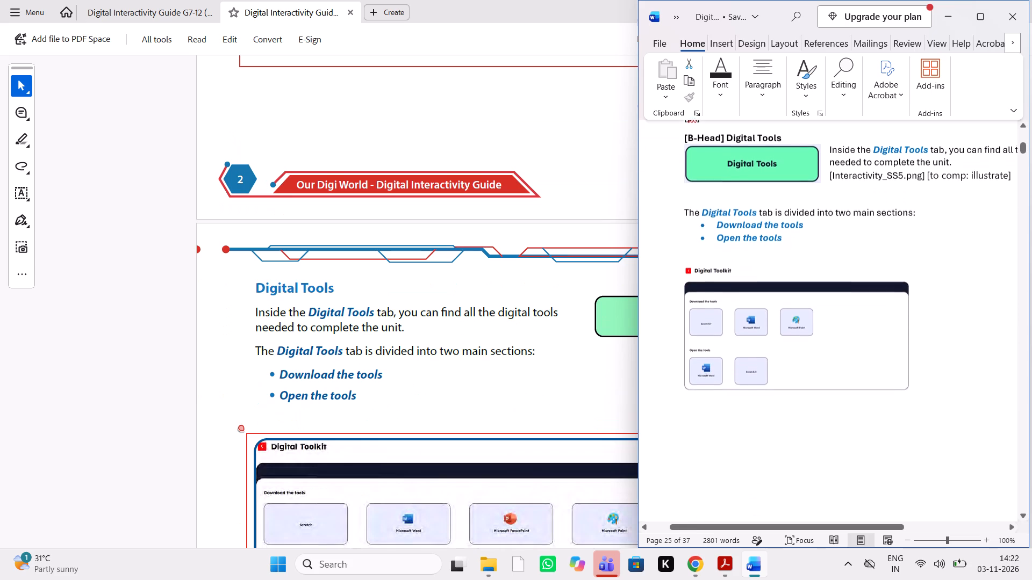
scroll(388, 417, "down", 2)
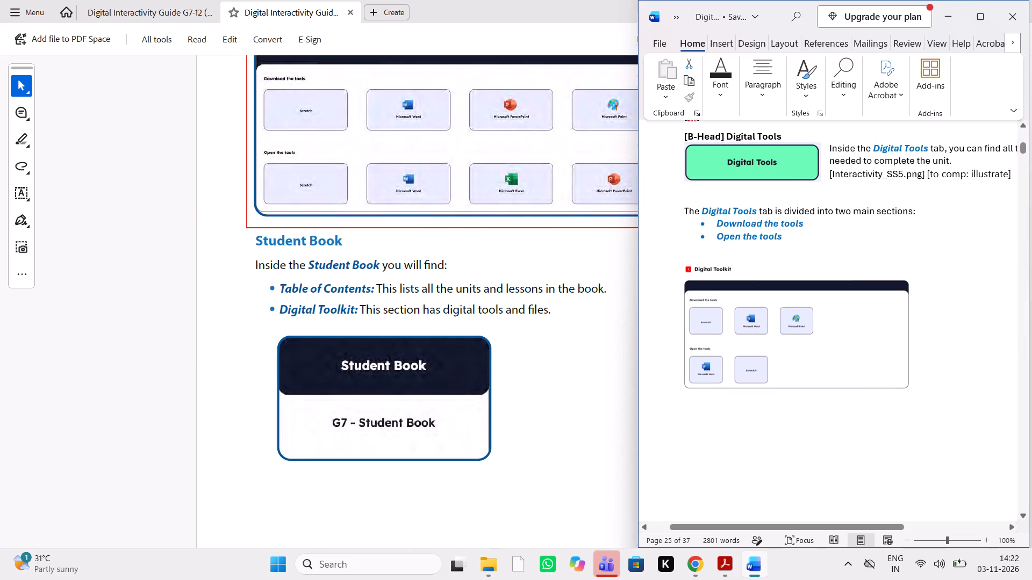
scroll(757, 384, "down", 4)
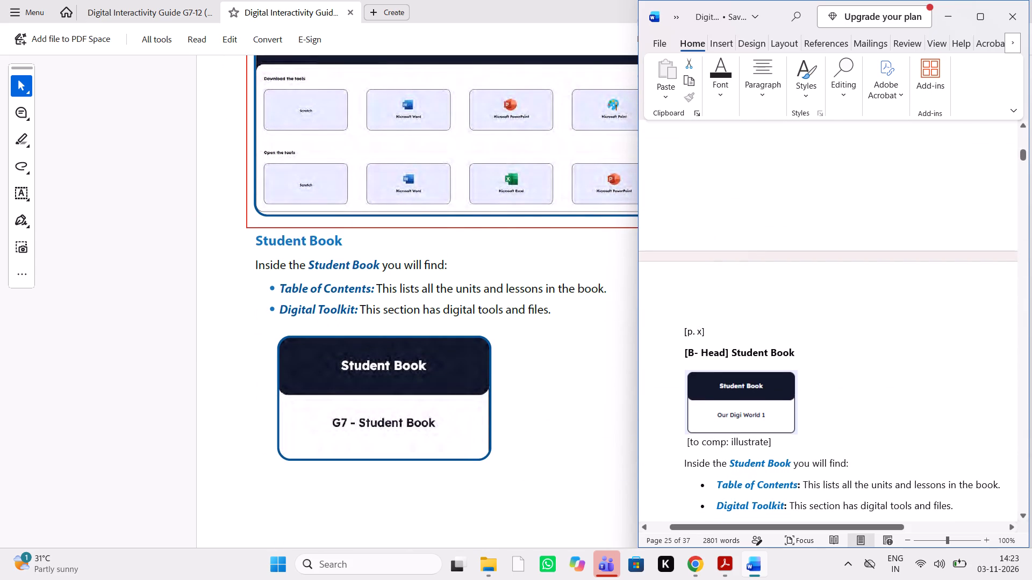
scroll(767, 305, "up", 3)
scroll(767, 305, "down", 1)
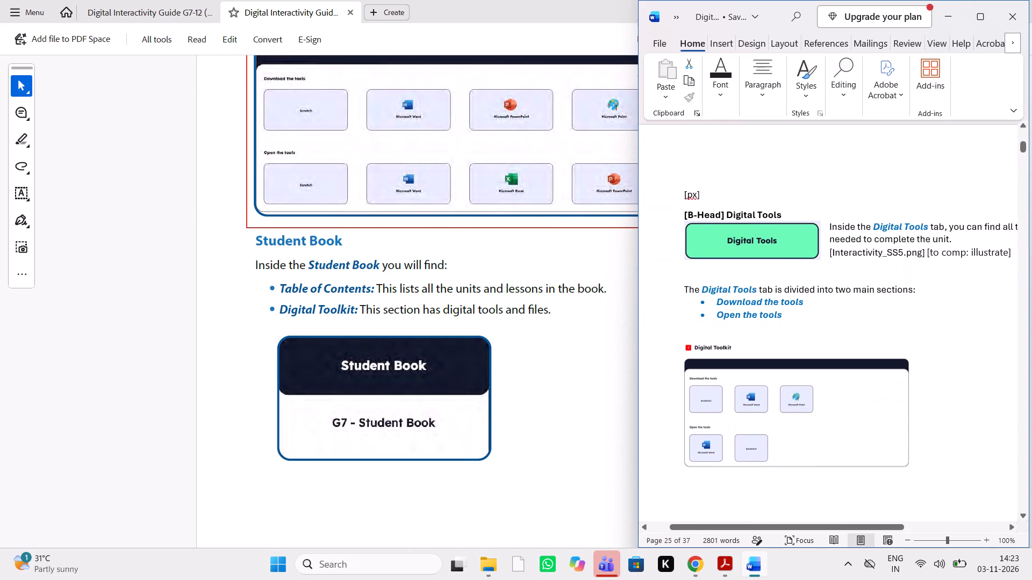
scroll(767, 305, "down", 1)
scroll(767, 305, "up", 1)
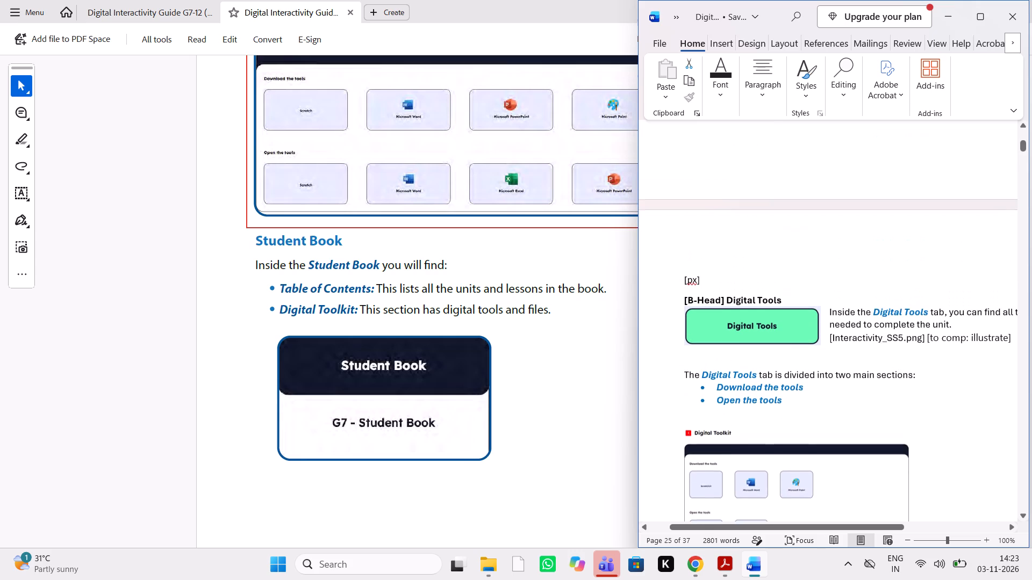
scroll(767, 305, "down", 4)
scroll(767, 305, "up", 3)
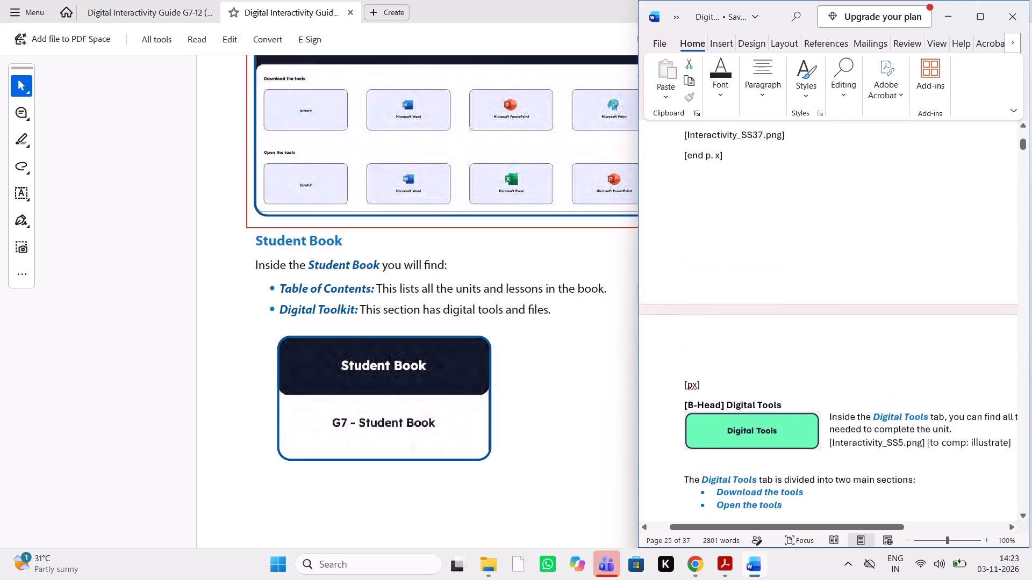
scroll(767, 305, "down", 4)
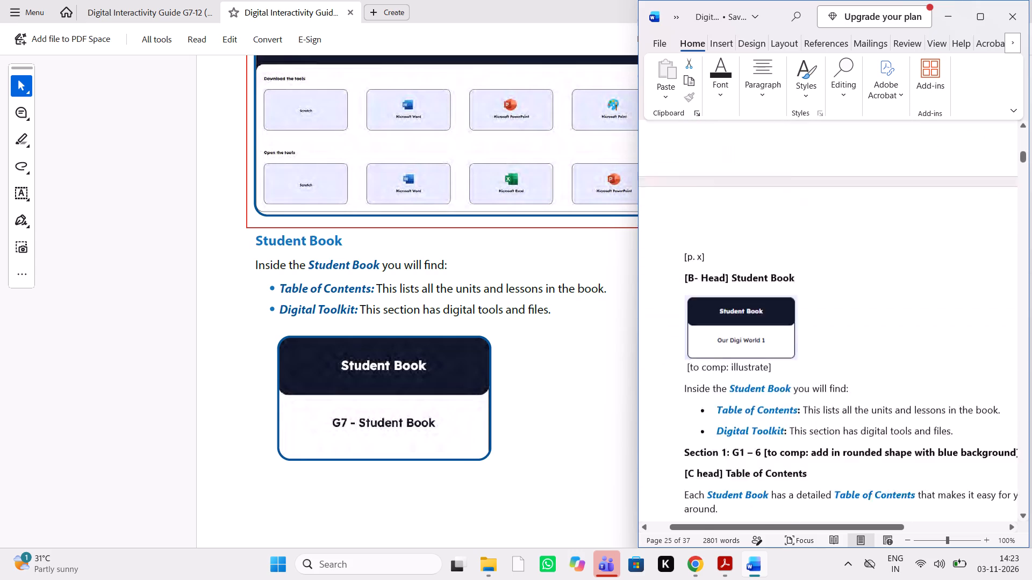
scroll(767, 305, "down", 3)
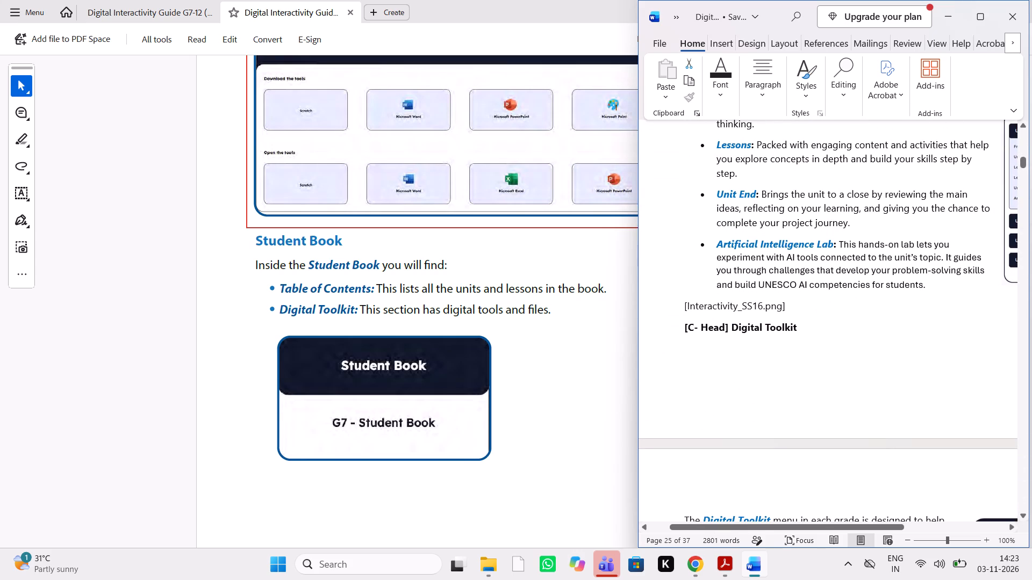
scroll(767, 305, "up", 6)
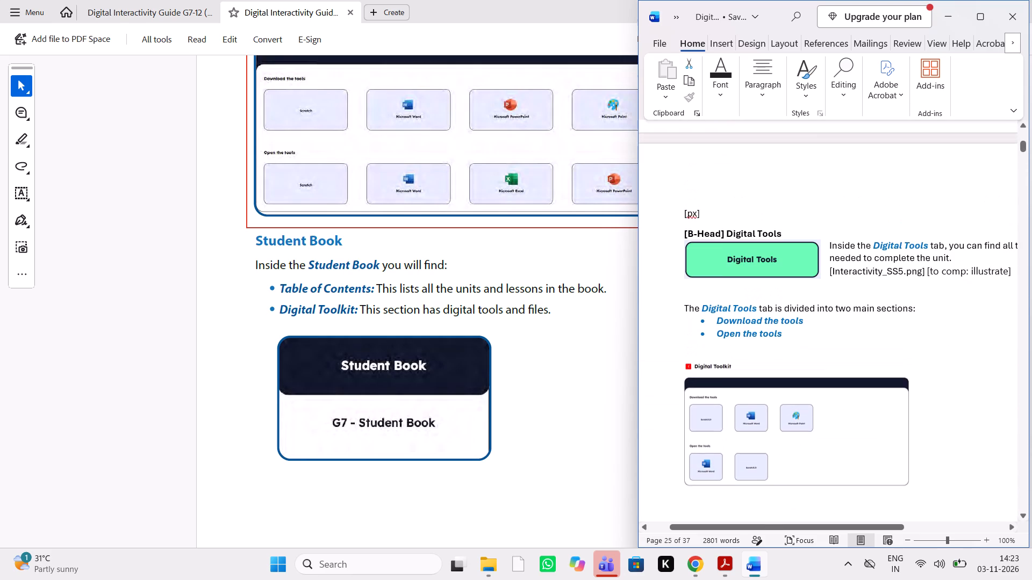
scroll(767, 305, "left", 1)
scroll(767, 305, "down", 1)
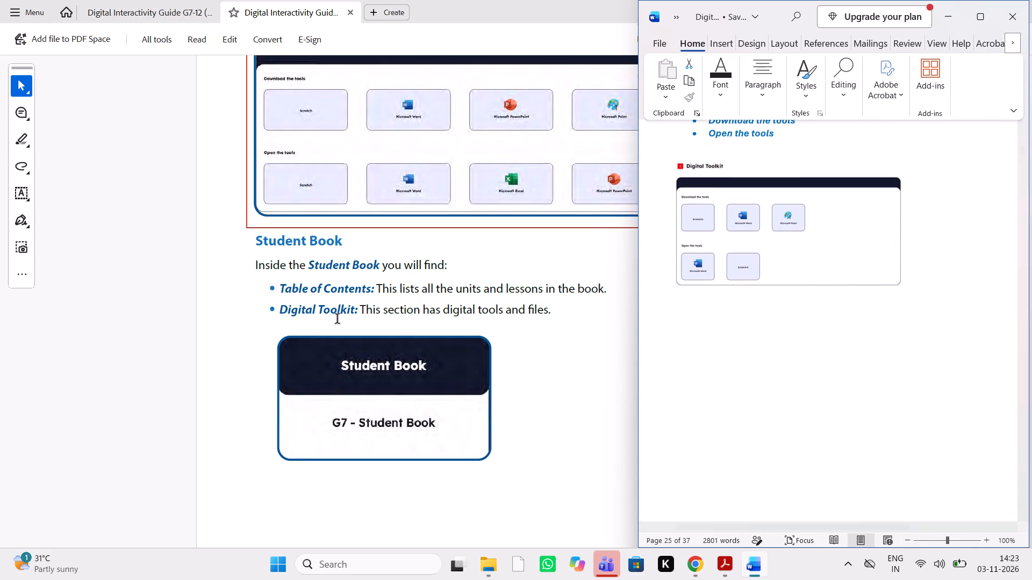
Check the Table of Contents section on page 4 against the manuscript, and recheck the Student Book section before it.
scroll(338, 320, "down", 3)
scroll(338, 320, "left", 1)
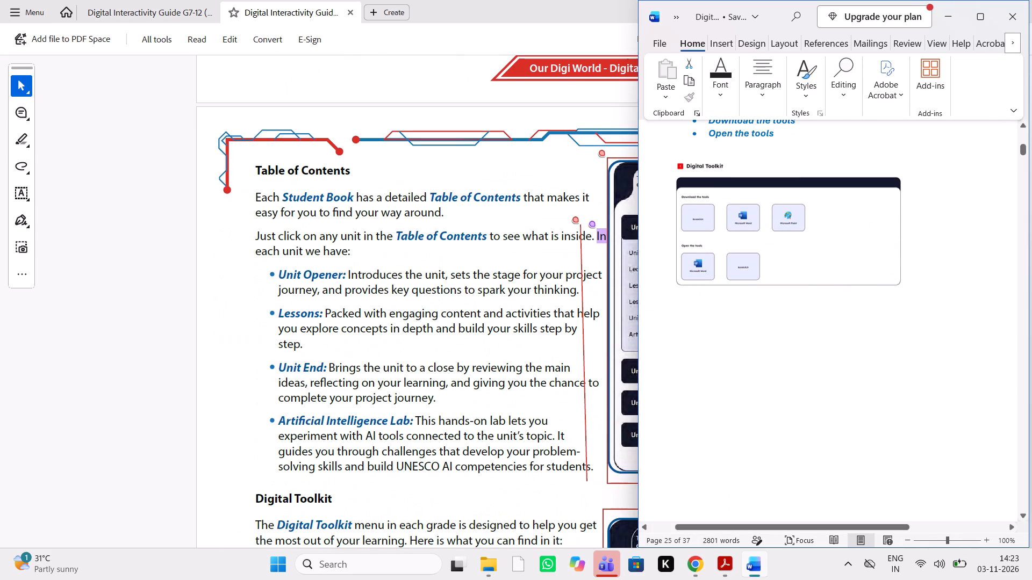
scroll(737, 300, "down", 4)
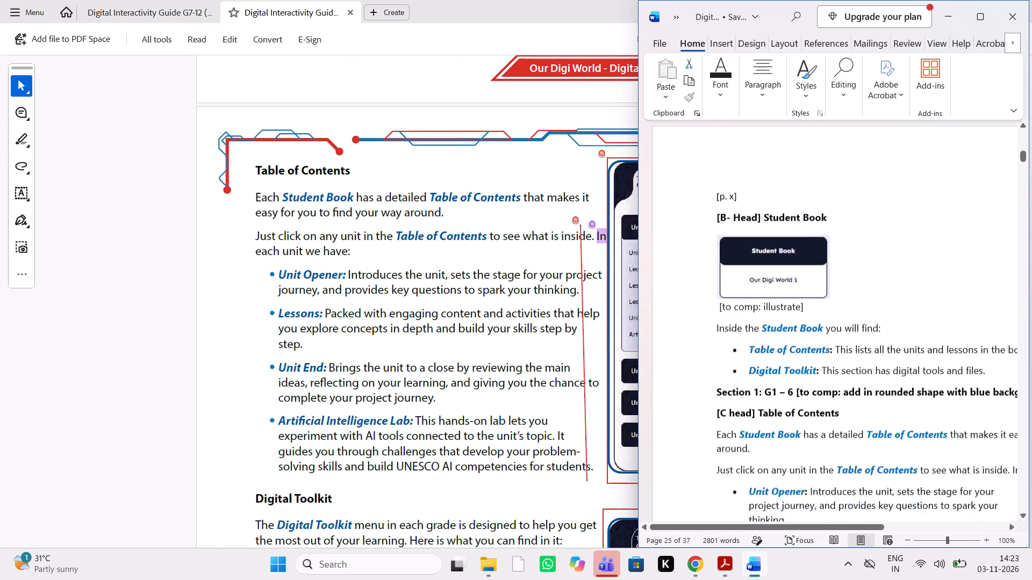
scroll(737, 300, "down", 4)
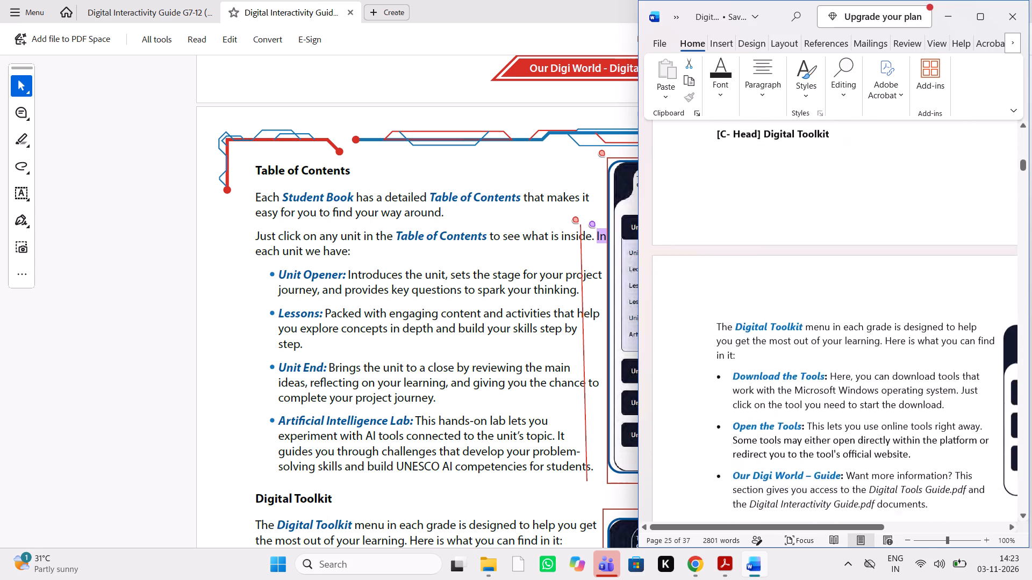
scroll(737, 300, "down", 1)
scroll(386, 331, "up", 1)
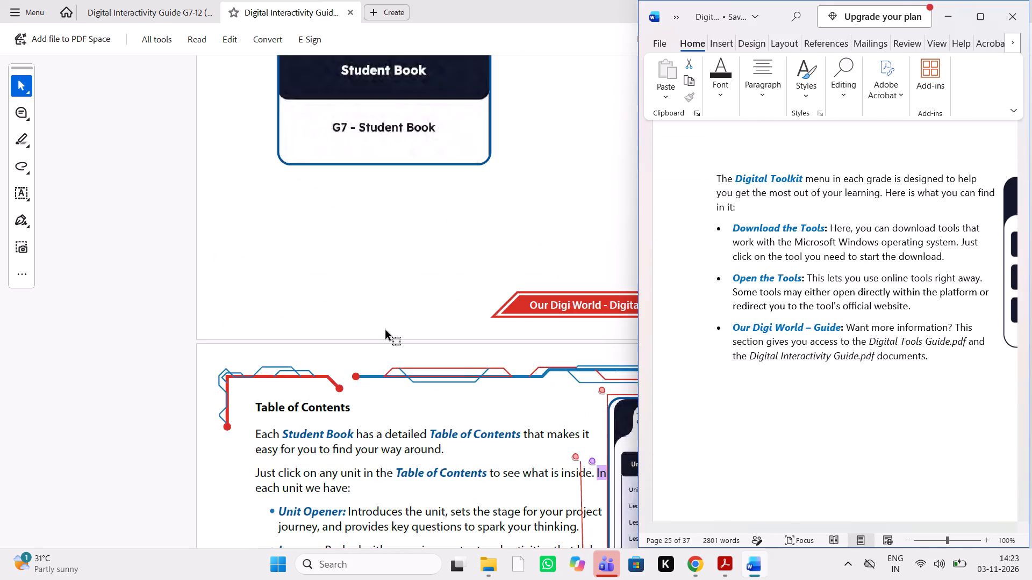
scroll(386, 331, "up", 1)
scroll(386, 331, "down", 1)
scroll(716, 300, "up", 2)
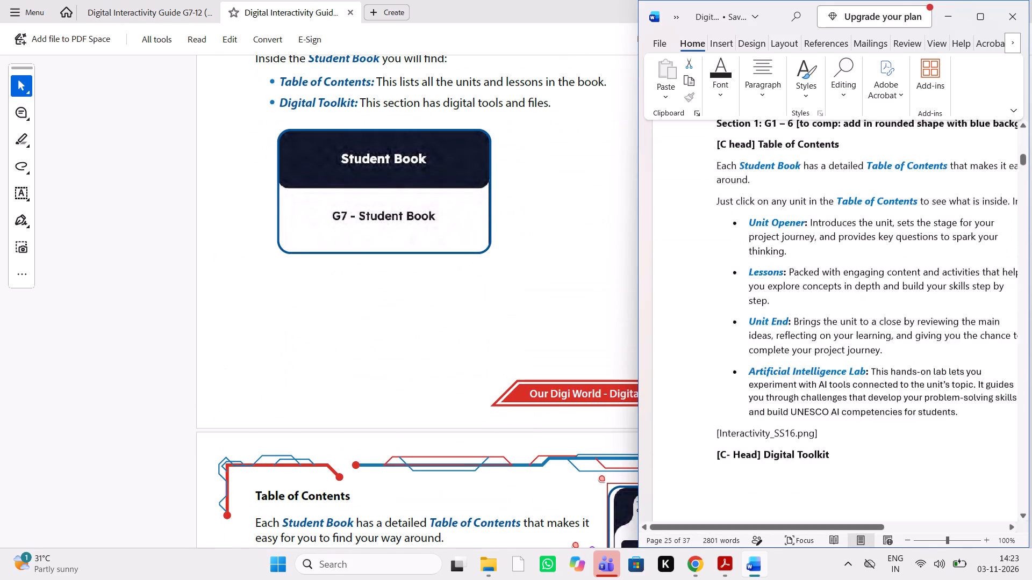
scroll(716, 300, "up", 1)
scroll(716, 300, "down", 1)
scroll(762, 322, "up", 1)
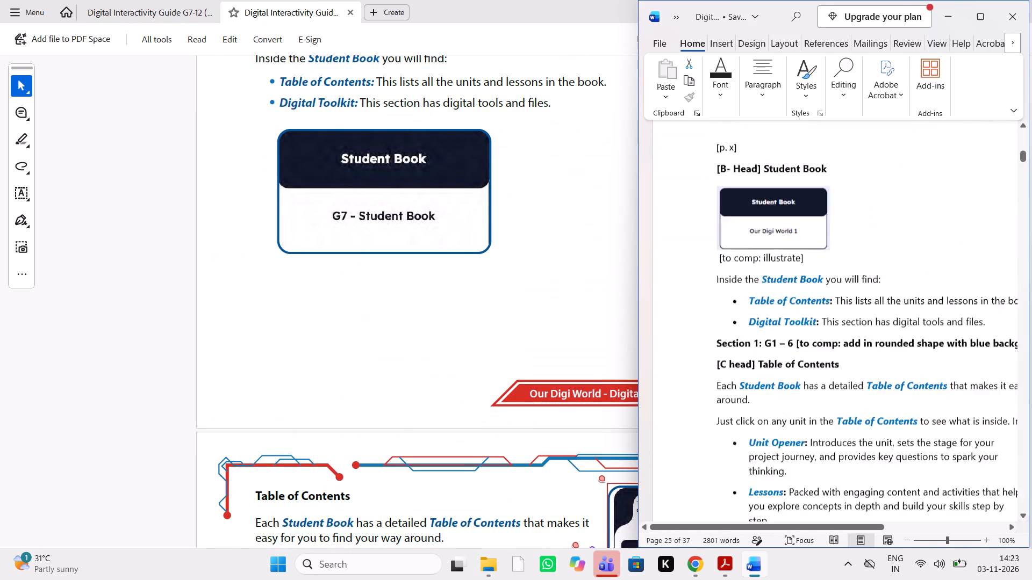
scroll(762, 322, "up", 1)
Compare the unit descriptions and the Digital Toolkit section on page 4 with the Word manuscript.
scroll(398, 425, "down", 3)
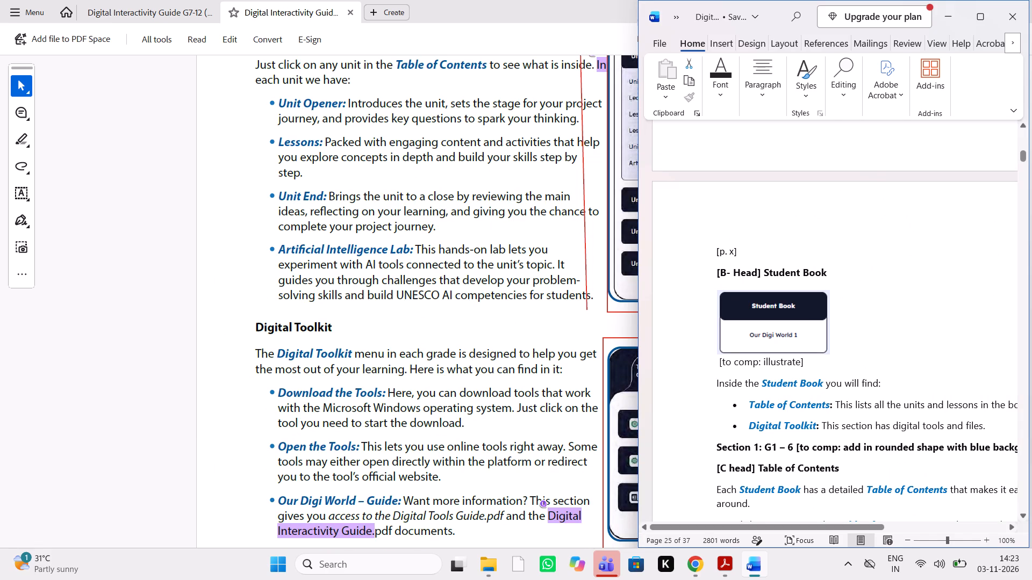
scroll(736, 451, "down", 2)
scroll(429, 474, "down", 2)
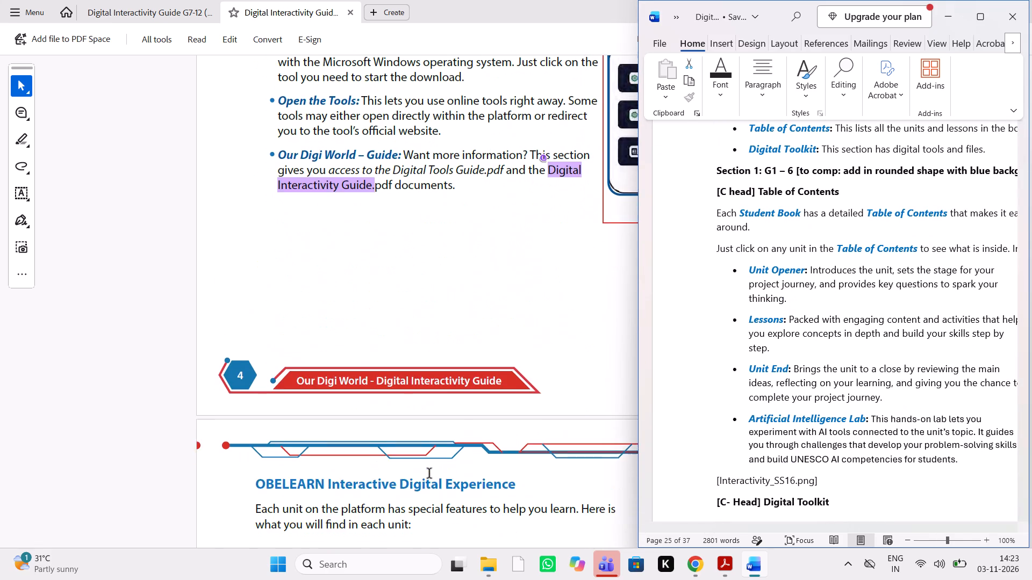
scroll(429, 474, "up", 1)
scroll(429, 474, "down", 1)
scroll(783, 454, "down", 1)
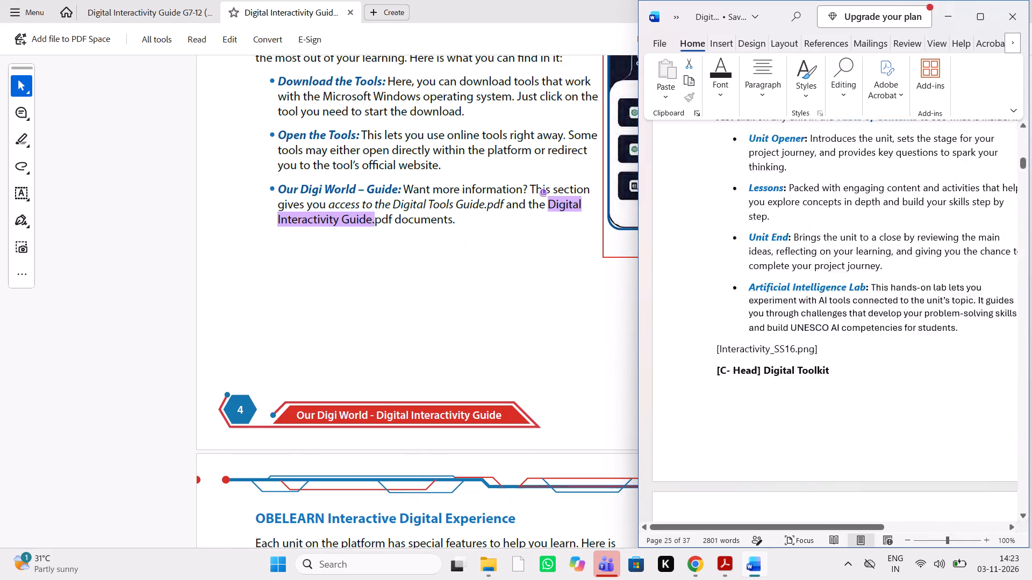
scroll(783, 454, "down", 2)
scroll(783, 454, "left", 1)
scroll(783, 454, "right", 1)
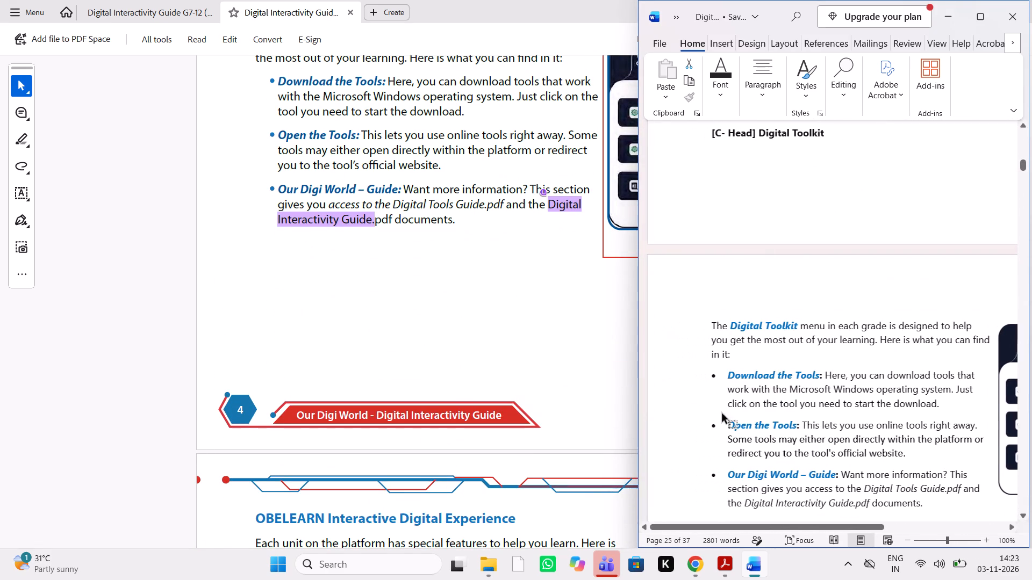
scroll(428, 417, "down", 2)
scroll(791, 383, "down", 1)
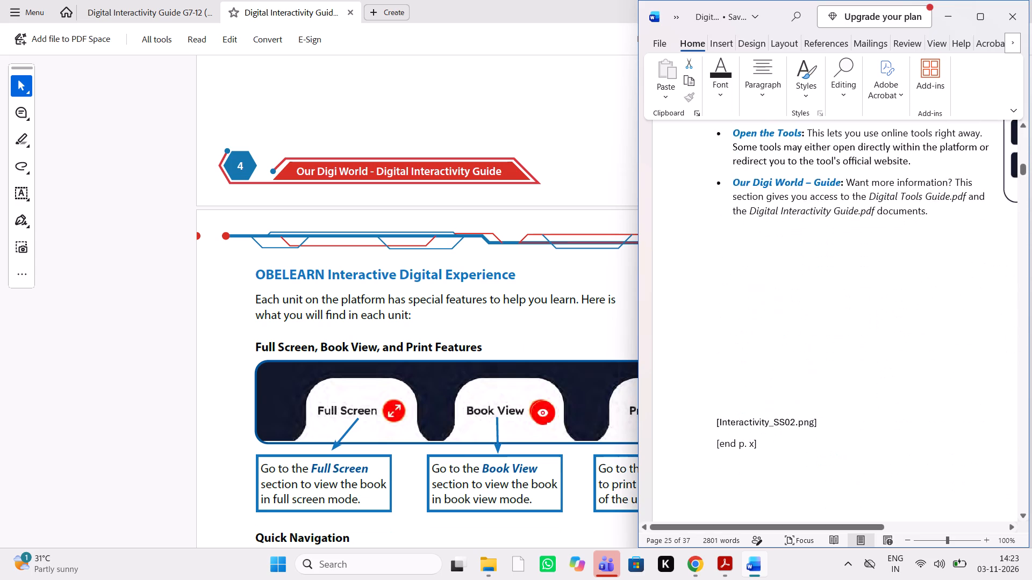
scroll(791, 383, "down", 2)
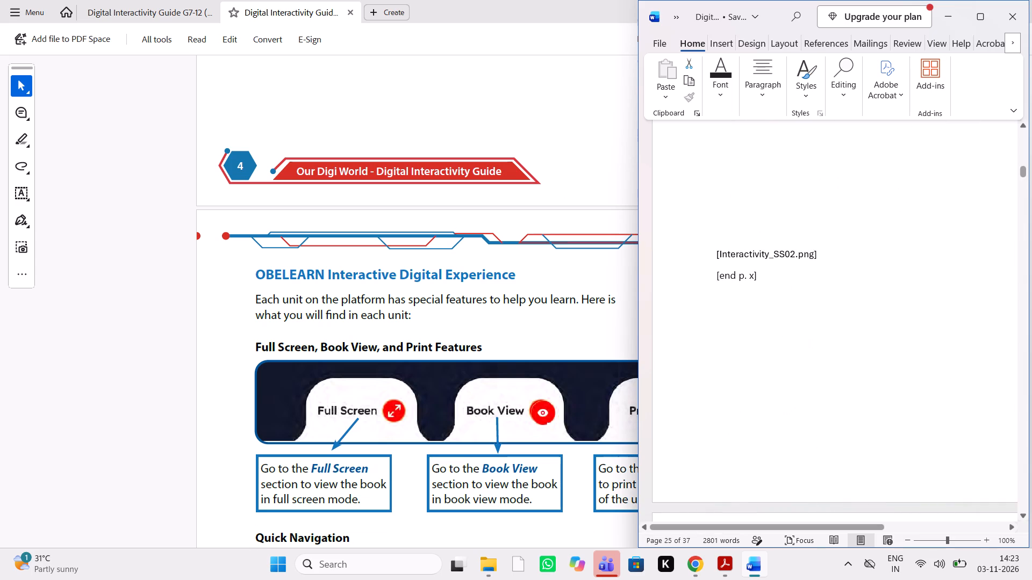
scroll(843, 260, "up", 1)
scroll(488, 208, "up", 1)
scroll(488, 208, "down", 1)
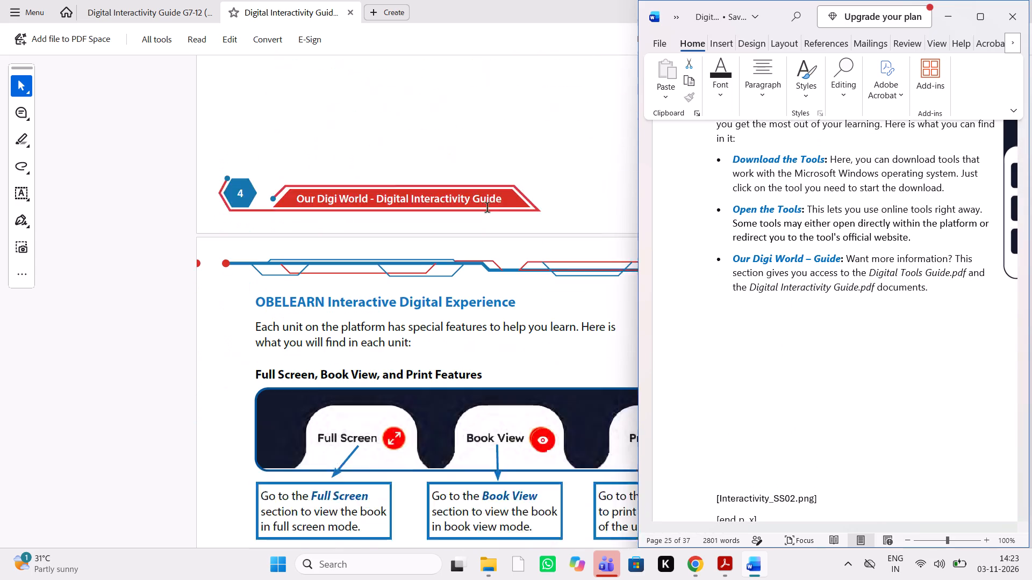
Post the note comment "delete the frame" at the Book View caption box on page 5 after checking the manuscript's matching figure.
scroll(488, 208, "down", 1)
scroll(765, 252, "down", 1)
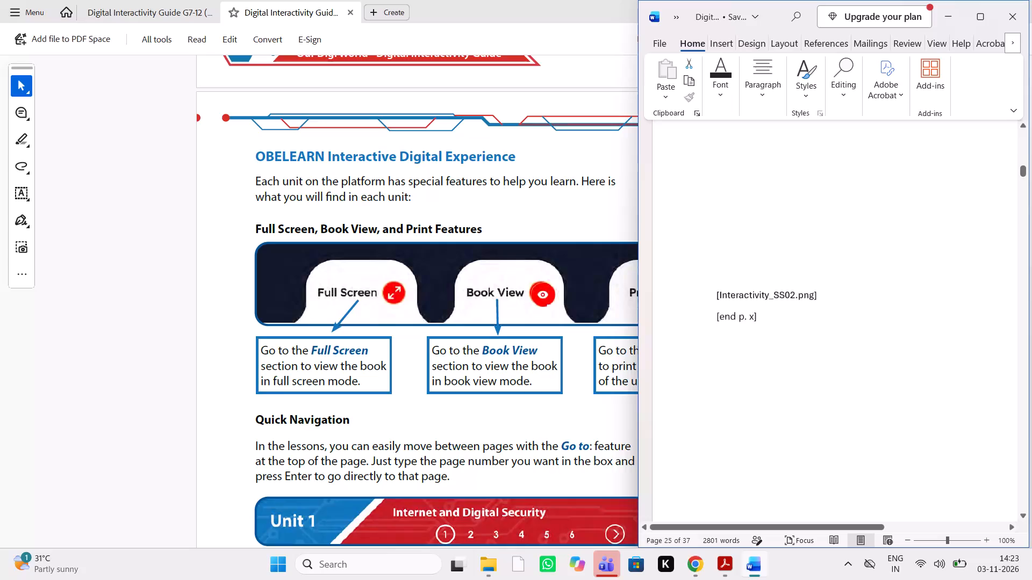
scroll(765, 252, "down", 2)
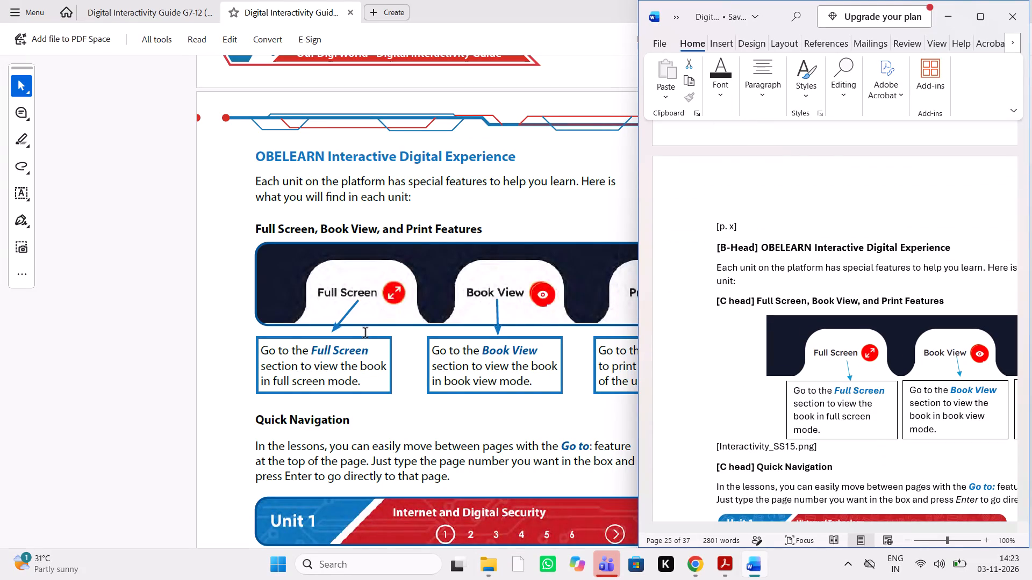
left_click_drag(372, 319, 422, 326)
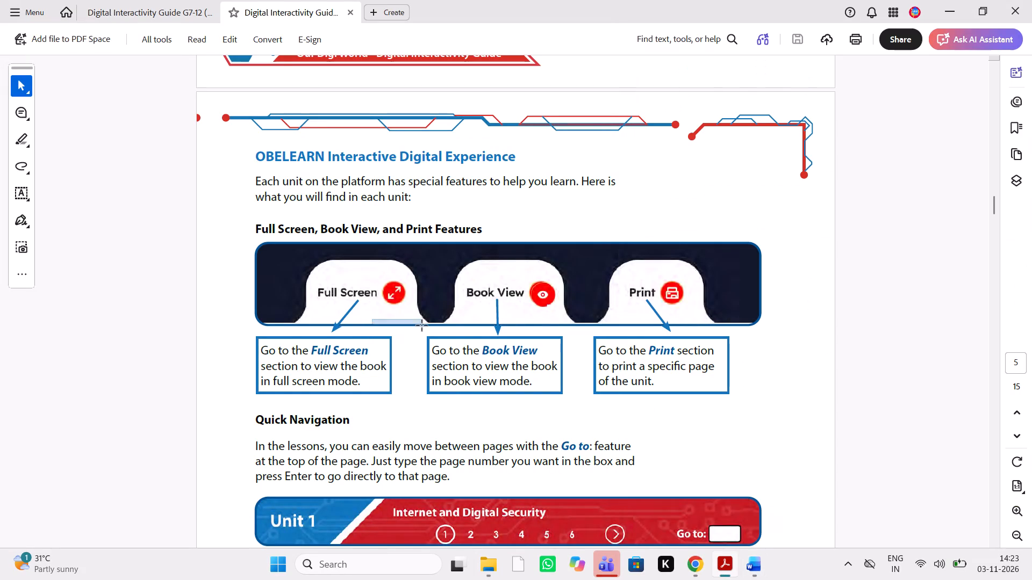
left_click_drag(422, 326, 422, 329)
left_click(439, 346)
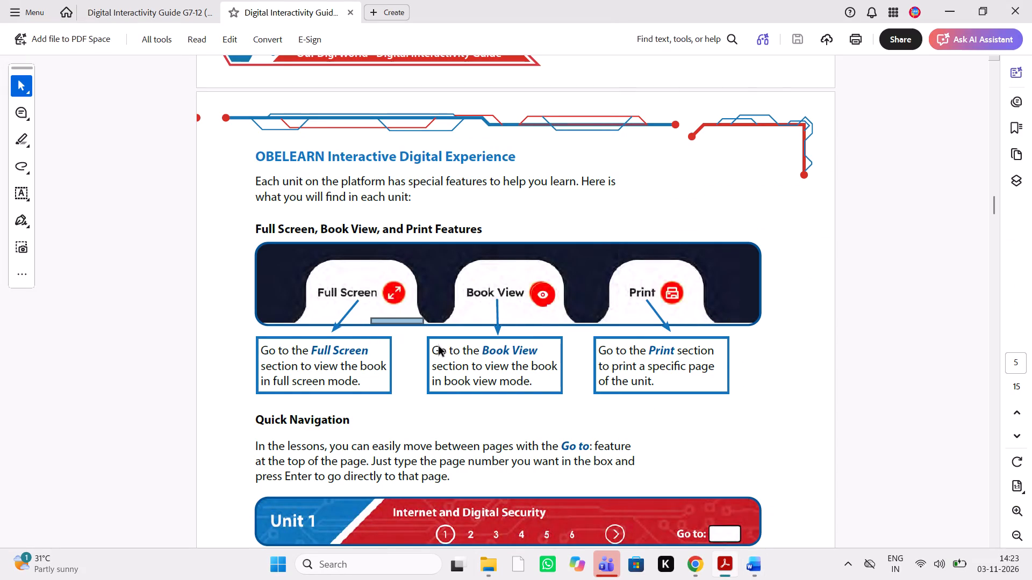
type("delete the fran")
key("BackSpace")
type("me")
key("space")
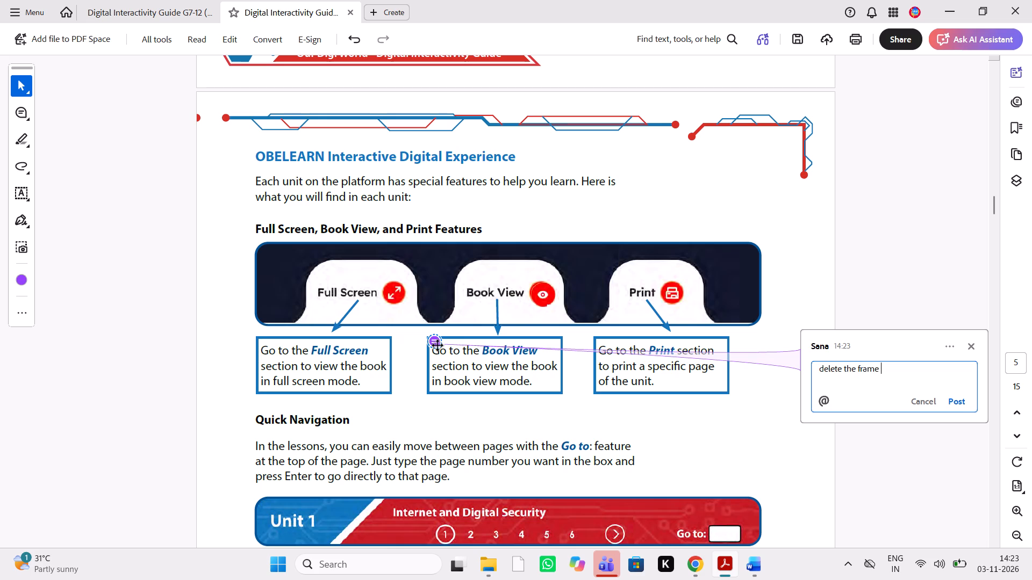
left_click(965, 400)
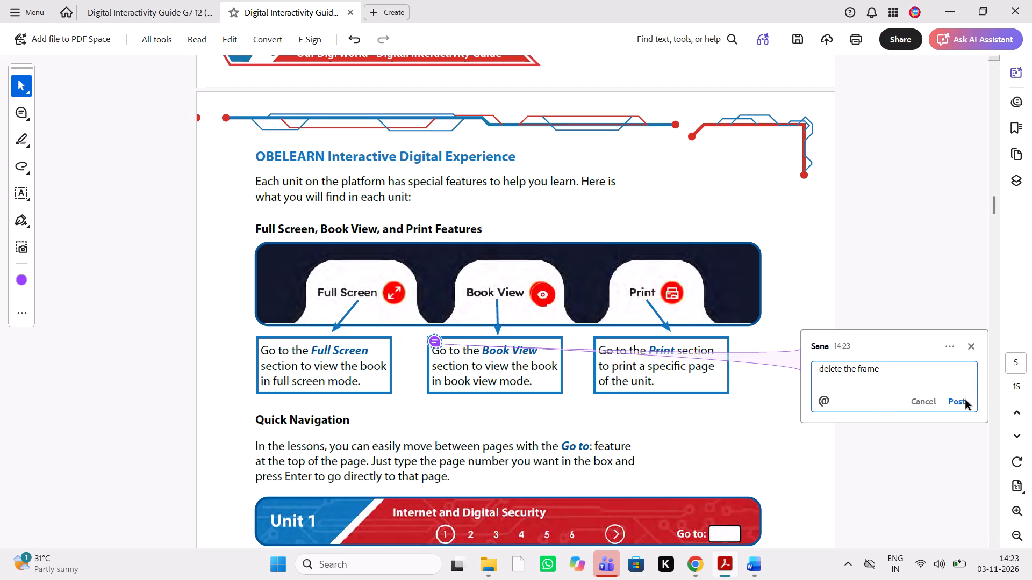
left_click(957, 405)
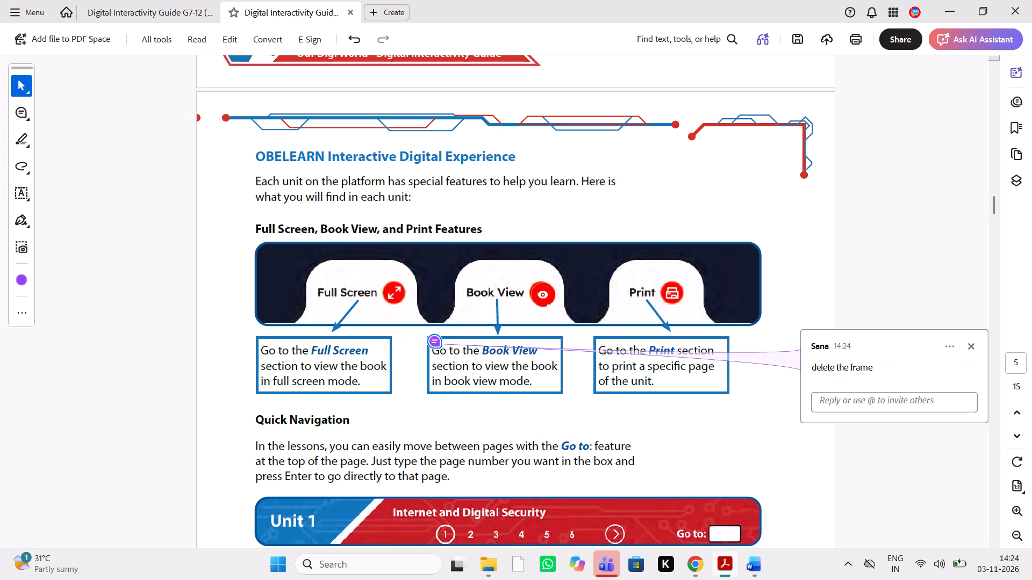
Compare the Quick Navigation and Progress Tracking sections on page 5 with the Word manuscript, and recheck the lists on pages 3 and 4.
left_click(754, 571)
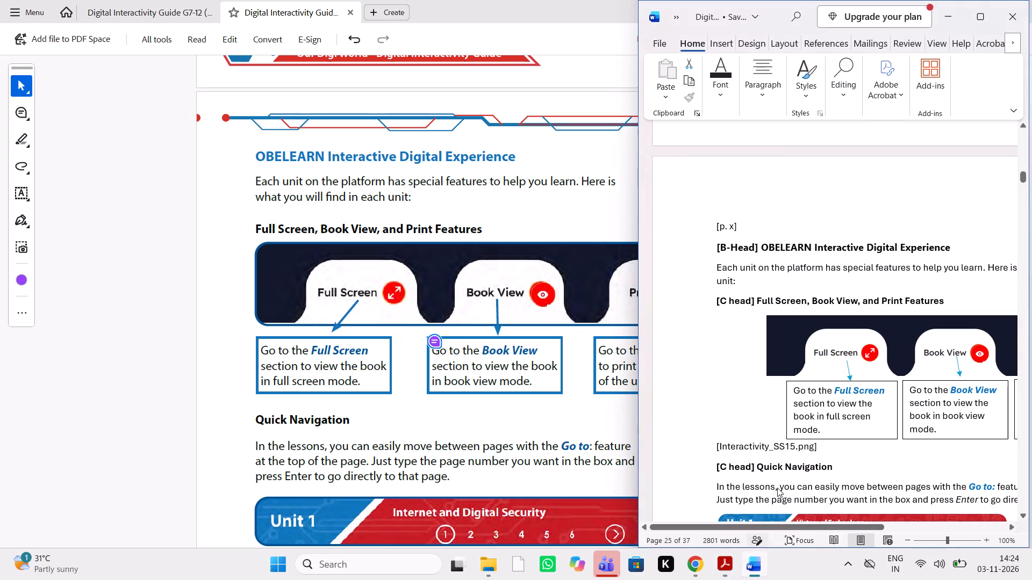
scroll(812, 394, "down", 2)
scroll(400, 438, "down", 1)
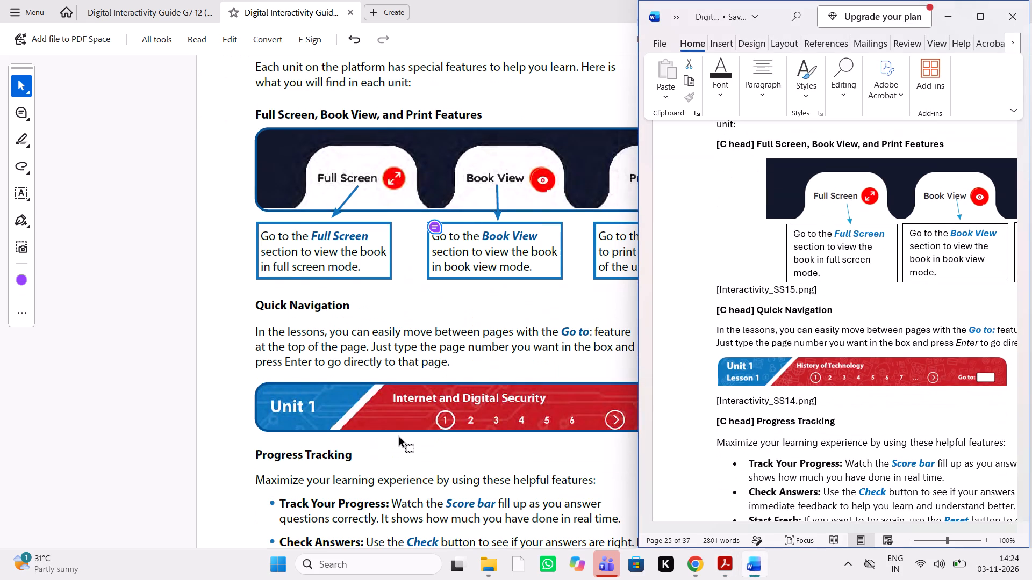
scroll(400, 438, "down", 1)
scroll(753, 392, "down", 1)
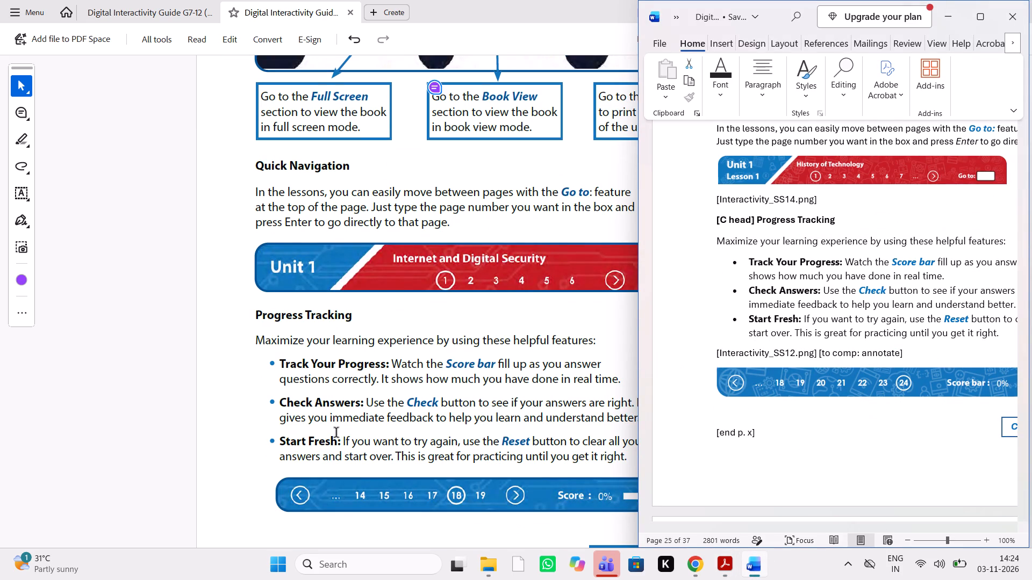
scroll(336, 433, "up", 4)
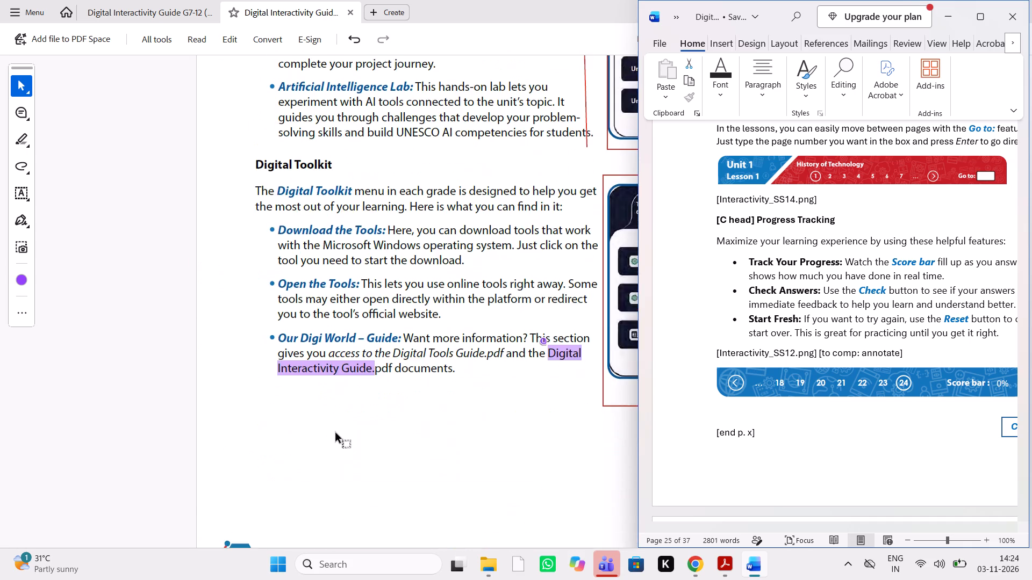
scroll(336, 433, "up", 10)
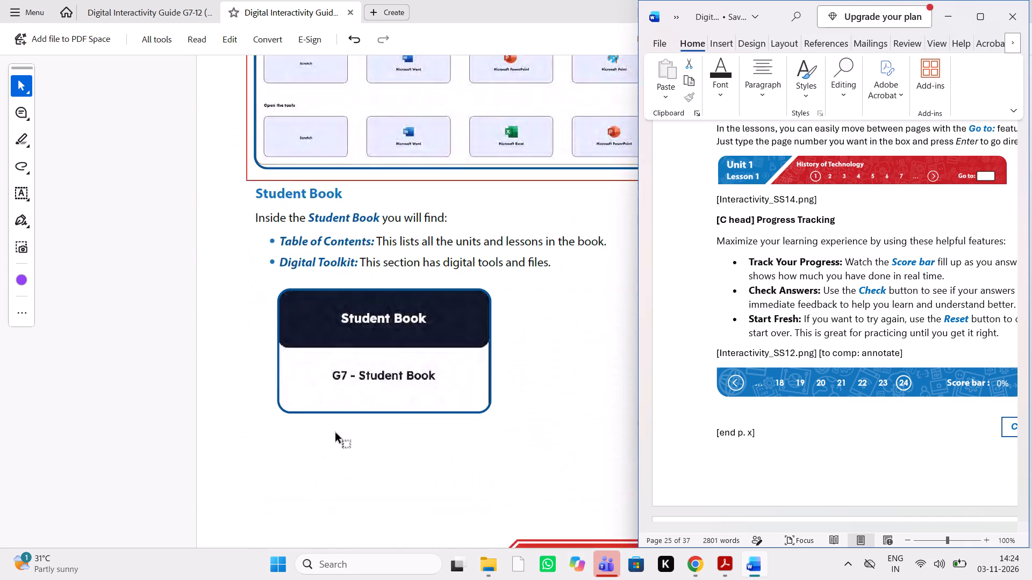
scroll(336, 433, "up", 7)
scroll(336, 433, "down", 6)
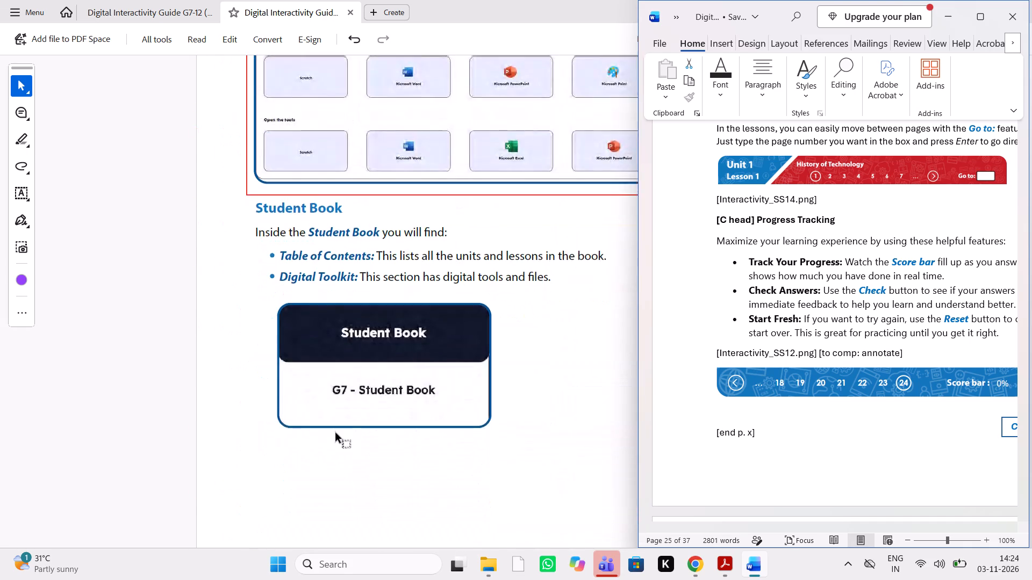
scroll(336, 433, "down", 10)
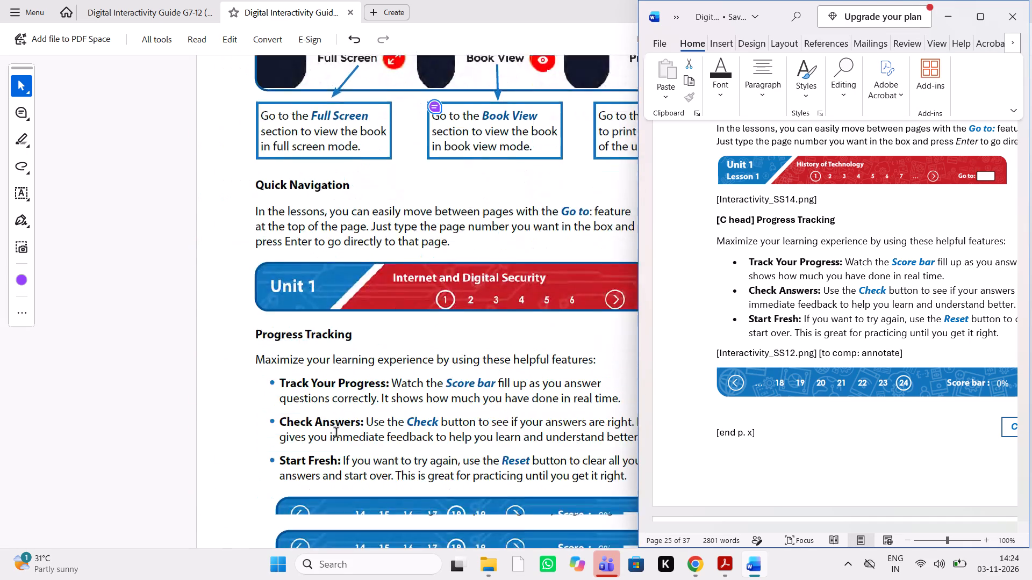
scroll(336, 433, "down", 2)
scroll(336, 433, "up", 1)
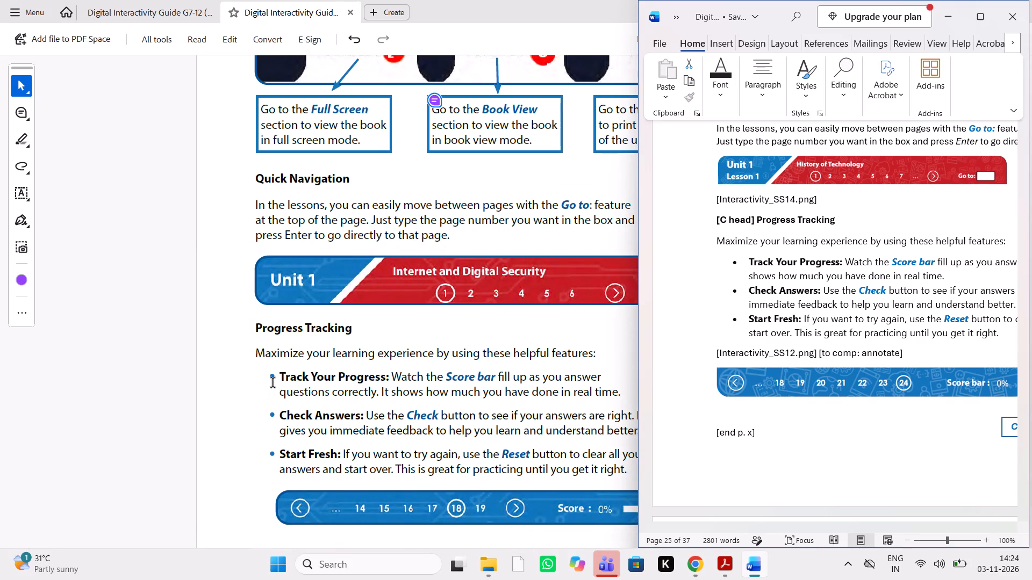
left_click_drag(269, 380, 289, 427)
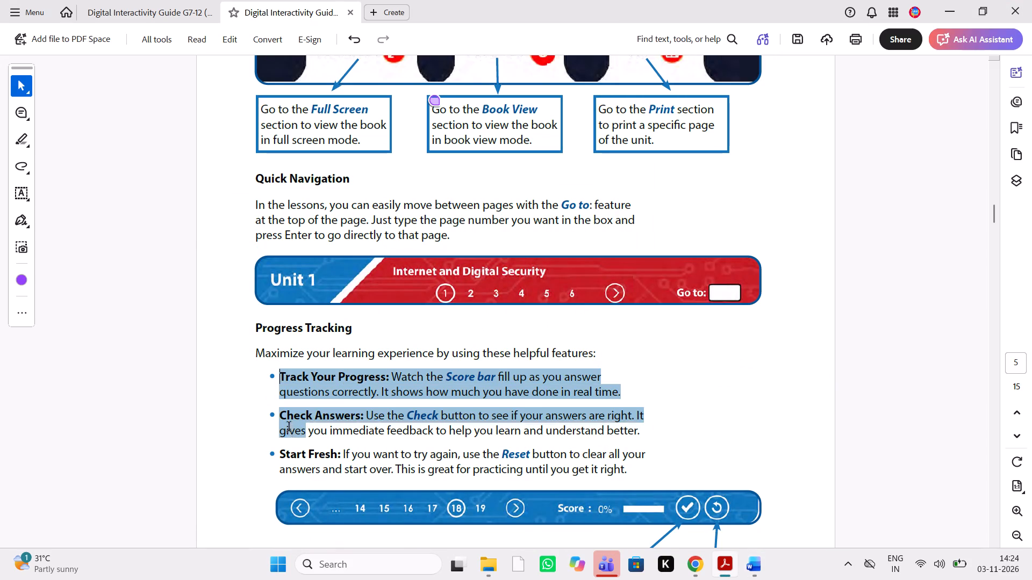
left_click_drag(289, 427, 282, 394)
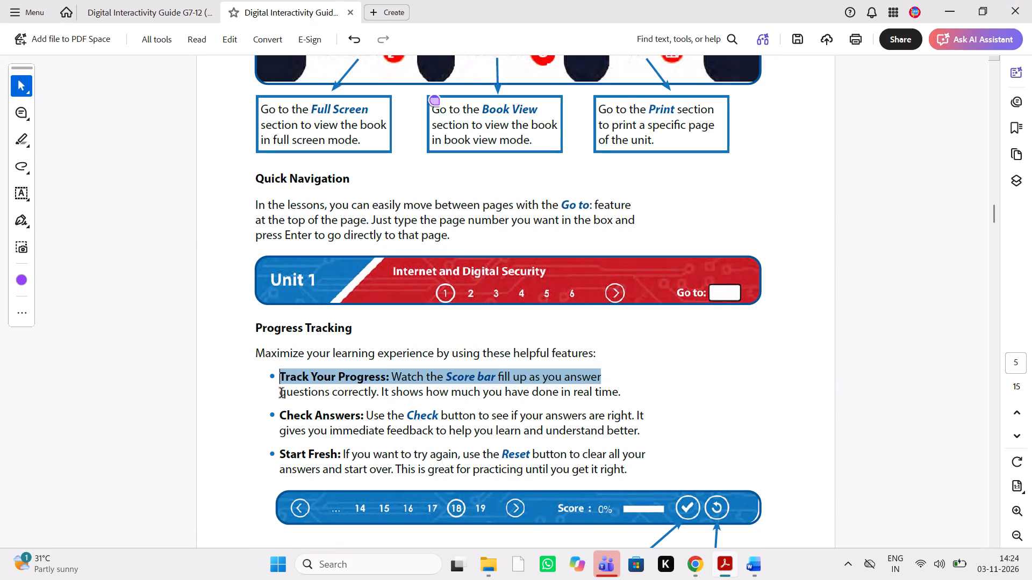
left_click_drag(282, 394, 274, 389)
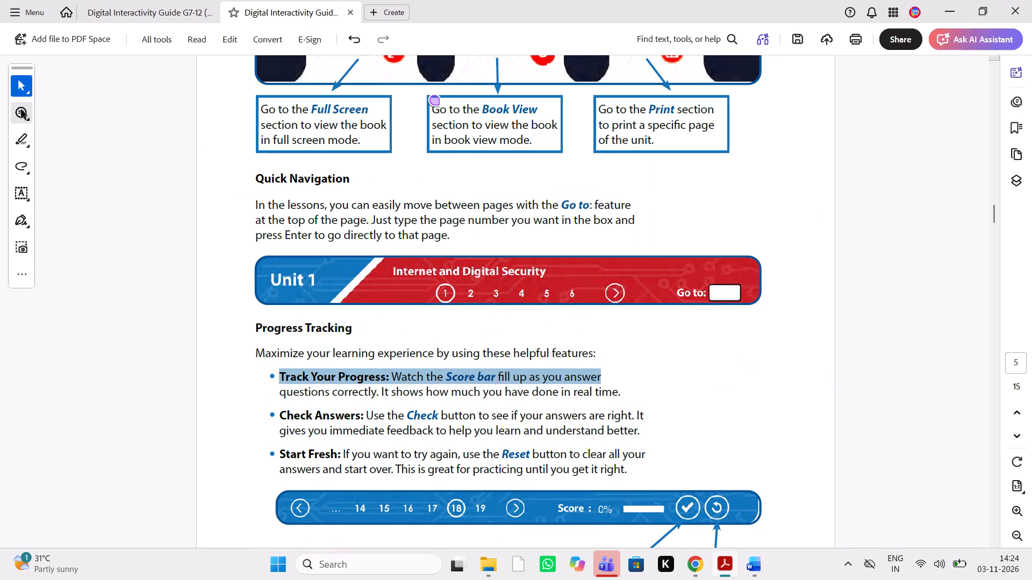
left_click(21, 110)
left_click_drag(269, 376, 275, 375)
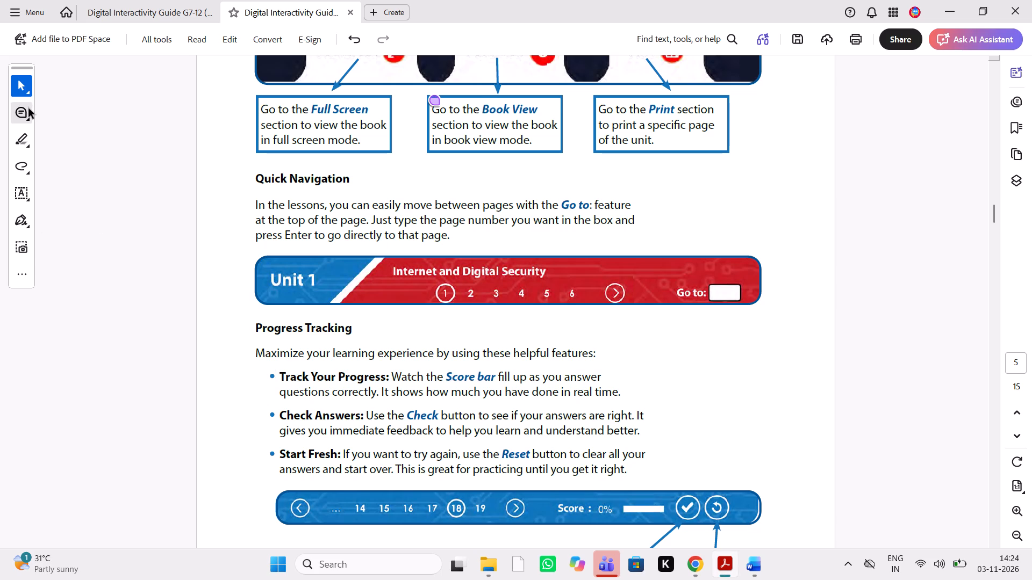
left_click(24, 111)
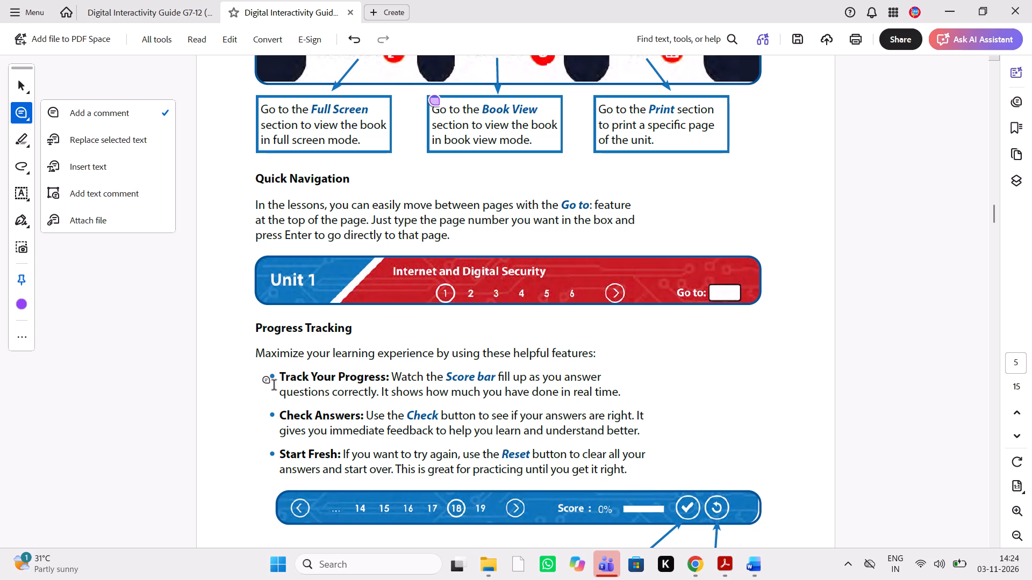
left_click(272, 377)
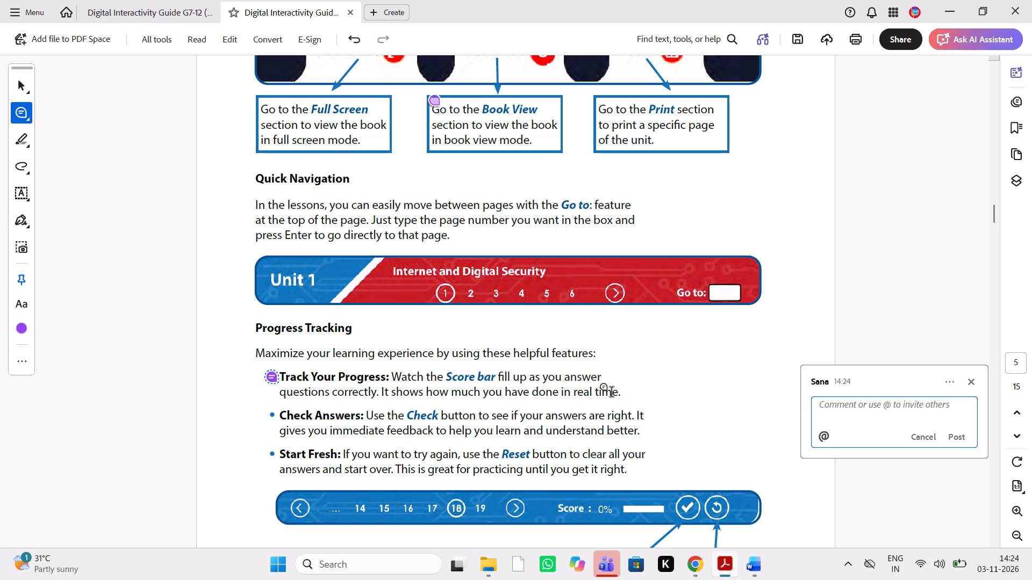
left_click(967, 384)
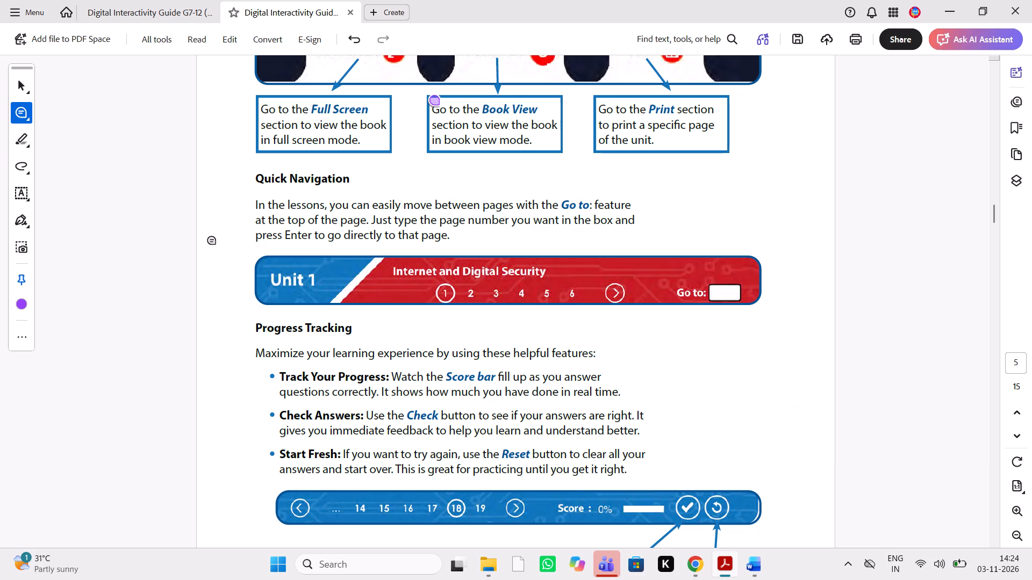
Draw a rectangle markup around the three list bullets in the Progress Tracking section on page 5.
left_click(27, 171)
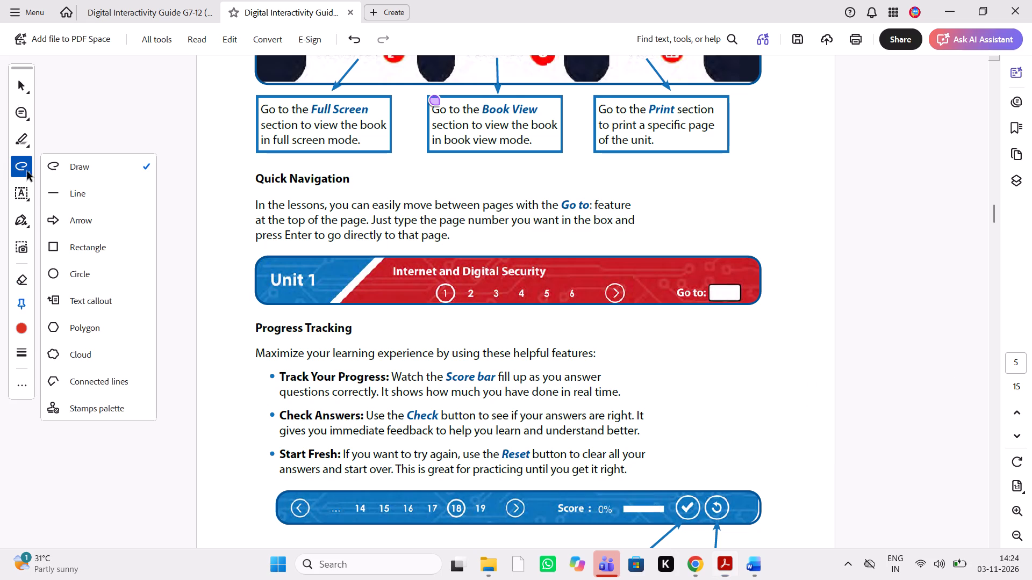
left_click(99, 246)
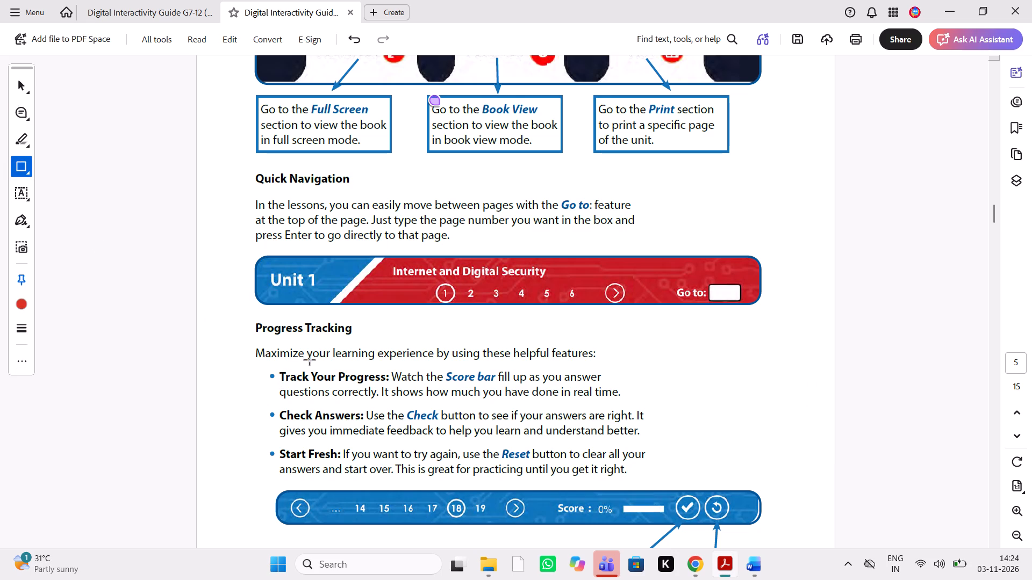
left_click_drag(265, 369, 283, 451)
left_click_drag(283, 451, 278, 465)
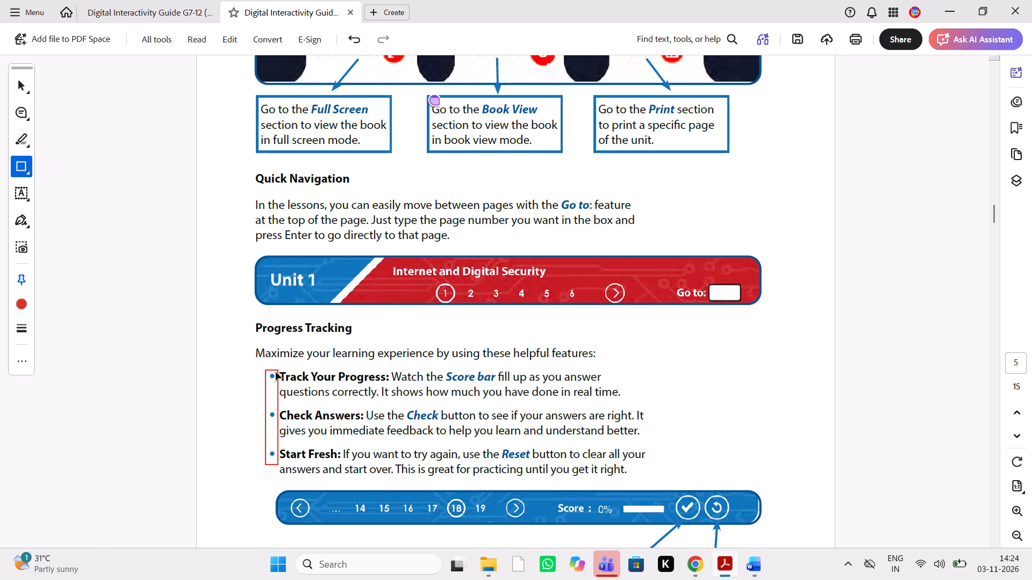
Post the reply "change bullets color to black" on the rectangle around the Progress Tracking bullets.
left_click(1013, 103)
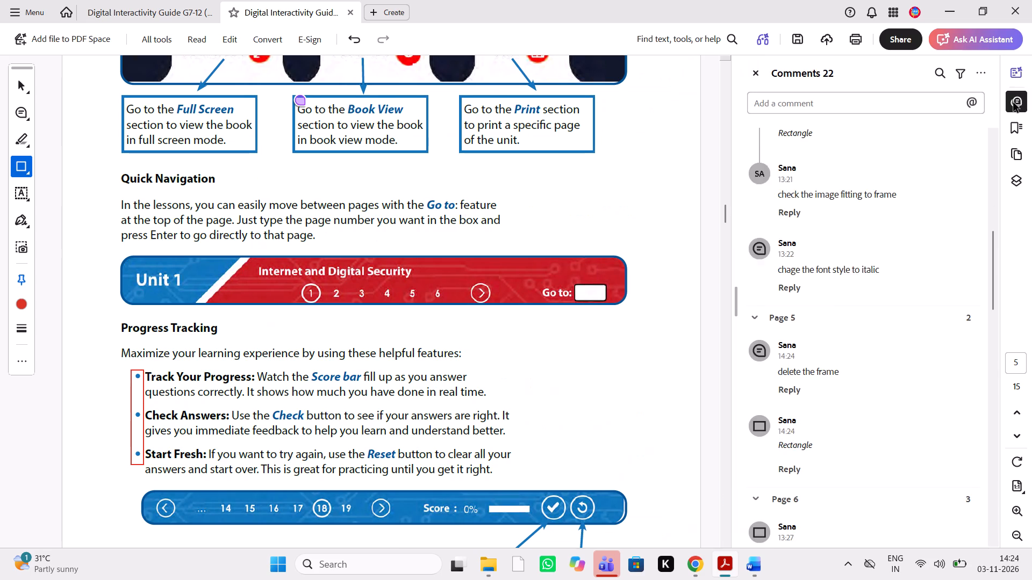
scroll(827, 415, "down", 7)
scroll(827, 415, "up", 12)
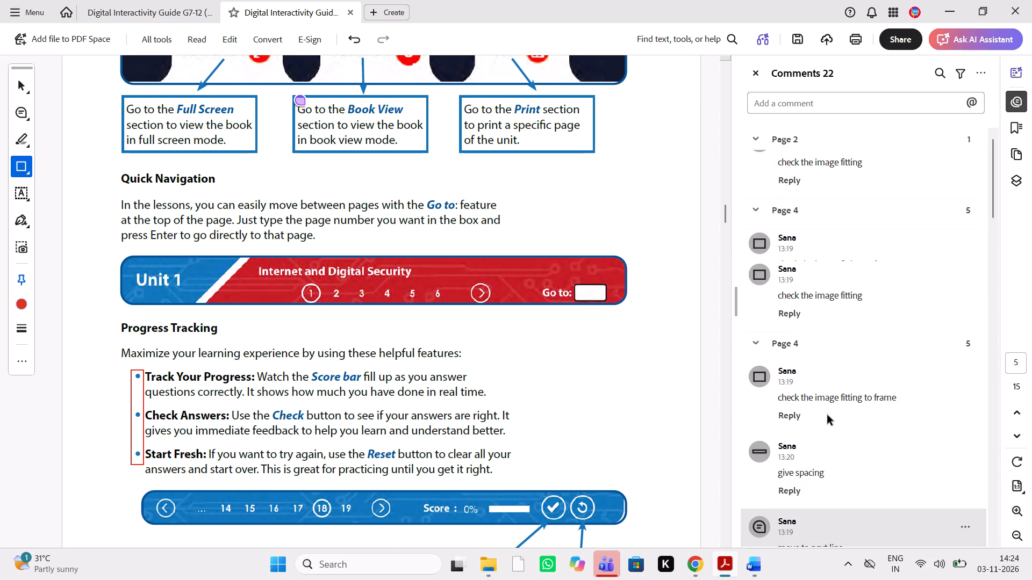
scroll(827, 415, "up", 3)
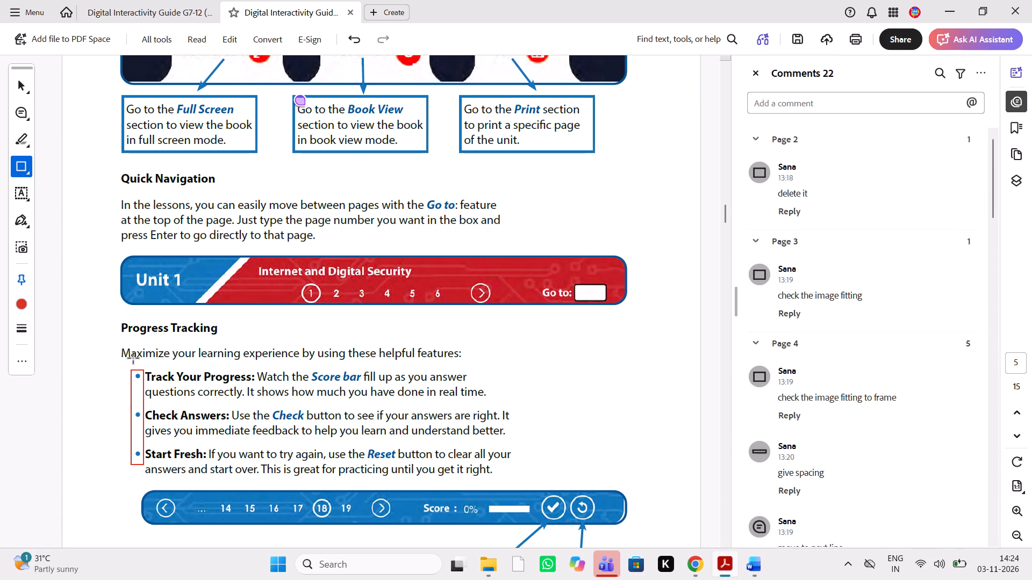
left_click(132, 371)
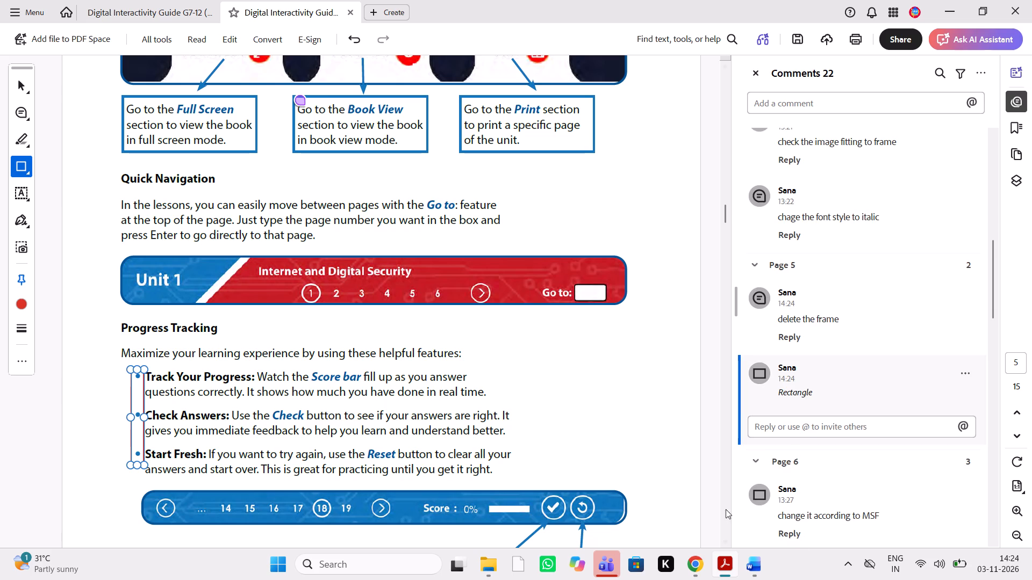
left_click(791, 430)
type("change to")
key("space")
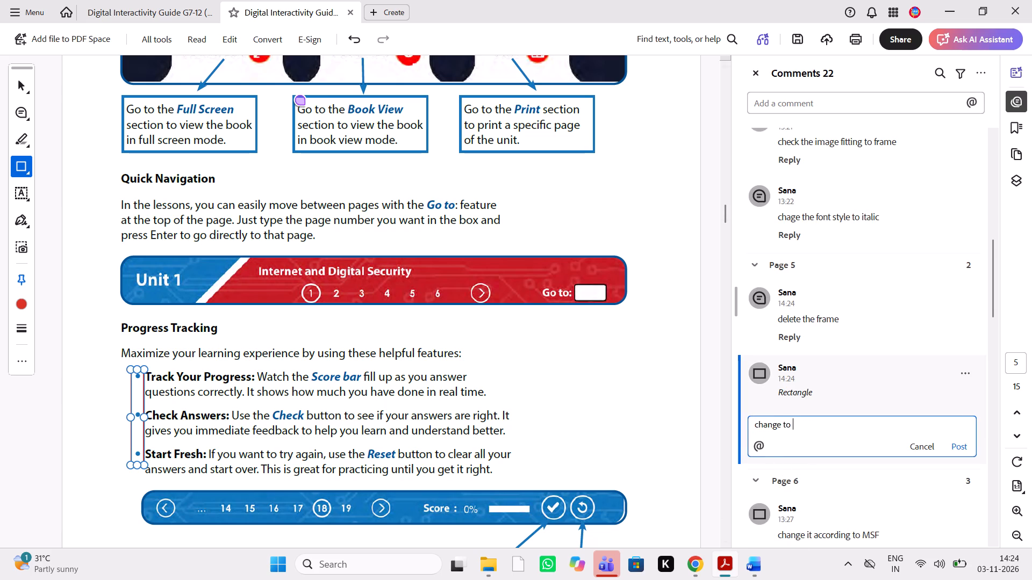
key("BackSpace")
key("BackSpace")
key("BackSpace")
type("bullets color to black")
key("space")
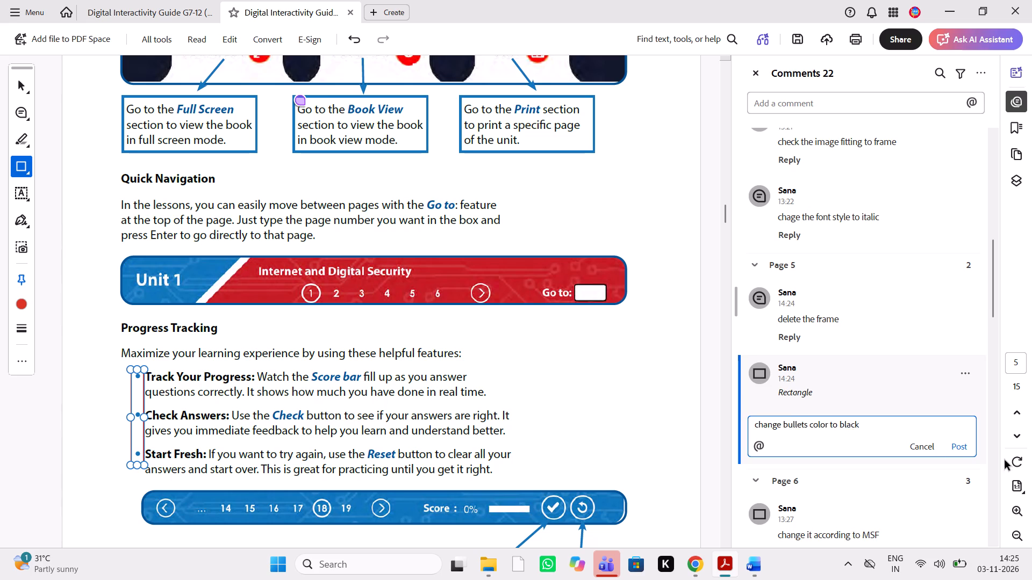
left_click(962, 448)
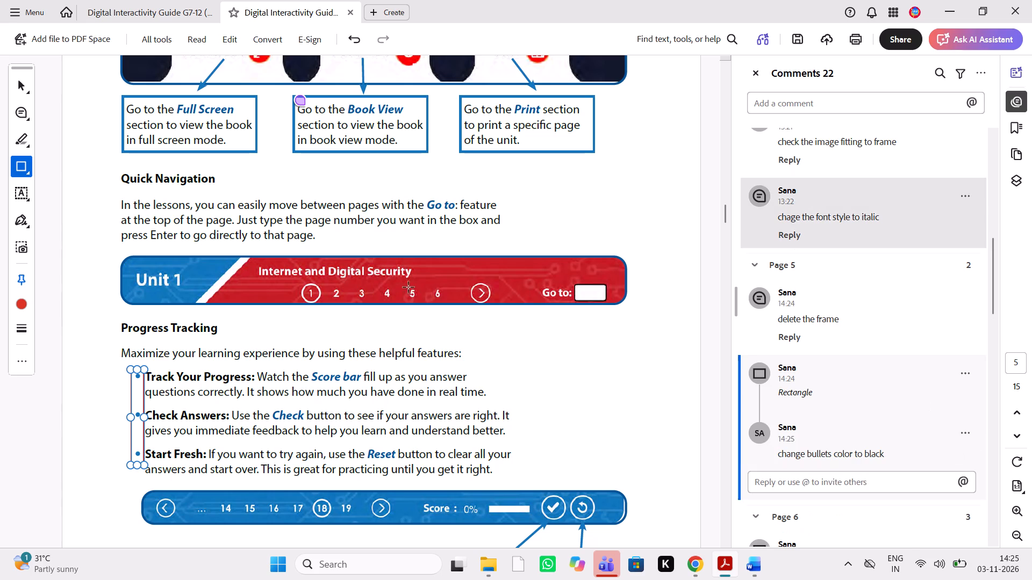
Draw a rectangle markup around the four list bullets in the Table of Contents section on page 4.
scroll(409, 288, "up", 7)
scroll(409, 288, "down", 1)
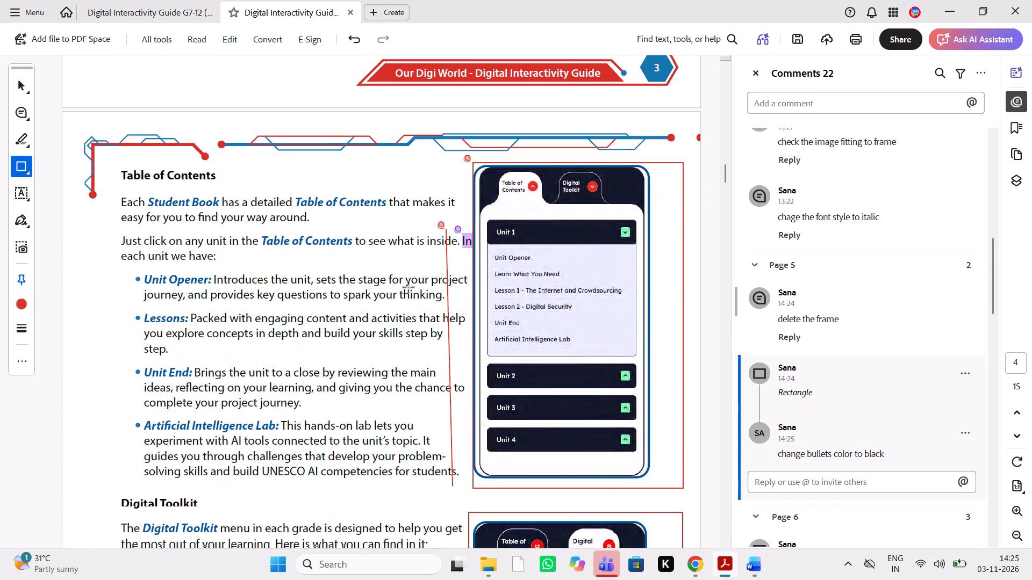
scroll(409, 288, "down", 1)
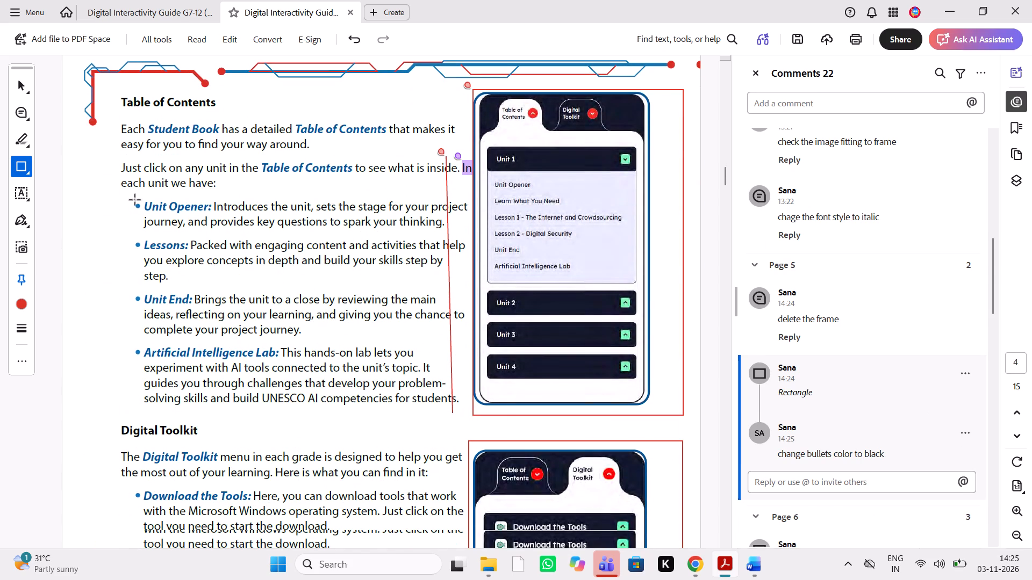
left_click_drag(135, 200, 146, 379)
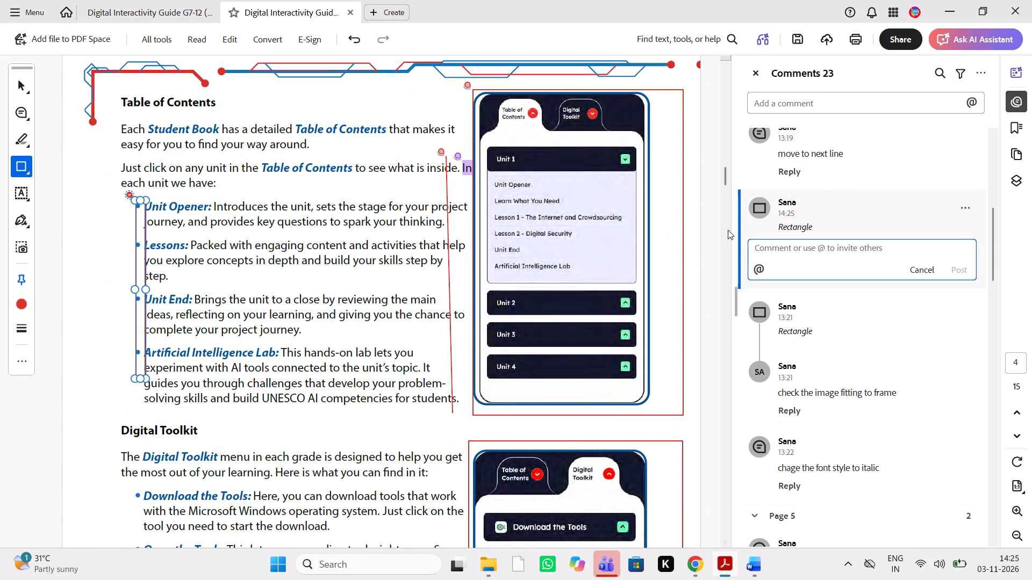
Enter the comment "change bullets color to black" on the rectangle around the Table of Contents bullets.
type("change font")
key("space")
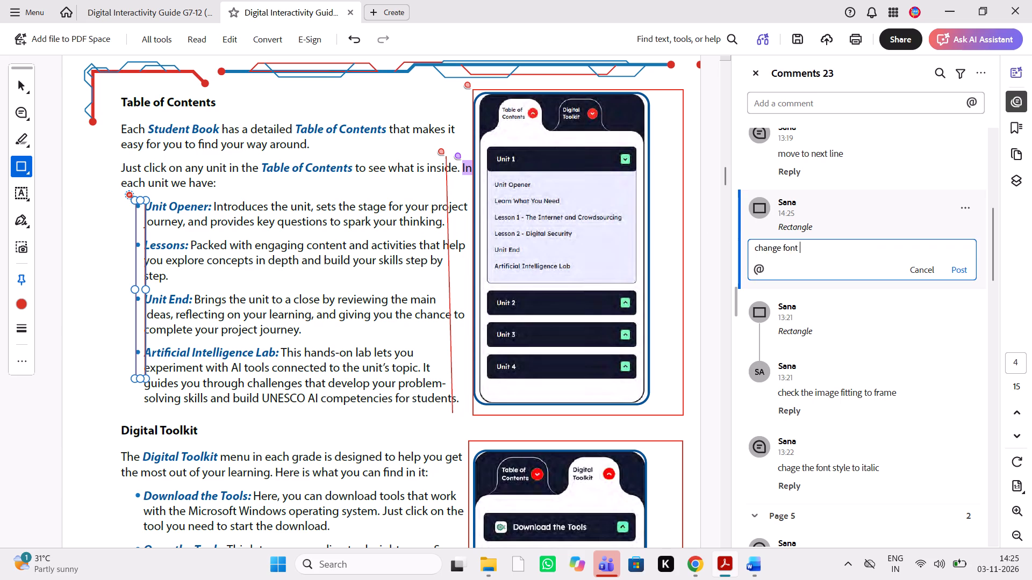
key("BackSpace")
key("BackSpace")
key("BackSpace")
key("BackSpace")
key("BackSpace")
type("bullets")
key("space")
type("color")
key("space")
type("to black")
key("space")
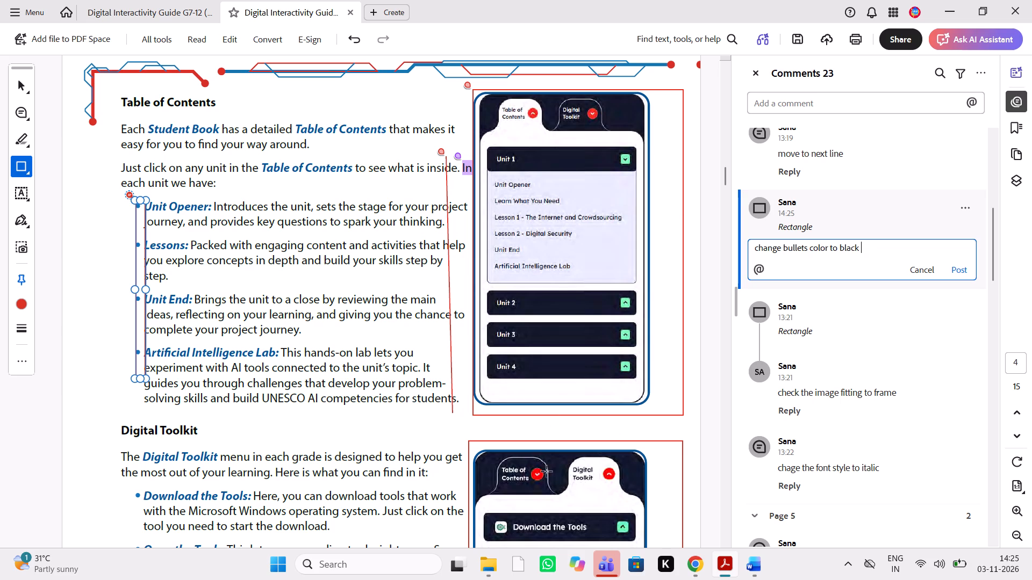
Mark the three Digital Toolkit bullets on page 4 with a rectangle carrying the comment "change bullet color to black".
scroll(182, 344, "down", 1)
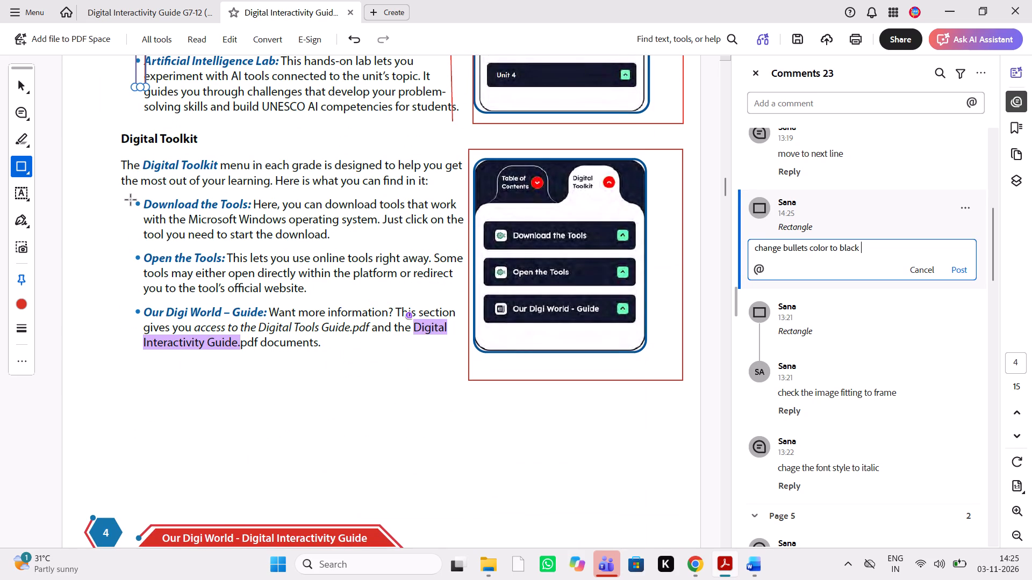
left_click_drag(131, 200, 140, 325)
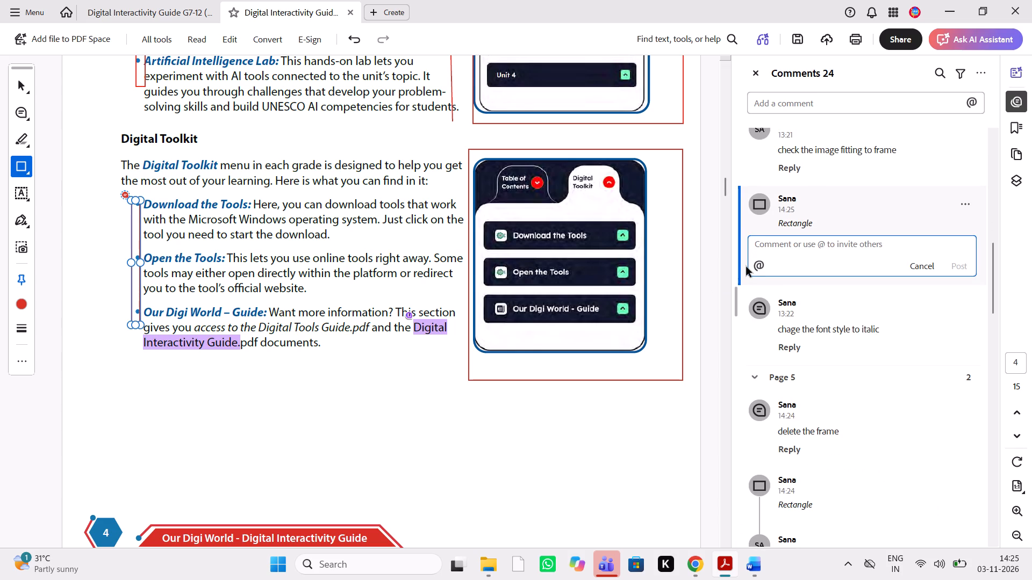
type("change bullet")
key("space")
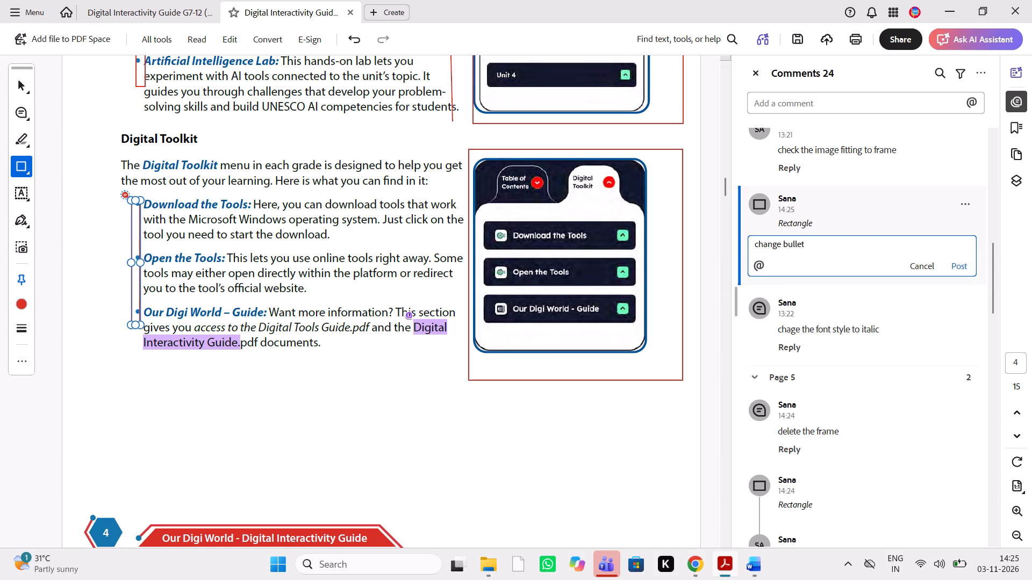
type("color to black")
key("space")
Recheck the bullet lists and existing markups on pages 2 through 6 of the PDF.
scroll(453, 320, "up", 8)
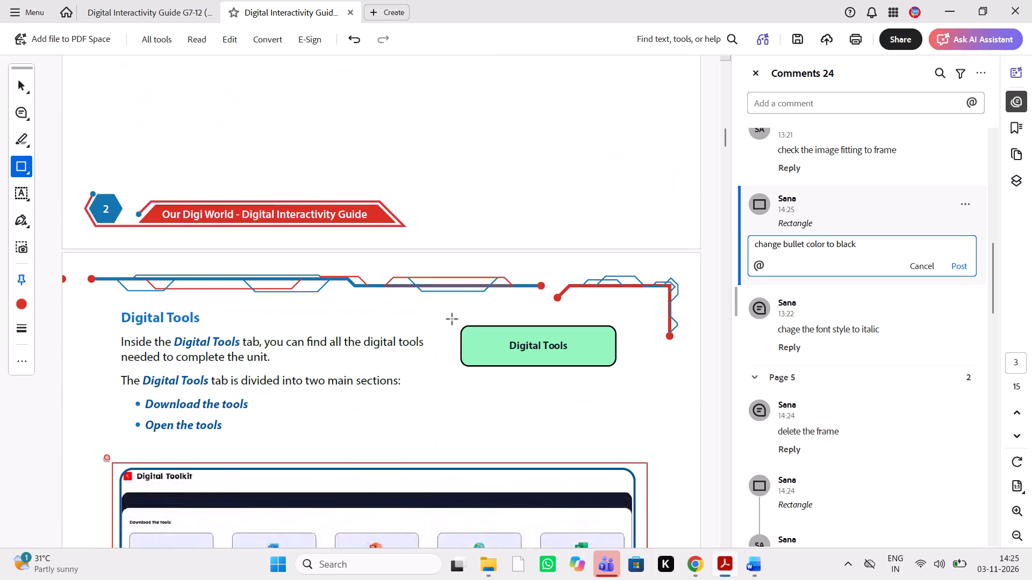
scroll(453, 320, "up", 2)
scroll(453, 320, "right", 1)
scroll(453, 320, "up", 4)
scroll(453, 320, "right", 1)
scroll(453, 320, "up", 1)
scroll(453, 320, "right", 1)
scroll(453, 320, "up", 1)
scroll(453, 320, "down", 4)
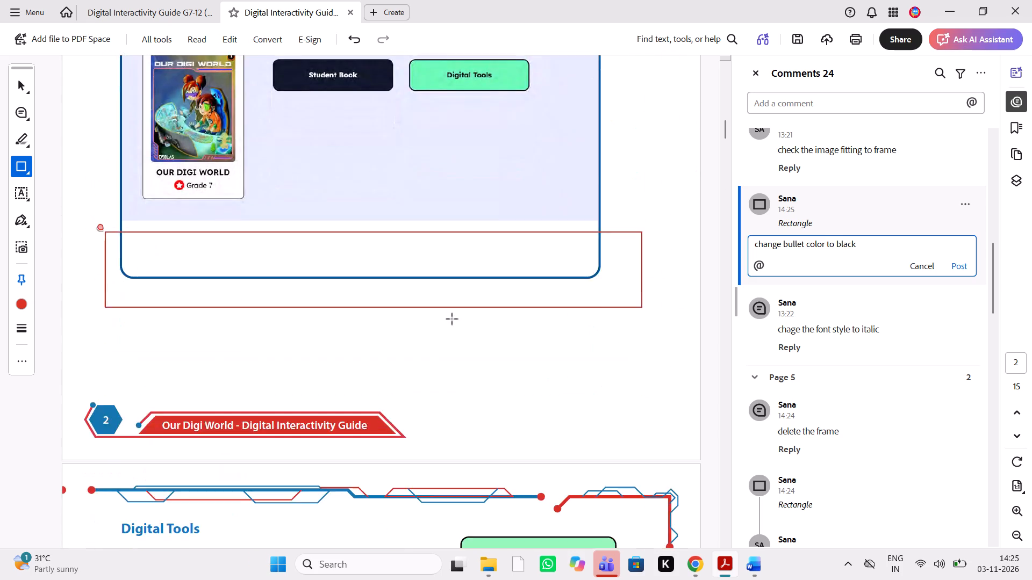
scroll(453, 320, "down", 20)
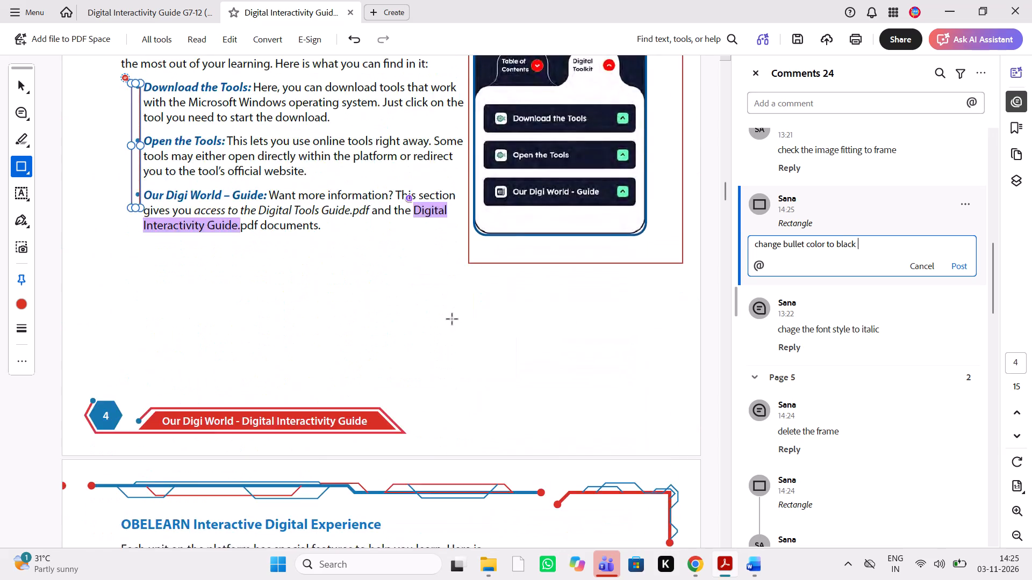
scroll(453, 320, "down", 5)
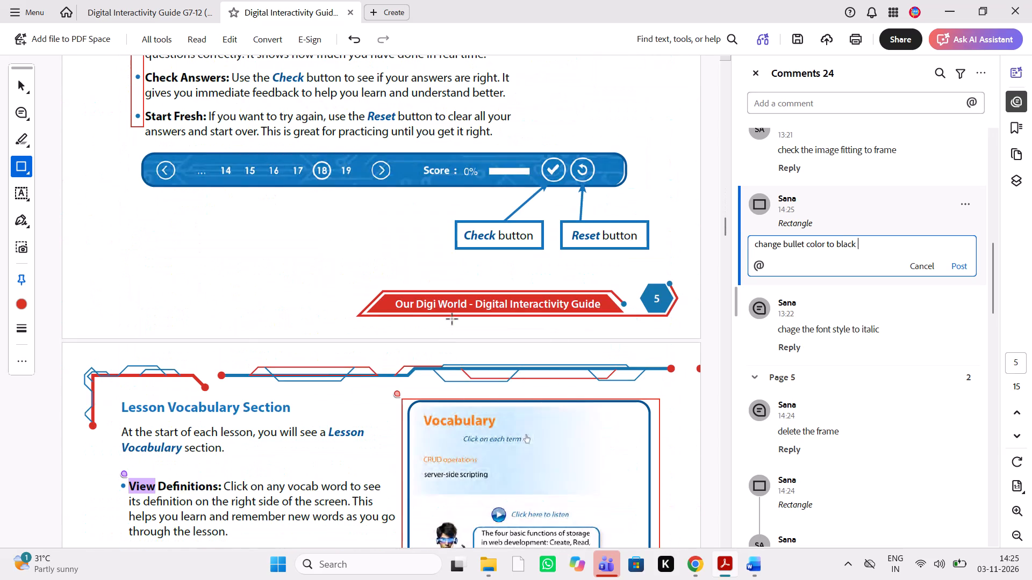
scroll(274, 388, "down", 1)
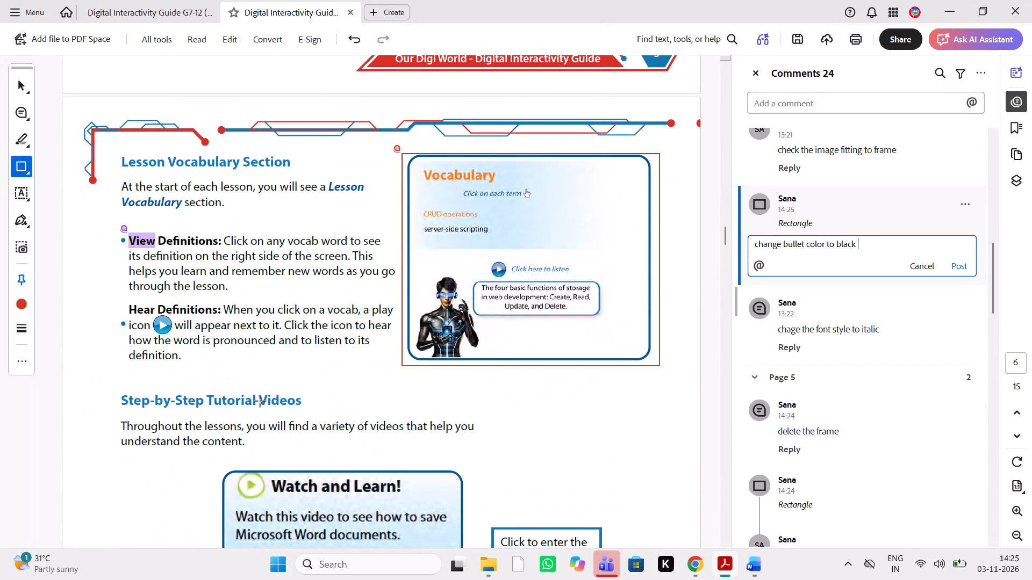
scroll(261, 402, "down", 1)
scroll(261, 402, "up", 3)
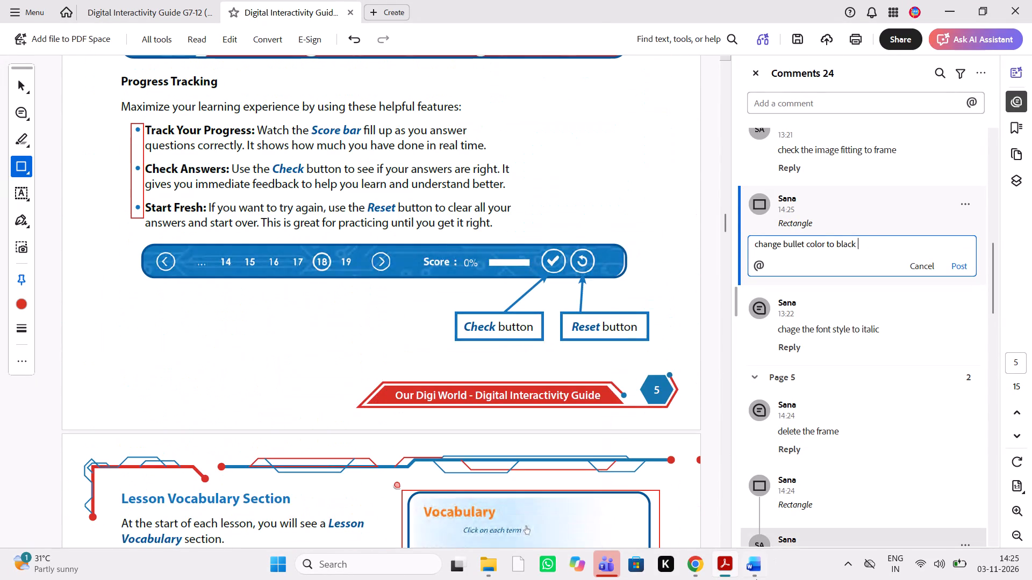
Compare the Lesson Vocabulary and Step-by-Step Tutorial Videos sections on page 6 with the Word manuscript.
left_click(761, 573)
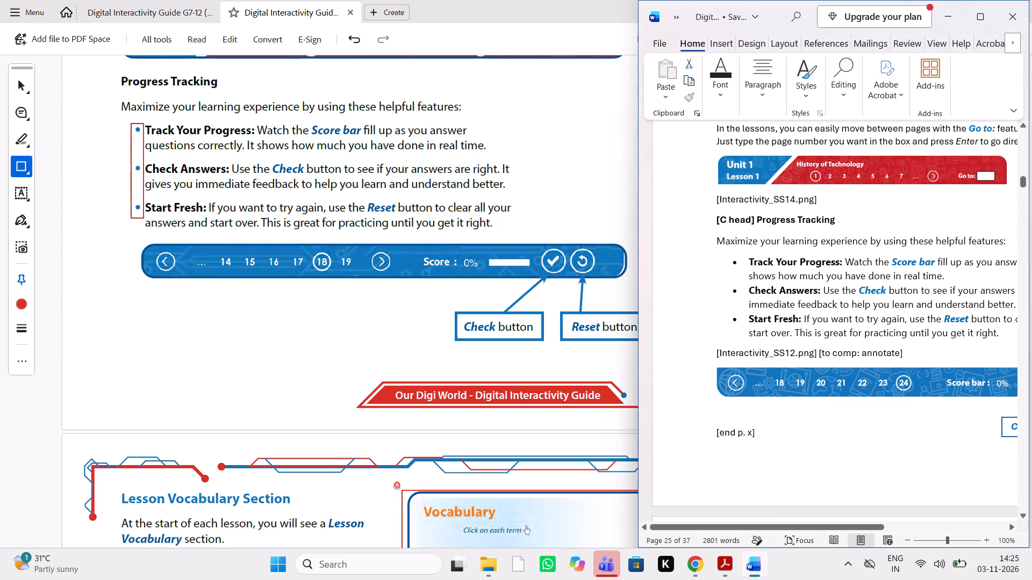
scroll(848, 295, "down", 3)
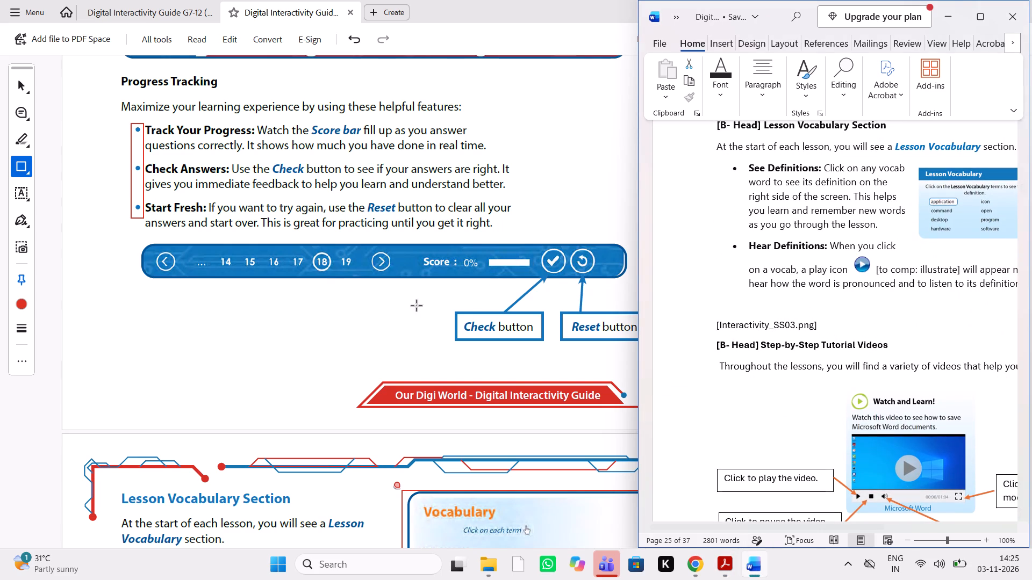
scroll(383, 311, "down", 1)
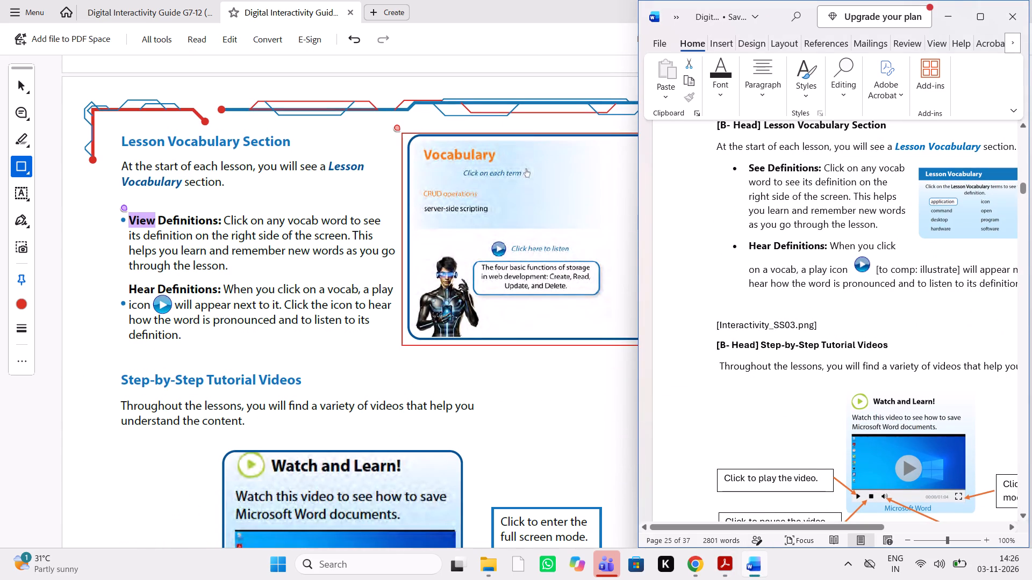
scroll(816, 310, "down", 1)
scroll(386, 398, "down", 1)
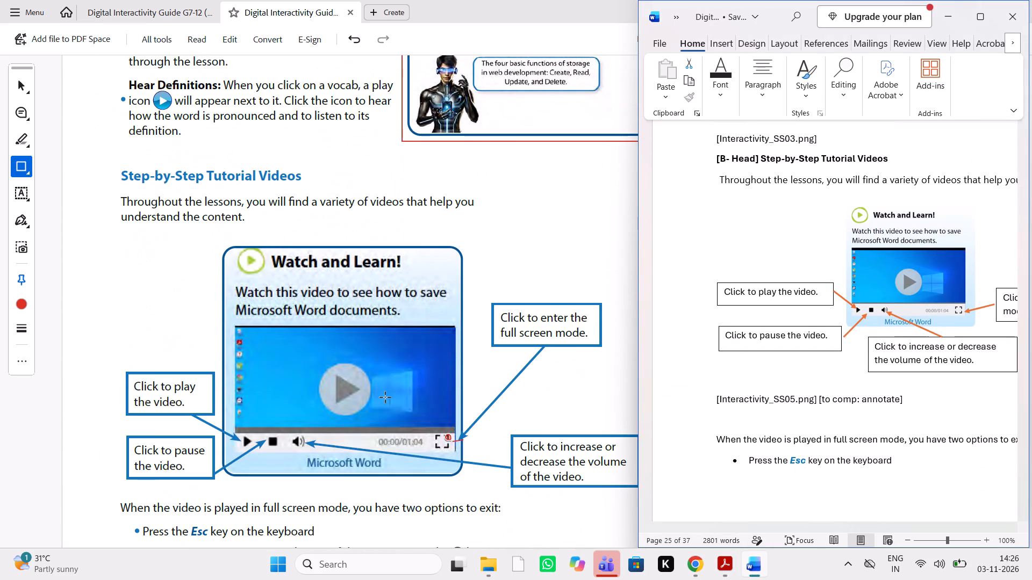
scroll(832, 307, "down", 1)
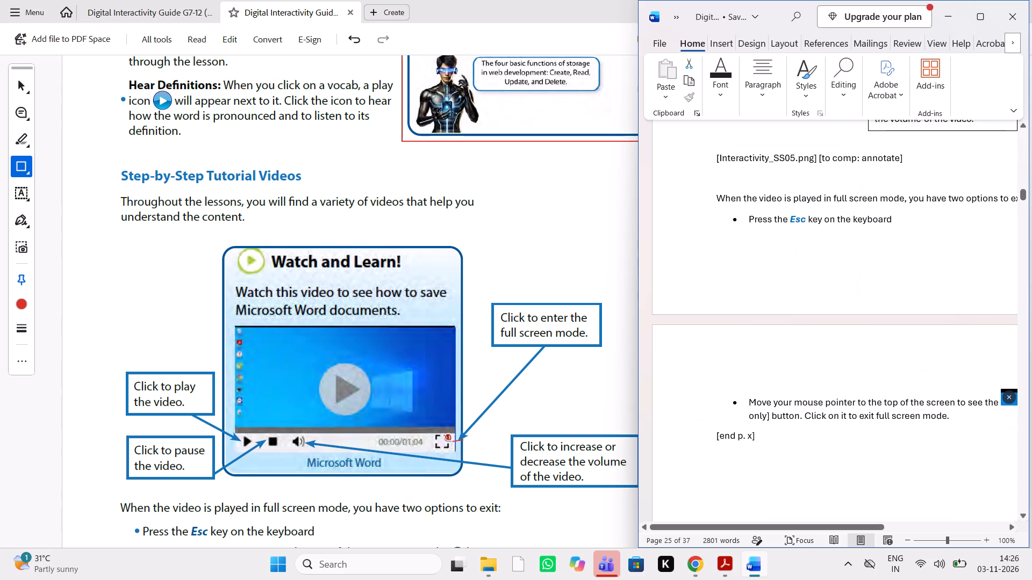
scroll(805, 308, "up", 1)
scroll(298, 407, "down", 1)
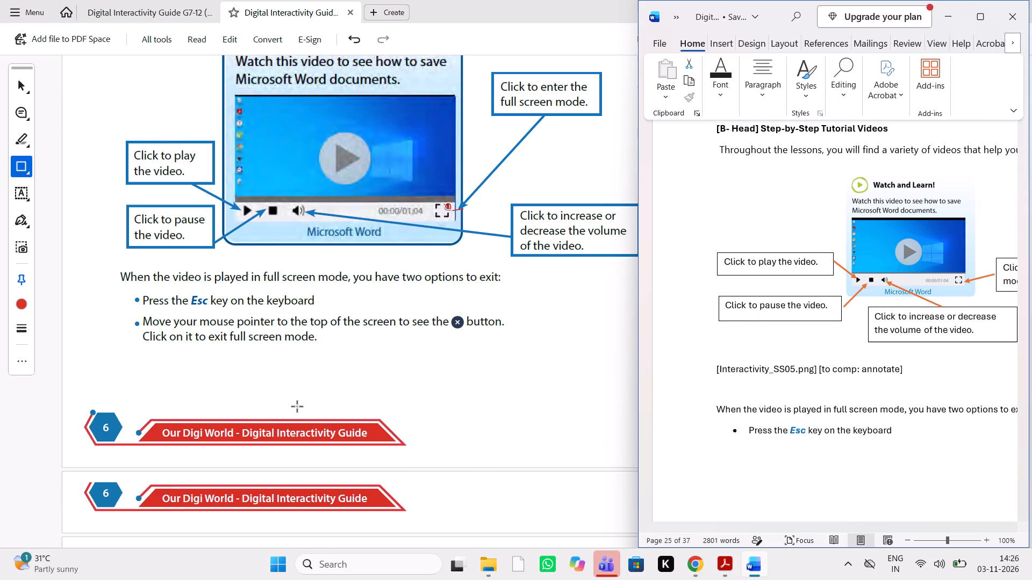
scroll(298, 407, "down", 1)
scroll(298, 407, "up", 2)
scroll(298, 407, "down", 1)
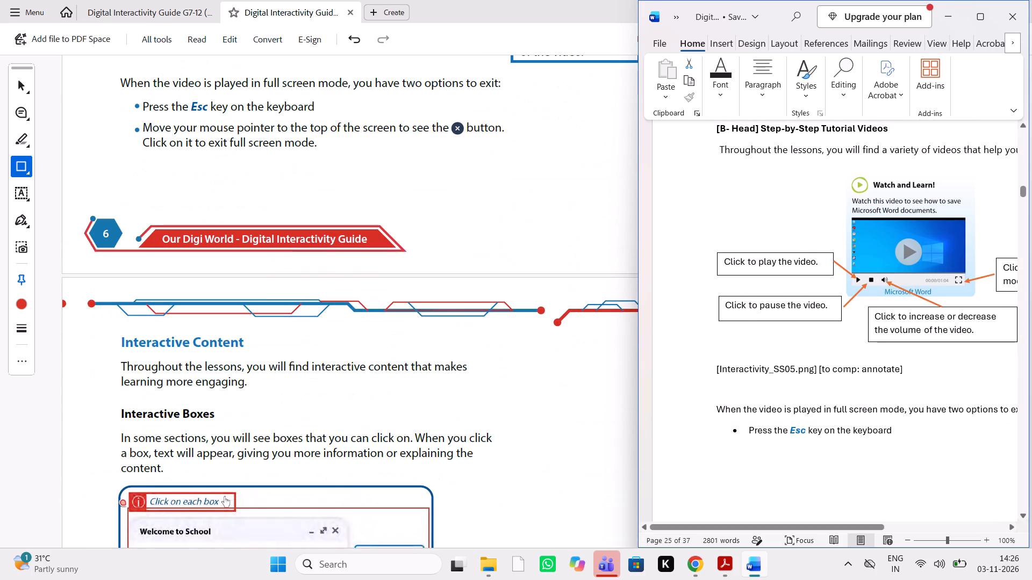
scroll(791, 406, "down", 2)
scroll(791, 406, "up", 2)
scroll(791, 406, "down", 1)
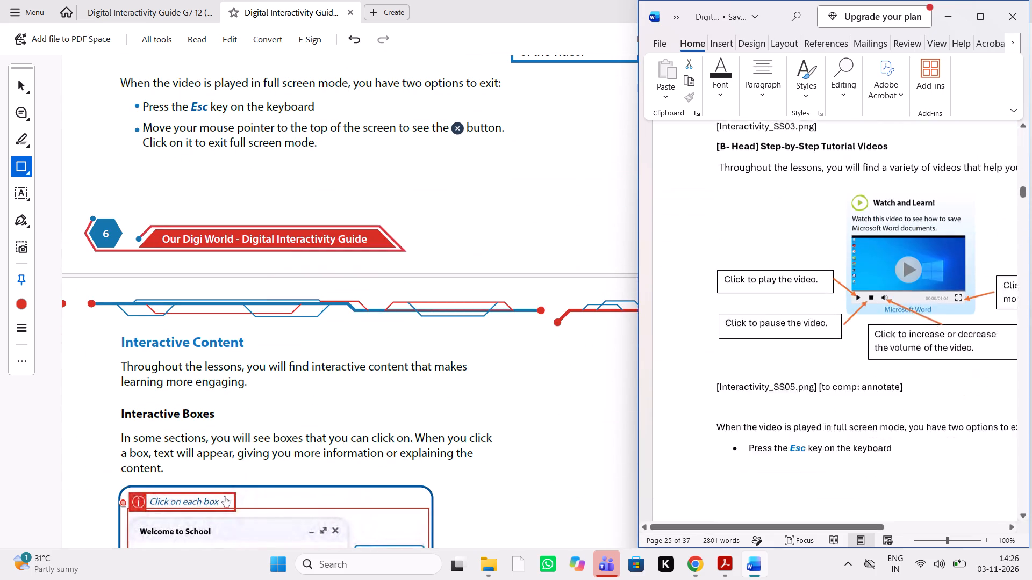
scroll(791, 406, "down", 4)
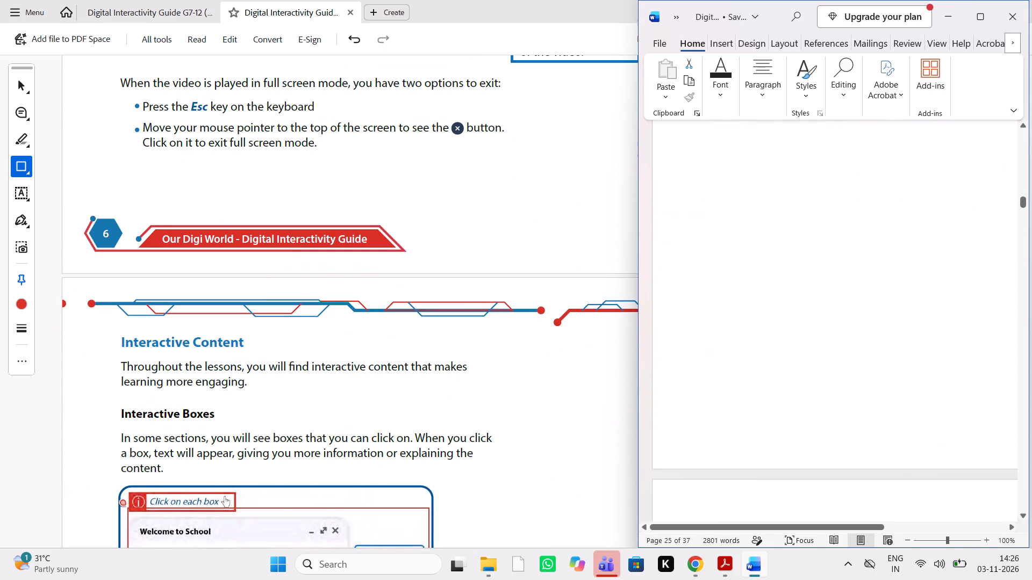
Compare the Interactive Boxes, Interactive Images and Interactive Icons sections on pages 7 and 8 of the PDF with the Word manuscript.
scroll(804, 422, "down", 2)
scroll(382, 422, "down", 1)
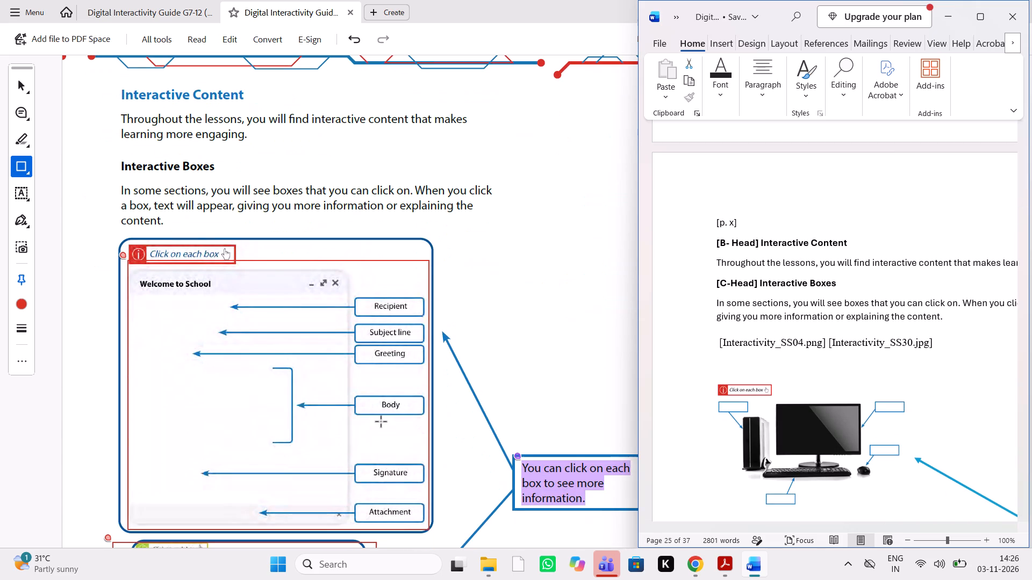
scroll(776, 378, "left", 1)
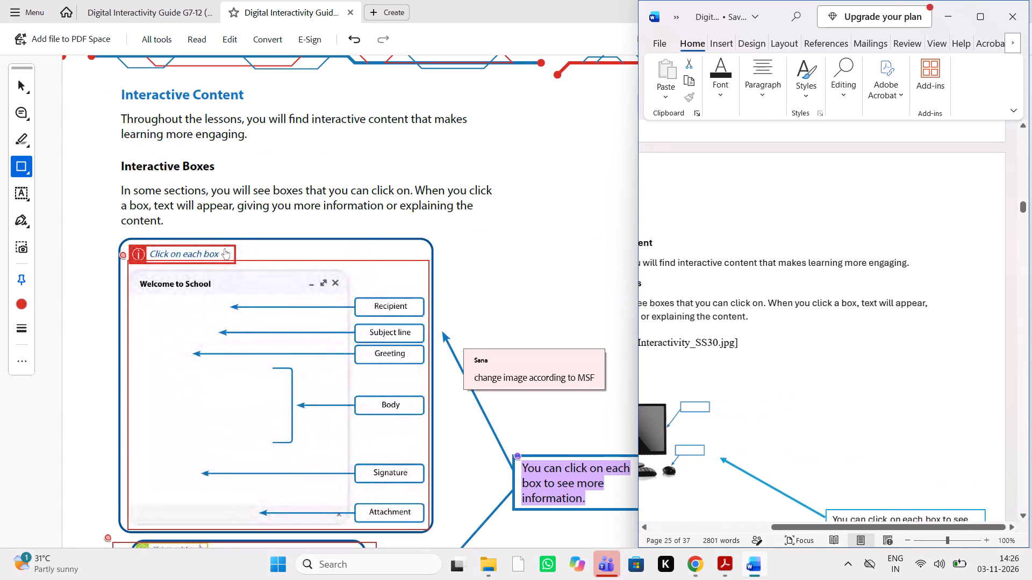
scroll(776, 378, "right", 1)
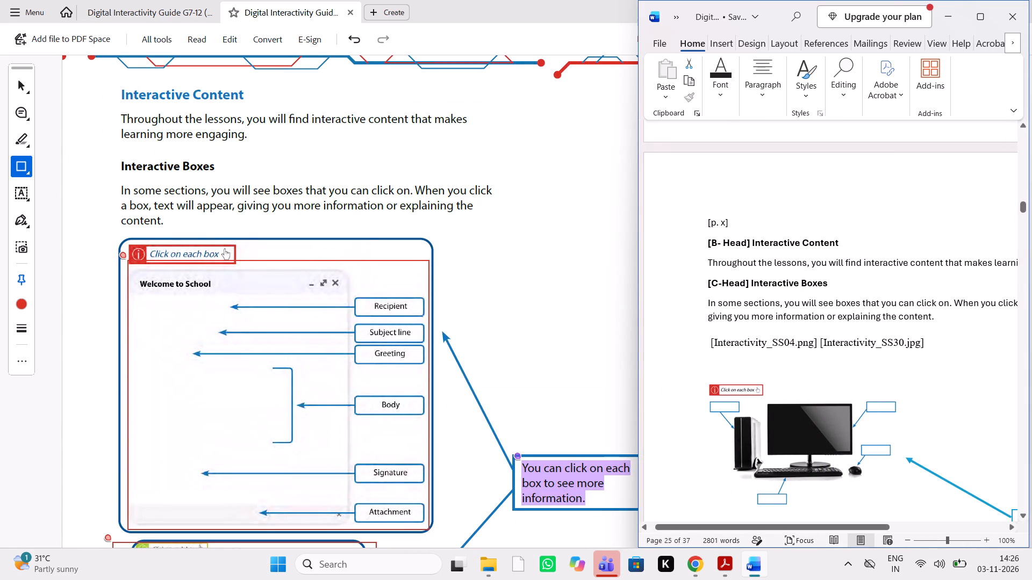
scroll(433, 337, "down", 2)
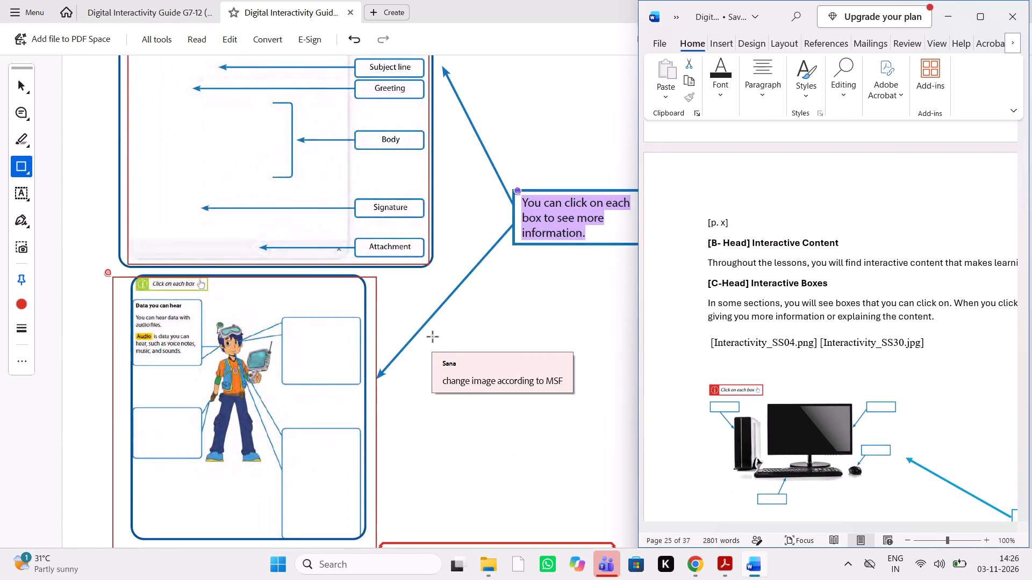
scroll(433, 337, "down", 3)
scroll(835, 379, "down", 1)
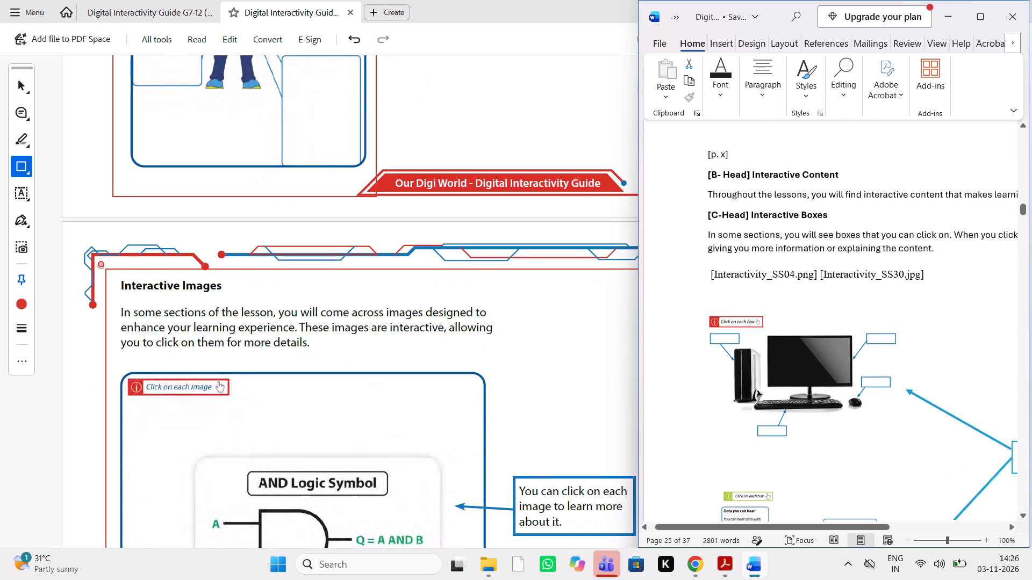
scroll(835, 379, "down", 5)
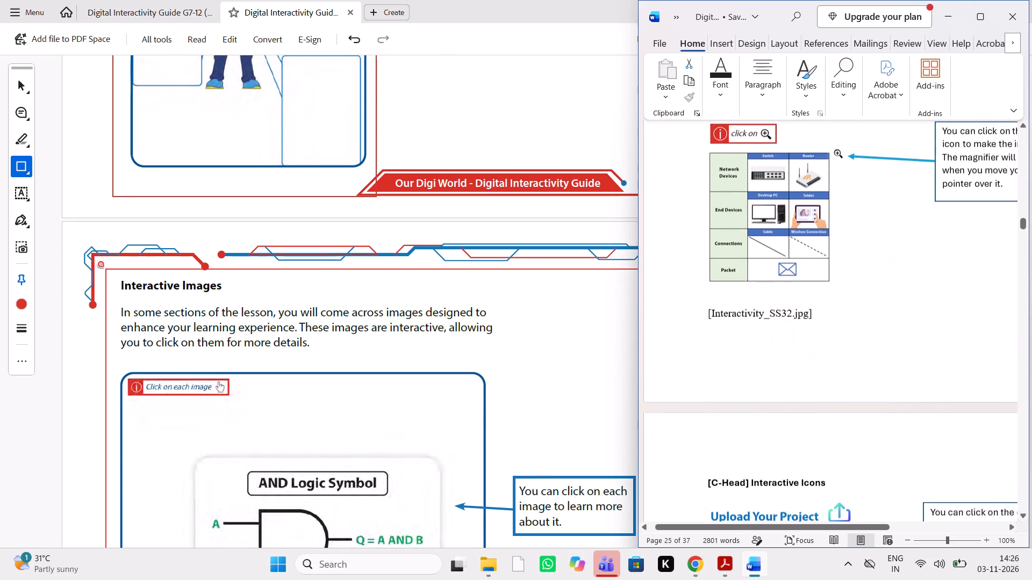
scroll(314, 429, "down", 3)
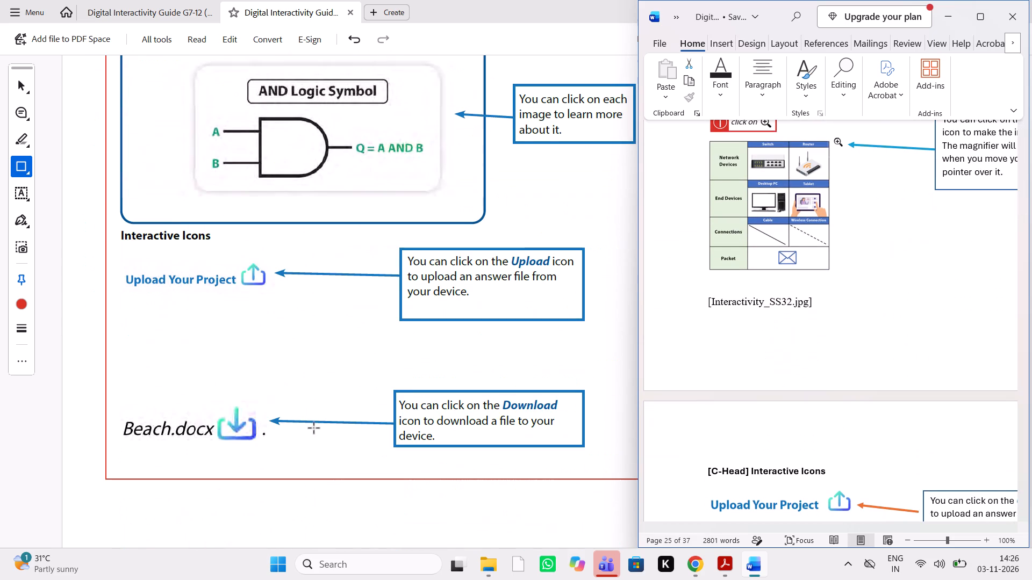
scroll(314, 429, "down", 1)
scroll(854, 365, "down", 3)
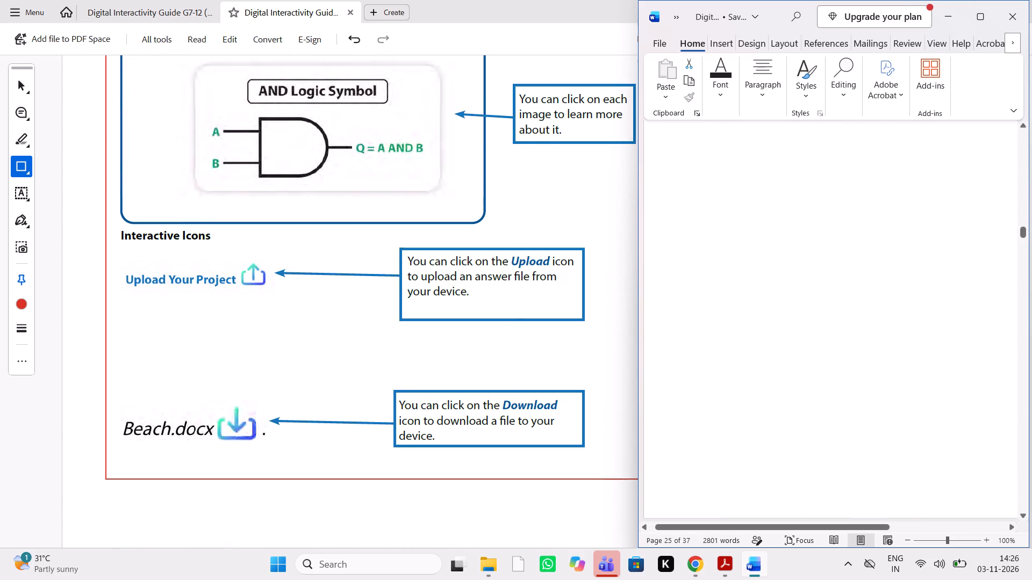
Compare the Interactive Tables and Interactive Audio Buttons sections on pages 9 and 10 of the PDF with the Word manuscript.
scroll(318, 410, "down", 4)
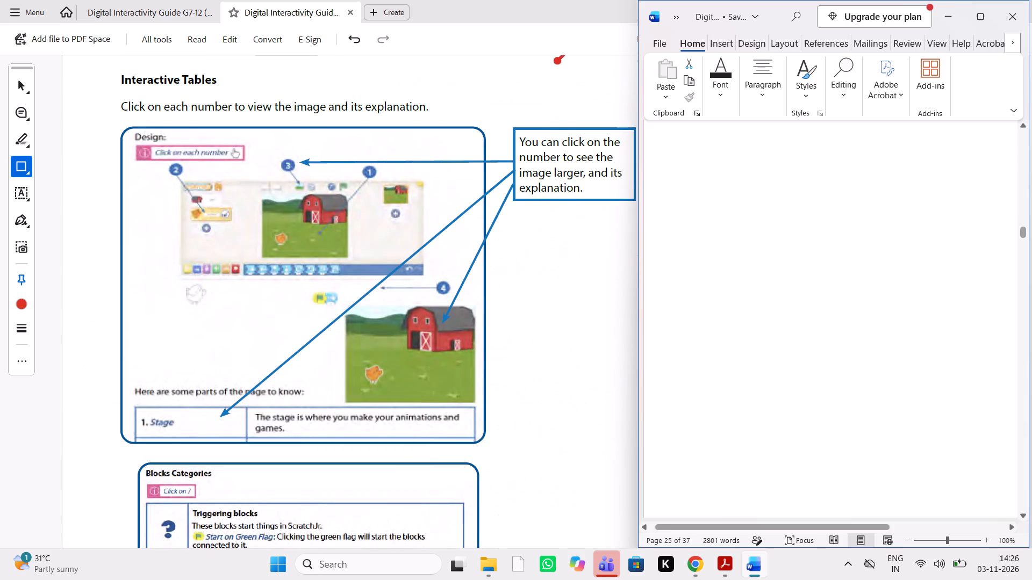
scroll(729, 416, "down", 3)
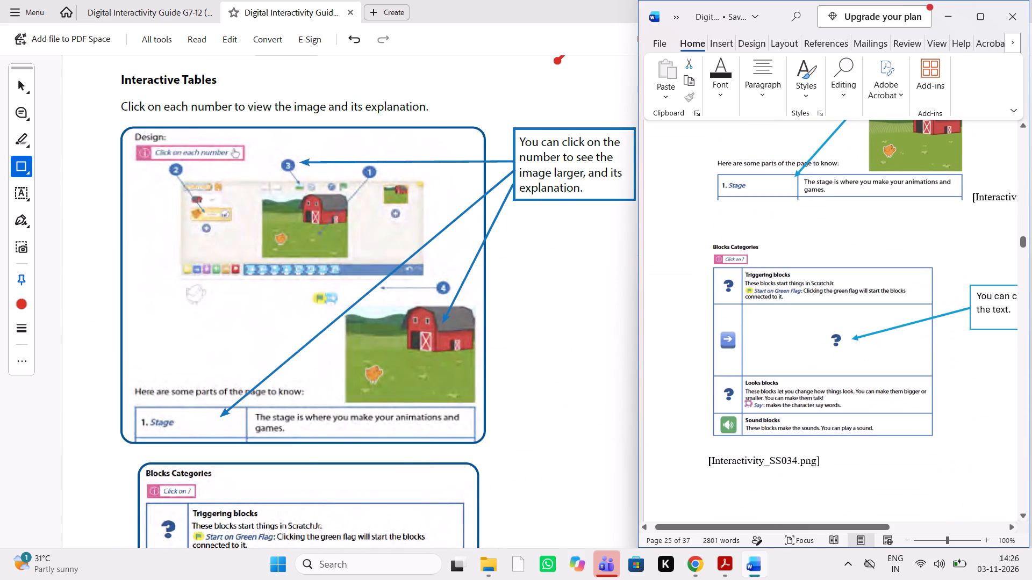
scroll(345, 437, "down", 3)
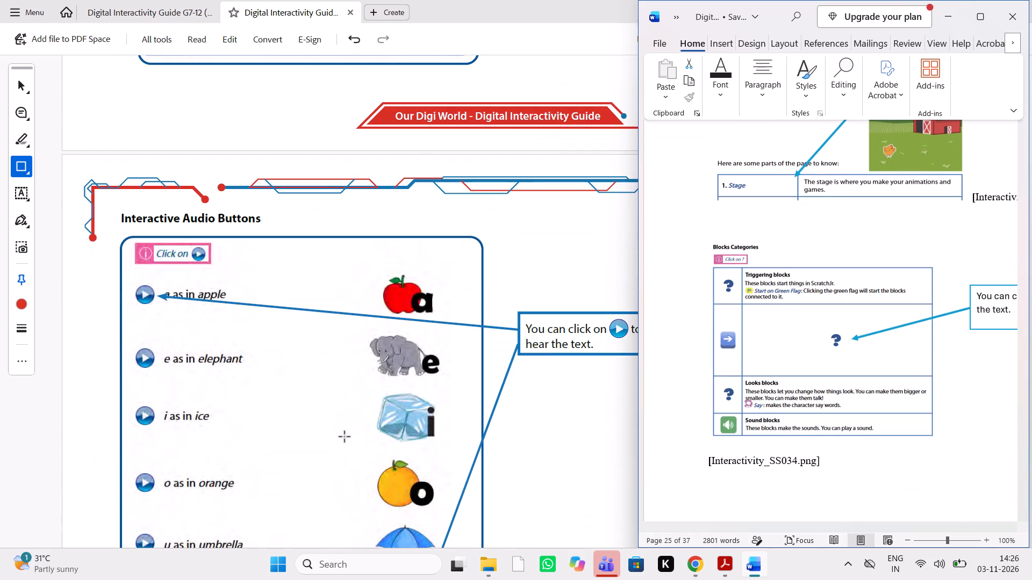
scroll(765, 405, "down", 3)
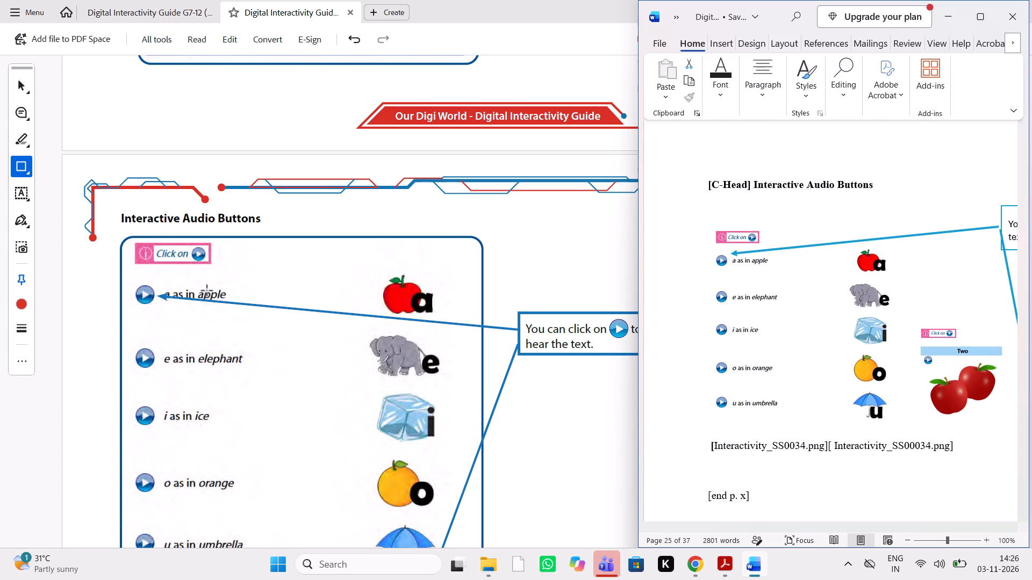
scroll(208, 298, "down", 2)
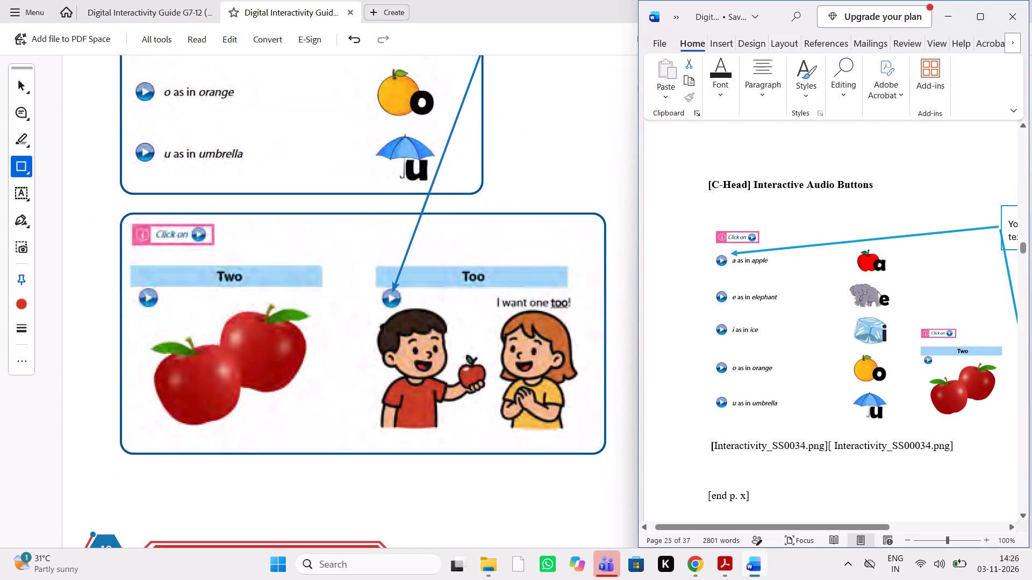
scroll(848, 352, "left", 1)
scroll(848, 352, "right", 1)
scroll(848, 352, "left", 2)
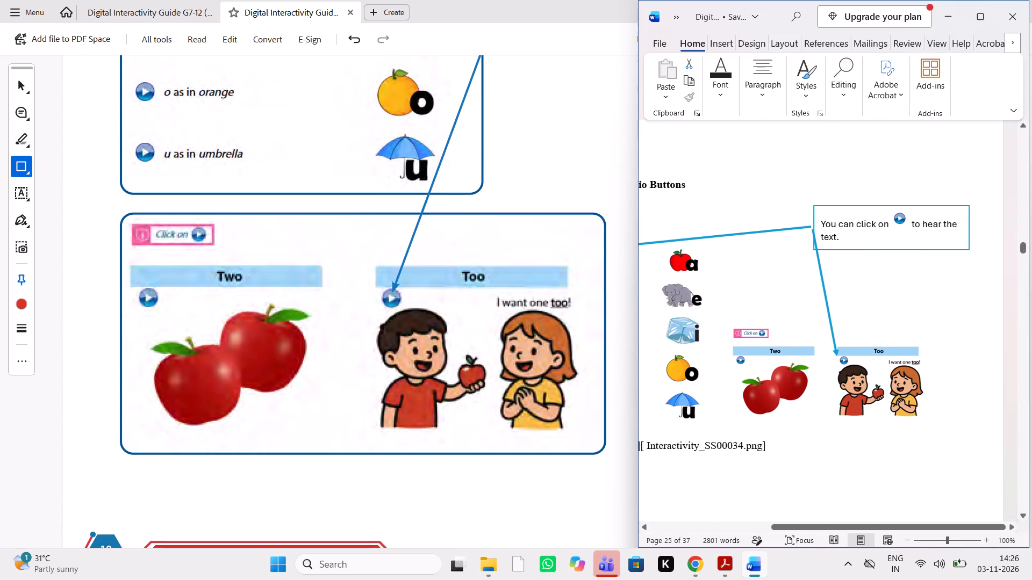
scroll(873, 350, "right", 1)
scroll(465, 318, "left", 1)
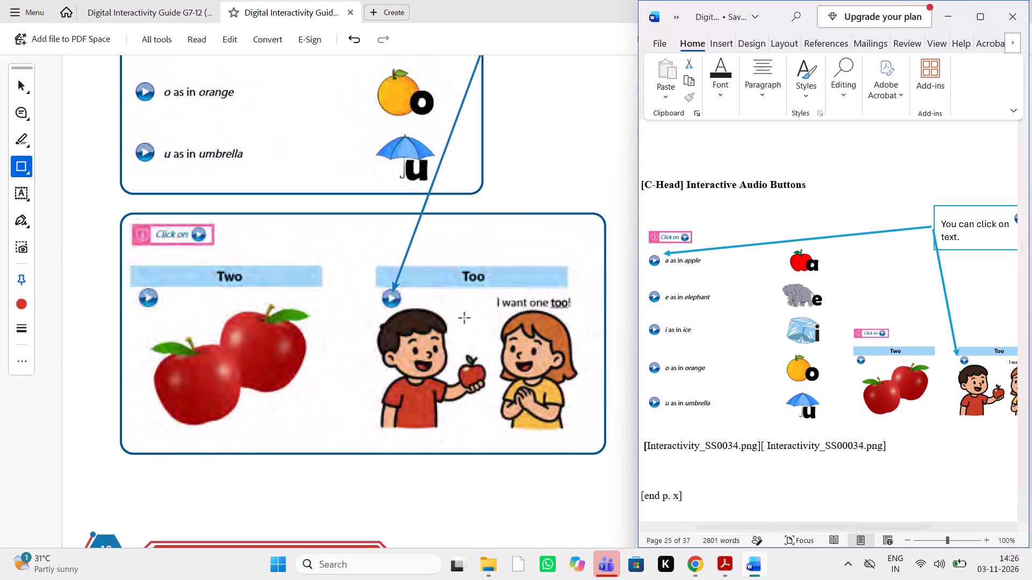
left_click(949, 20)
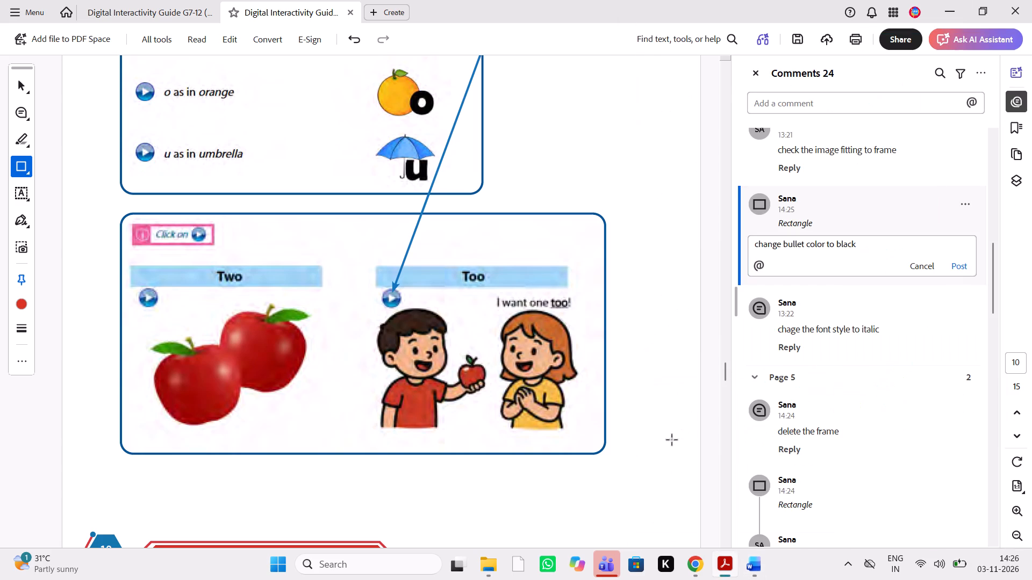
scroll(562, 383, "up", 2)
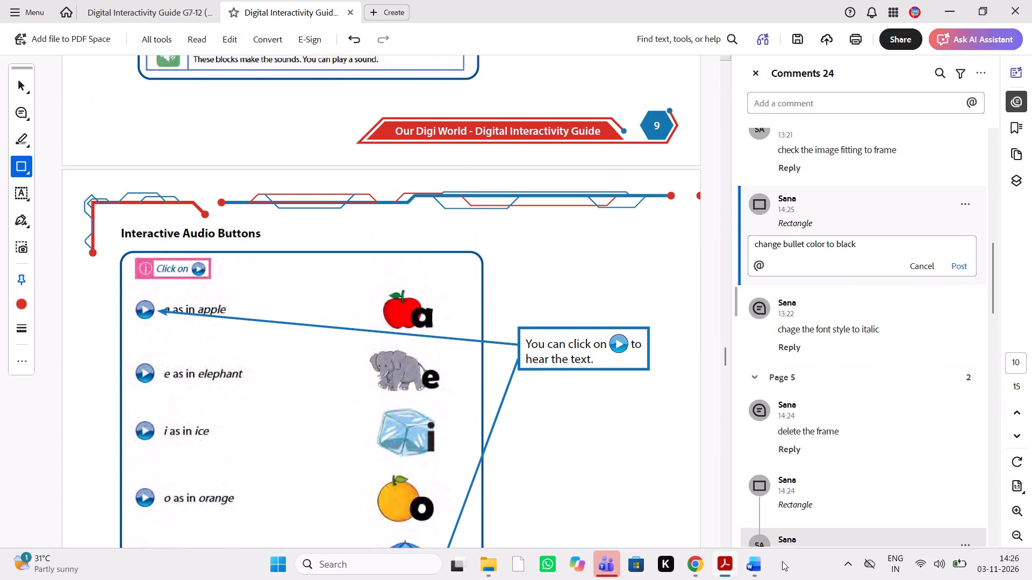
left_click(749, 565)
left_click(749, 565)
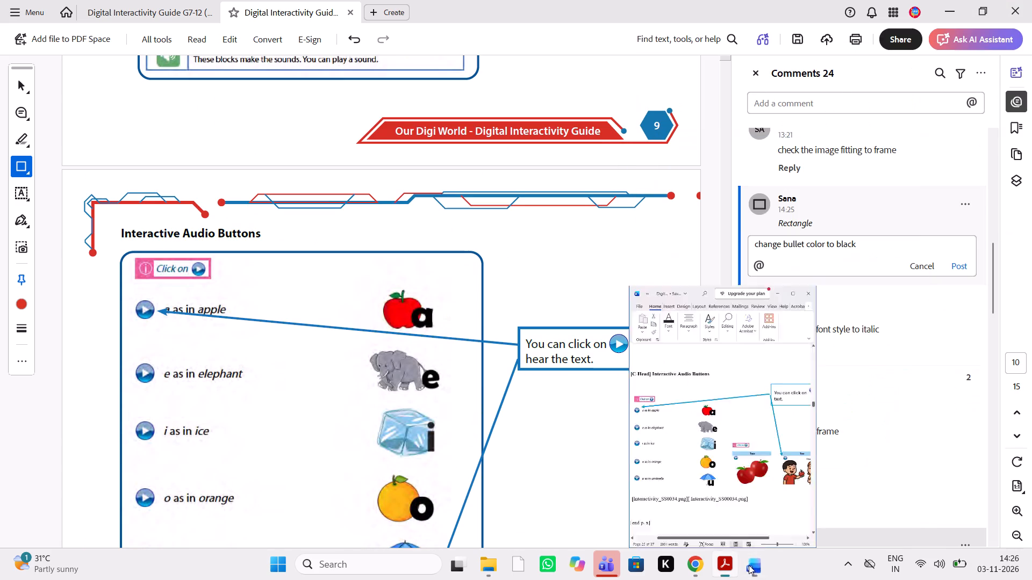
left_click(745, 565)
scroll(391, 419, "down", 1)
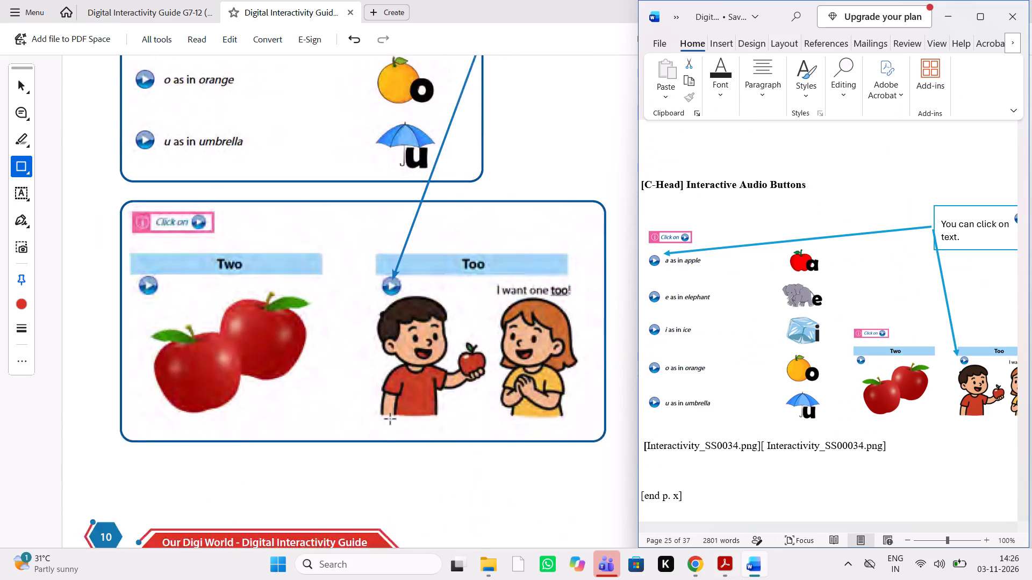
Compare the Interactive Activities introduction, Multiple Choice Questions and Drag and Drop Questions on page 11 of the PDF with the Word manuscript.
scroll(391, 419, "down", 3)
scroll(799, 309, "down", 3)
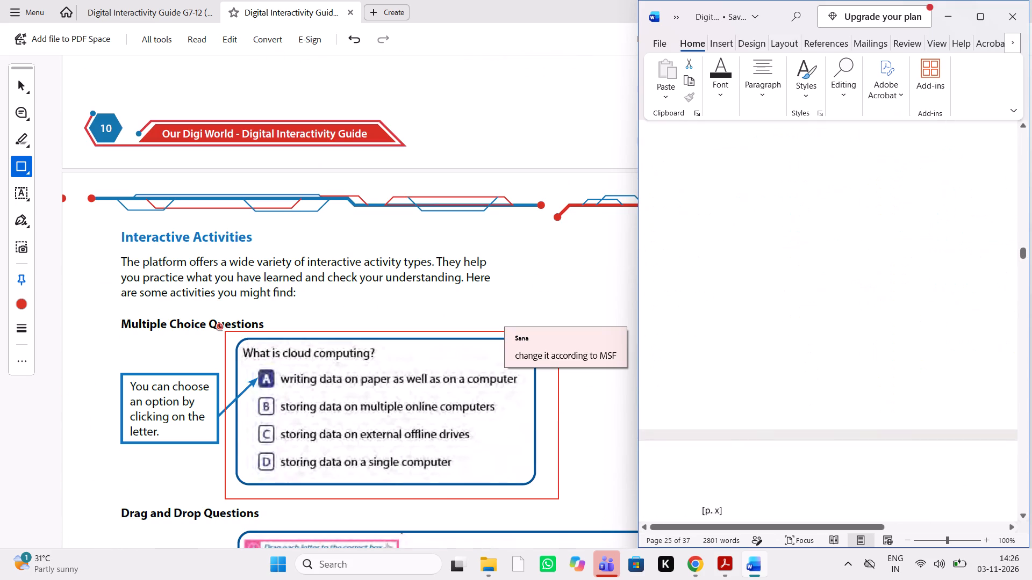
scroll(799, 309, "down", 3)
scroll(799, 309, "up", 1)
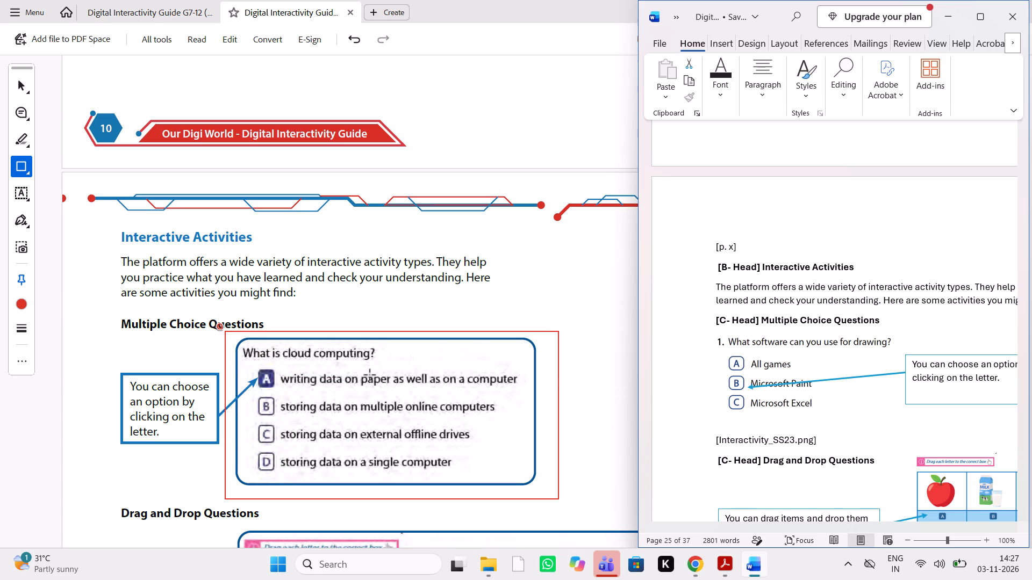
scroll(373, 375, "down", 3)
scroll(373, 375, "left", 1)
scroll(842, 401, "up", 1)
scroll(788, 152, "down", 3)
scroll(335, 109, "up", 1)
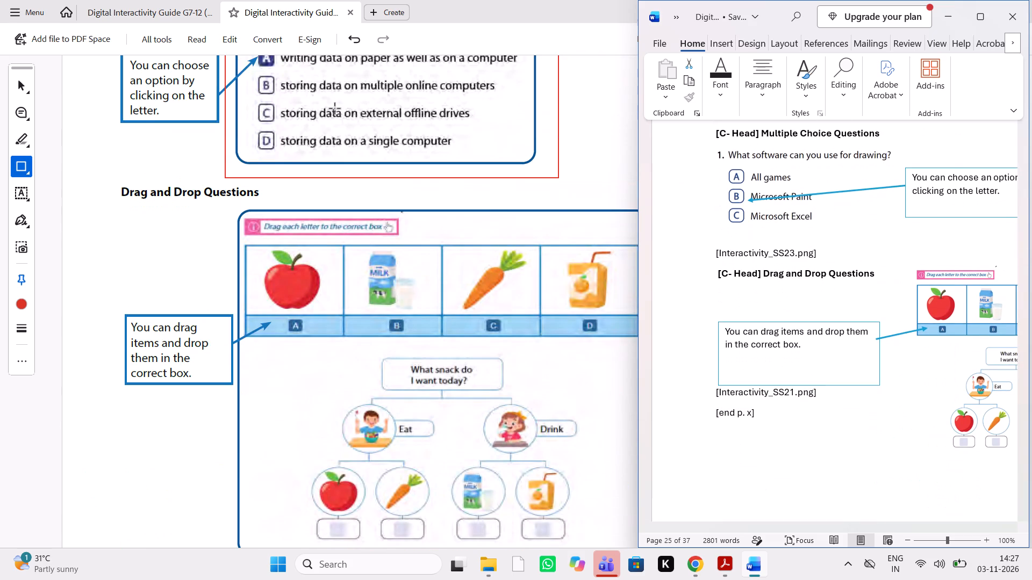
scroll(772, 140, "left", 1)
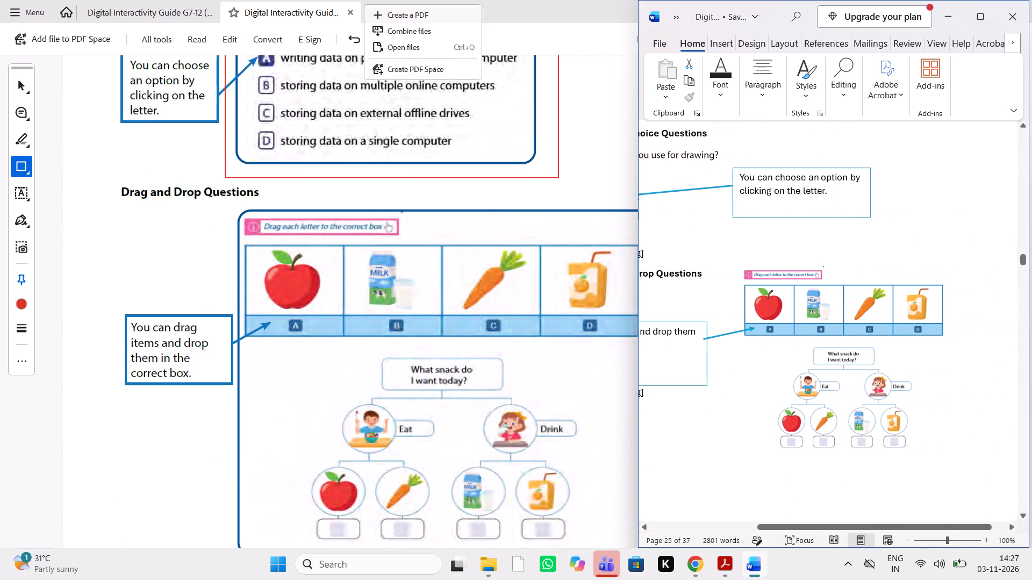
scroll(772, 140, "right", 1)
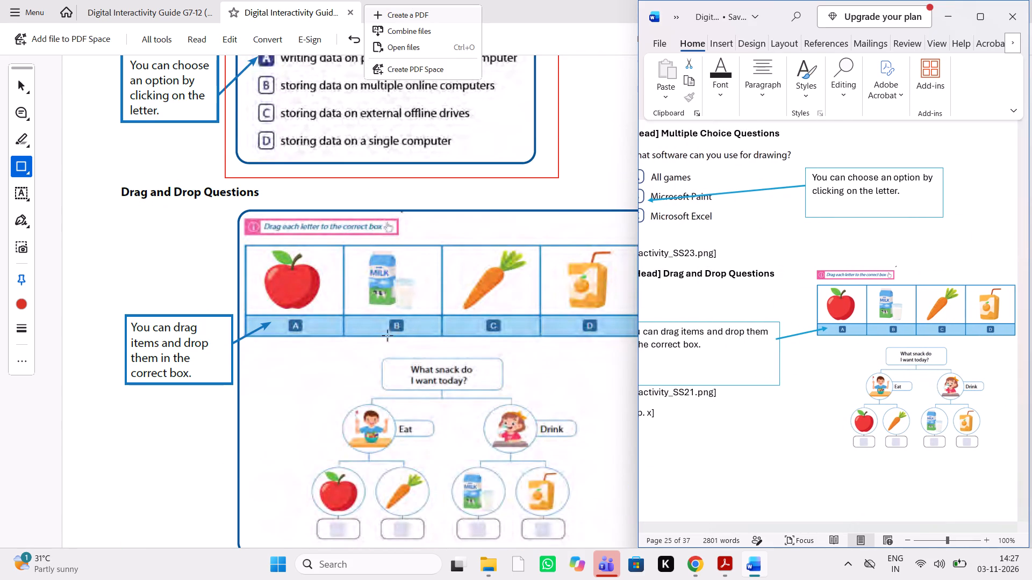
scroll(378, 335, "down", 1)
scroll(439, 392, "down", 2)
scroll(185, 358, "down", 2)
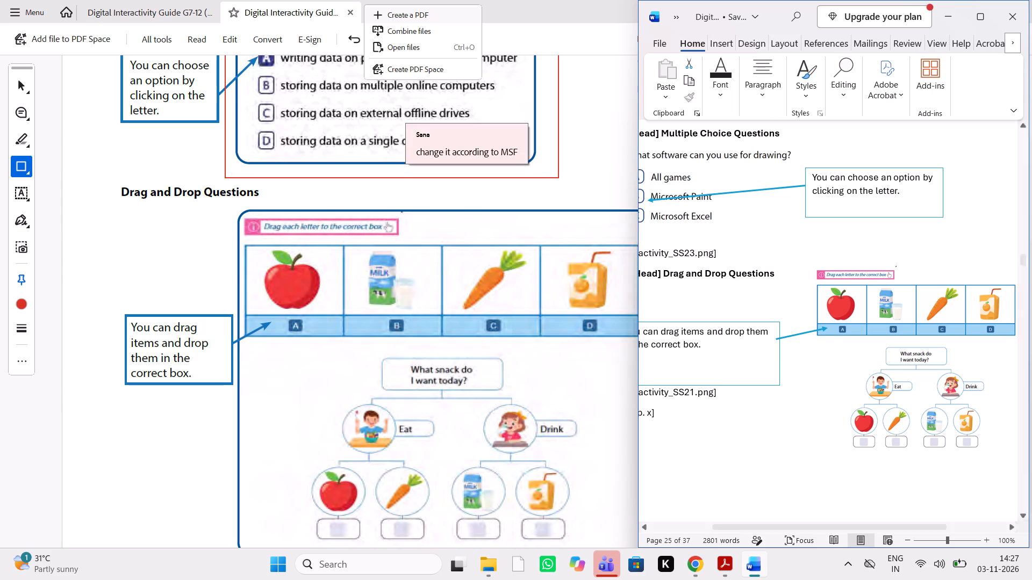
scroll(436, 385, "up", 2)
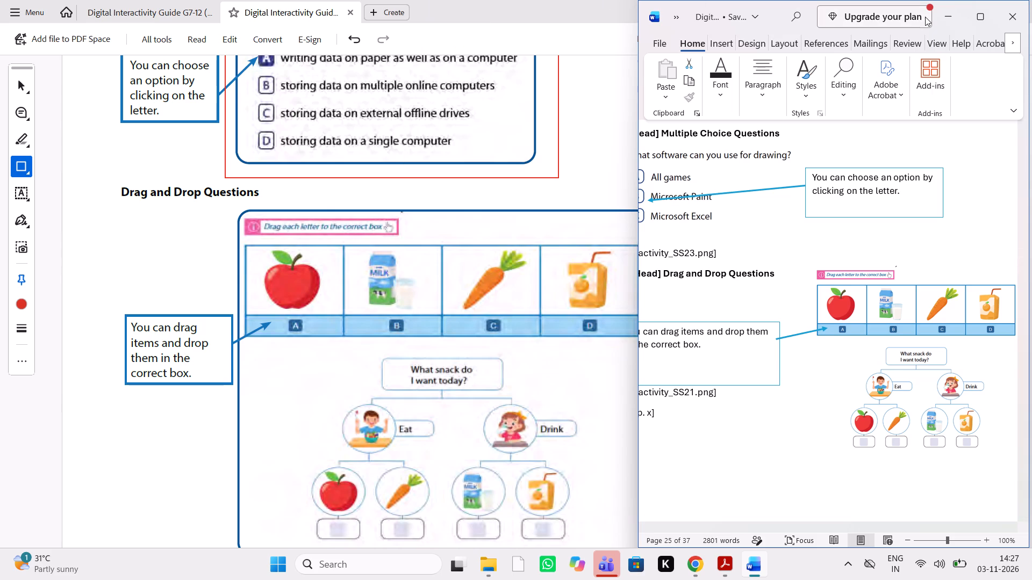
Compare the Matching, Ordering and True or False Questions on page 12 of the PDF with the Word manuscript.
scroll(434, 267, "down", 3)
scroll(434, 267, "up", 1)
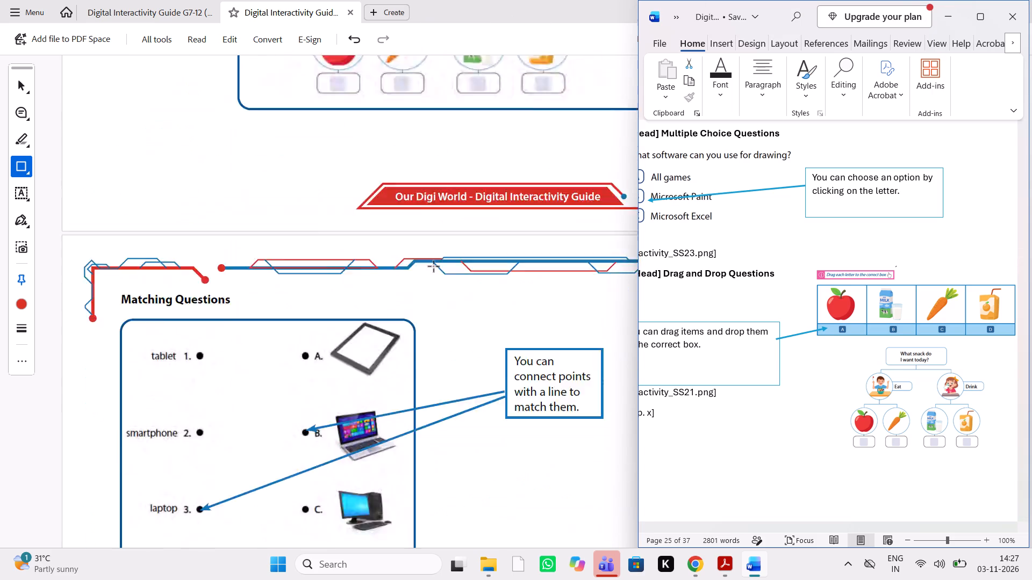
scroll(434, 267, "up", 1)
scroll(434, 267, "down", 1)
scroll(812, 260, "down", 2)
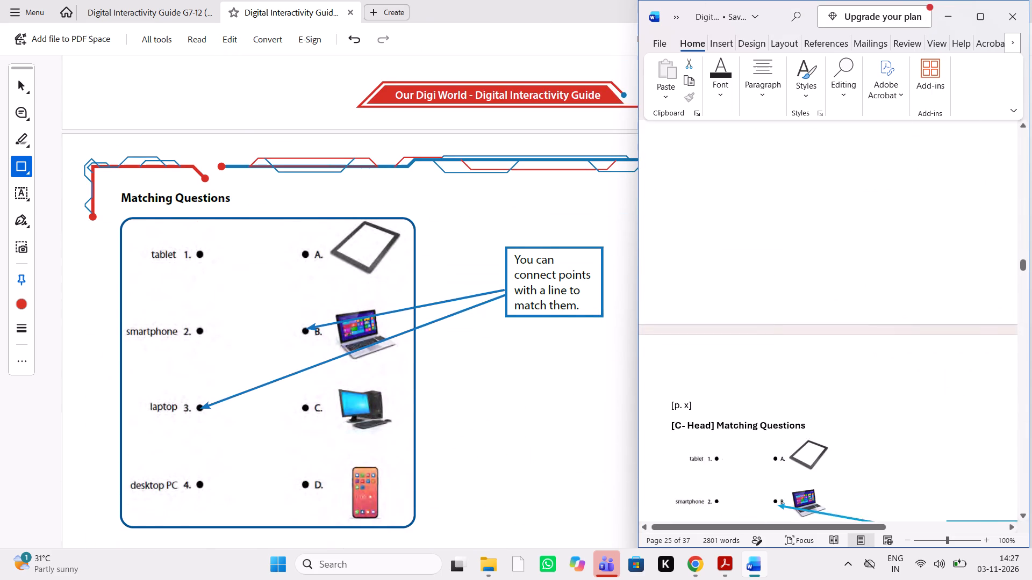
scroll(812, 260, "down", 2)
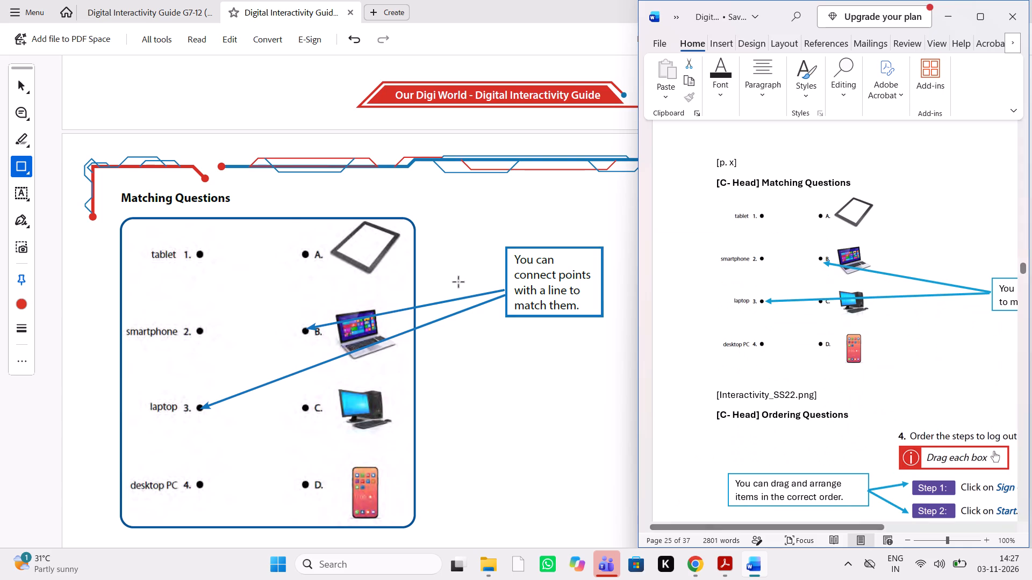
scroll(721, 327, "down", 1)
scroll(721, 327, "left", 1)
scroll(721, 327, "right", 1)
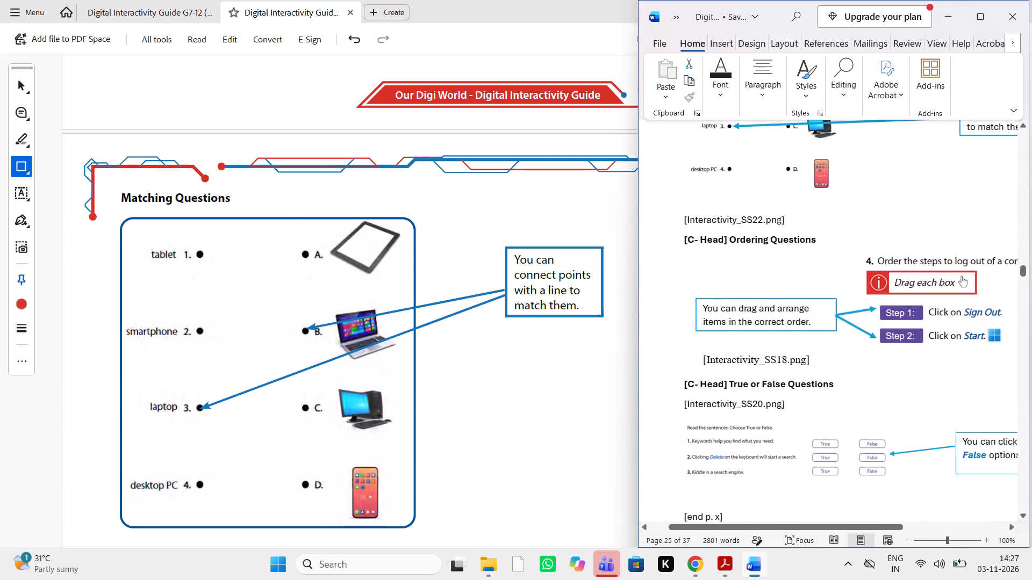
scroll(320, 390, "down", 3)
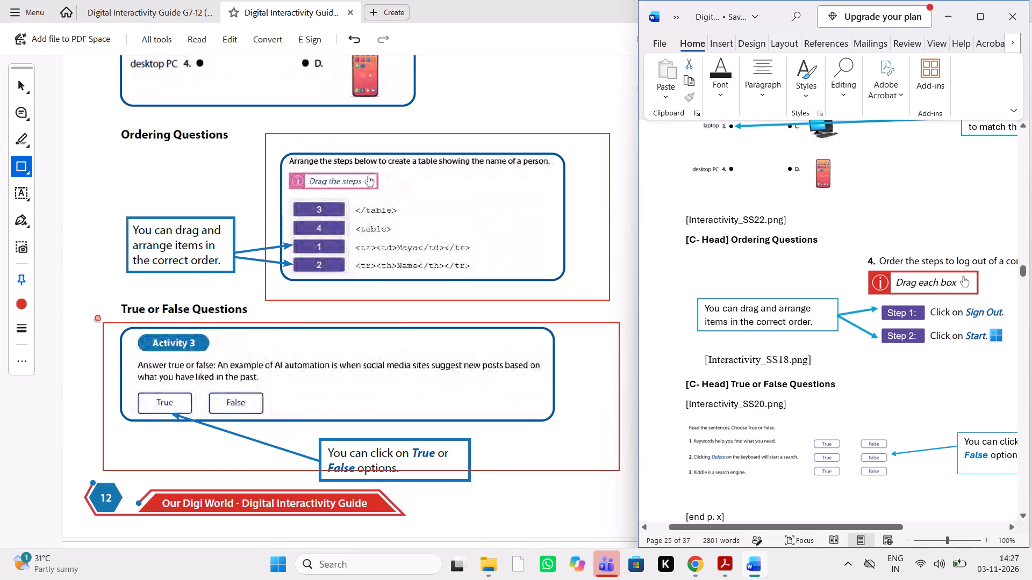
scroll(808, 312, "up", 1)
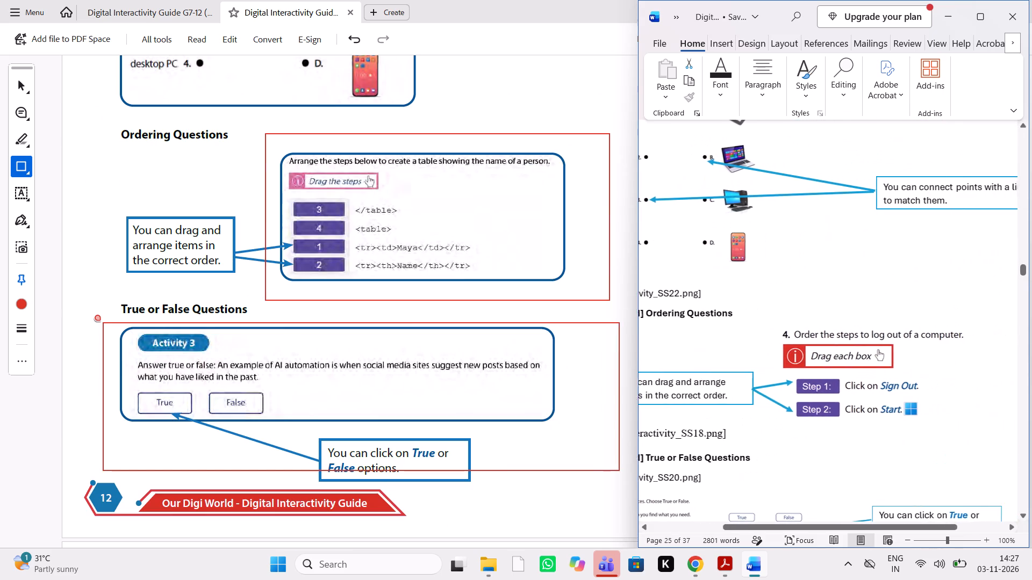
scroll(808, 312, "right", 1)
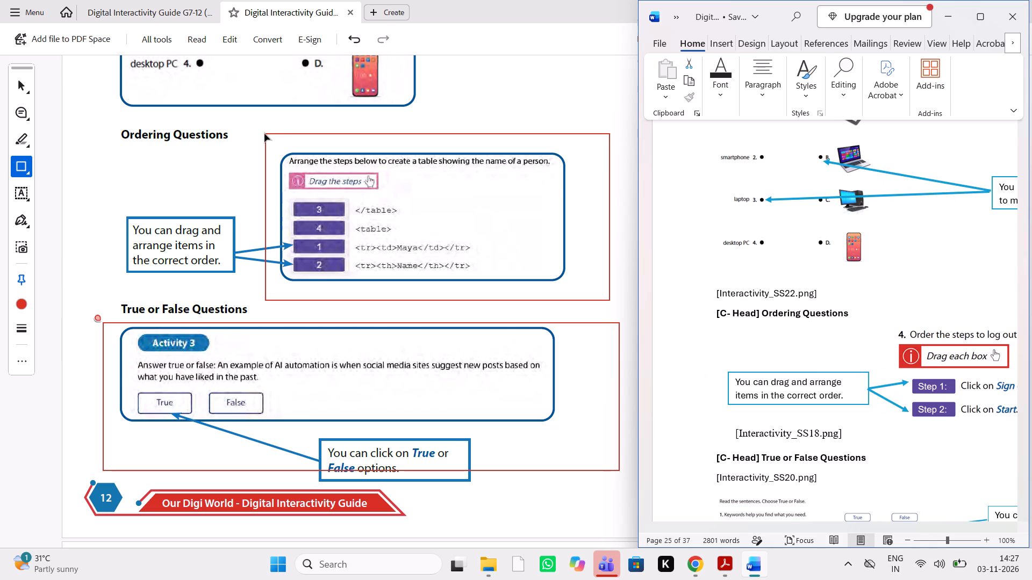
left_click(712, 390)
scroll(712, 390, "down", 1)
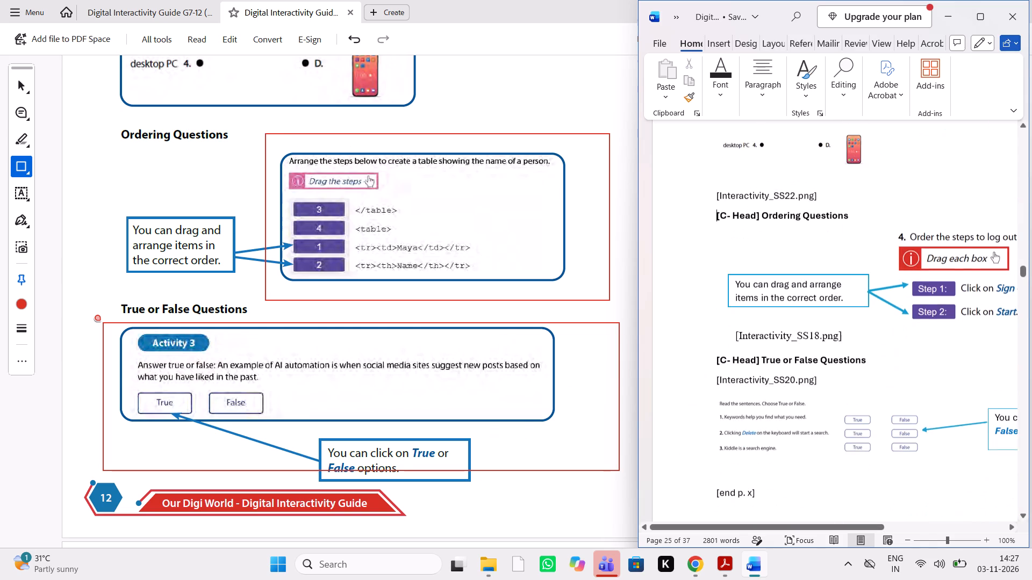
Compare the Drop-down Menu, Short Answer and Drawing Questions on page 13 of the PDF with the Word manuscript.
scroll(712, 390, "down", 4)
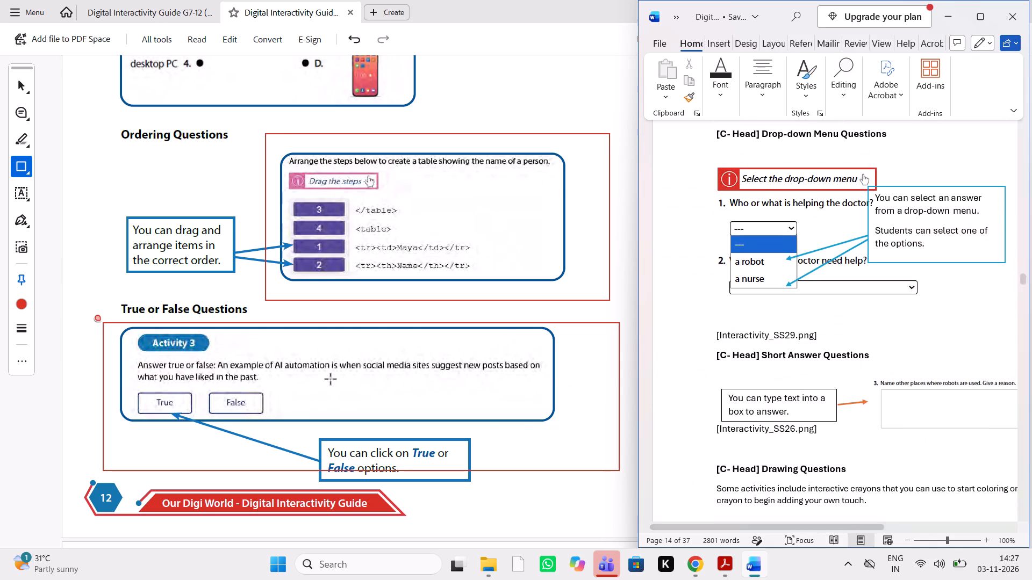
scroll(331, 380, "down", 2)
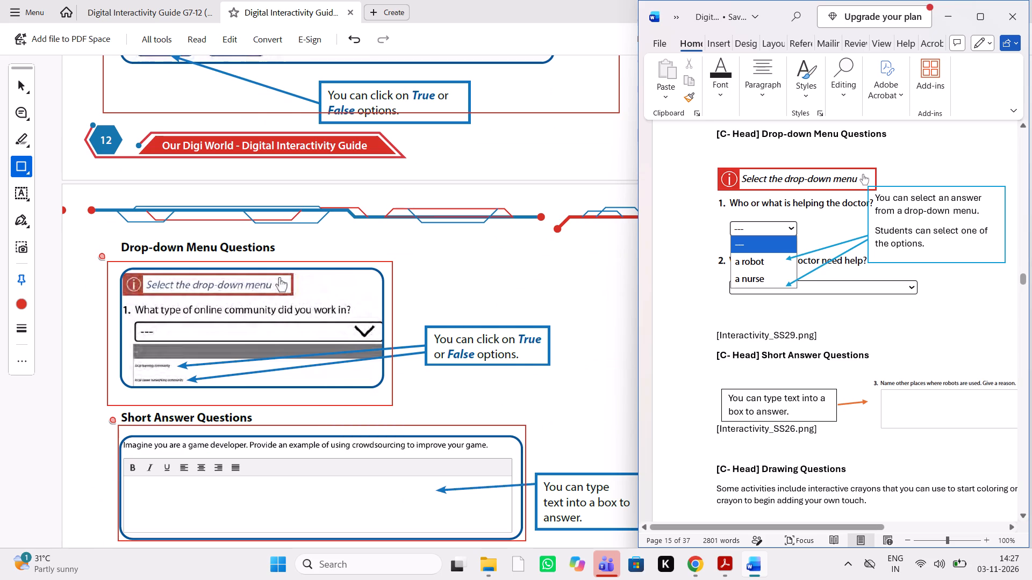
scroll(242, 440, "down", 2)
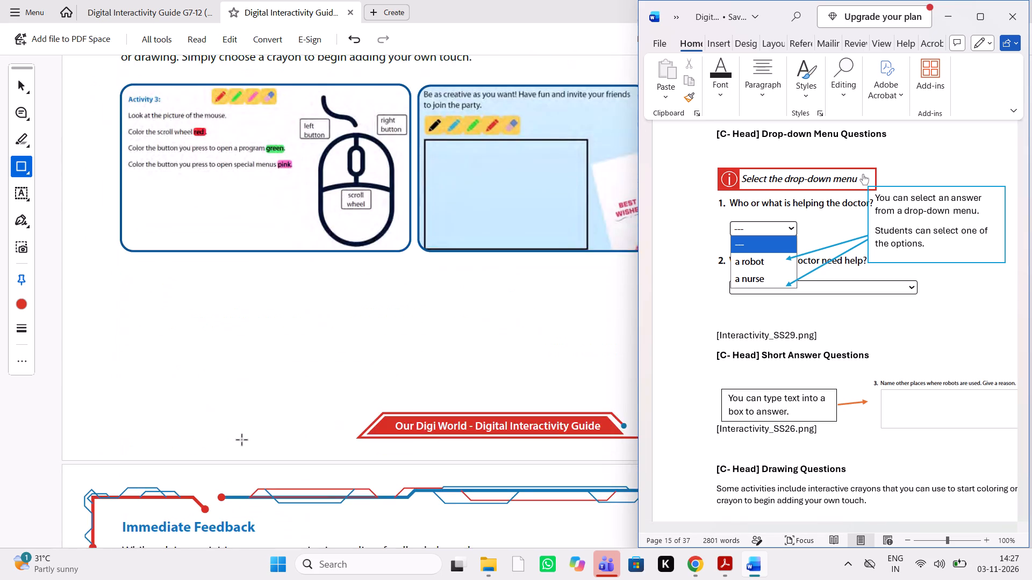
scroll(242, 440, "down", 3)
scroll(682, 372, "down", 1)
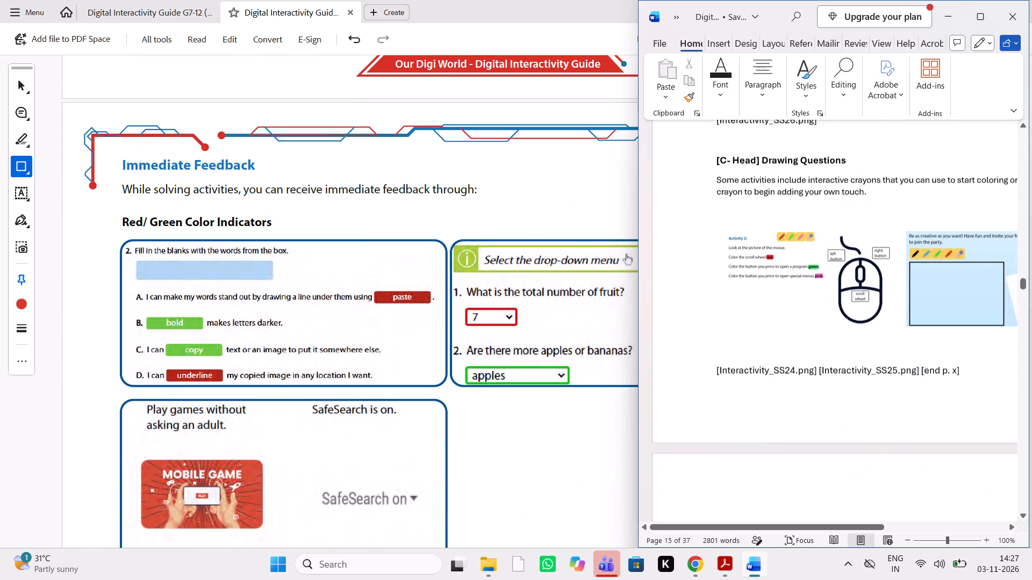
Check the Immediate Feedback section on page 14, mark its drop-down menu image with a rectangle and post the comment "check image fitting to frame".
scroll(682, 372, "down", 2)
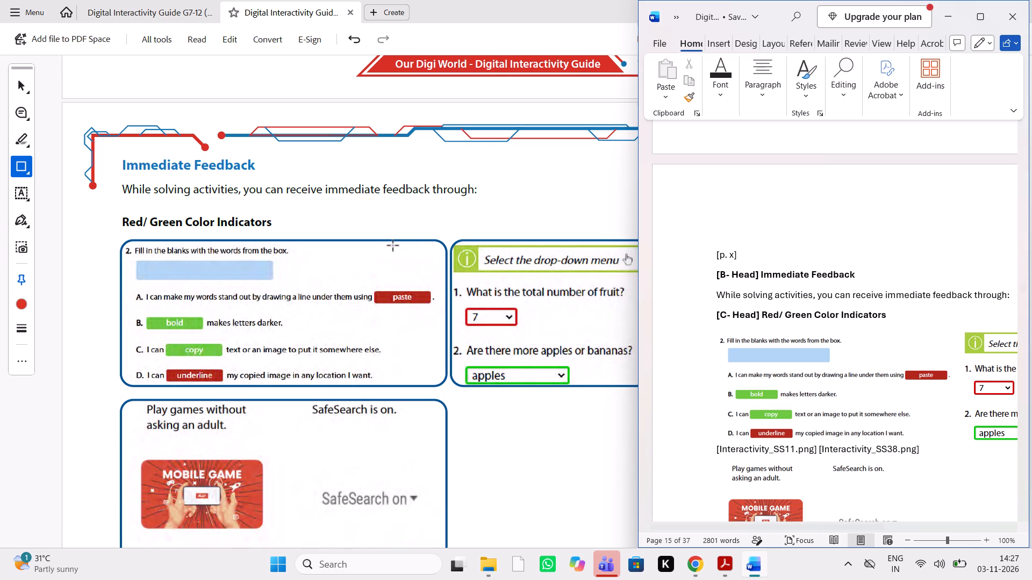
scroll(447, 365, "left", 1)
scroll(554, 439, "left", 2)
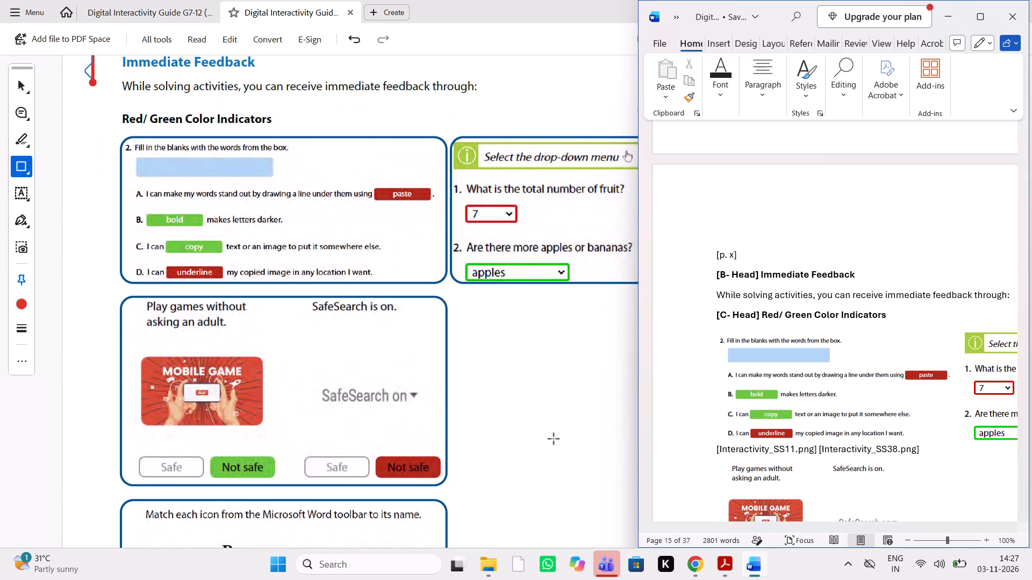
scroll(554, 439, "left", 1)
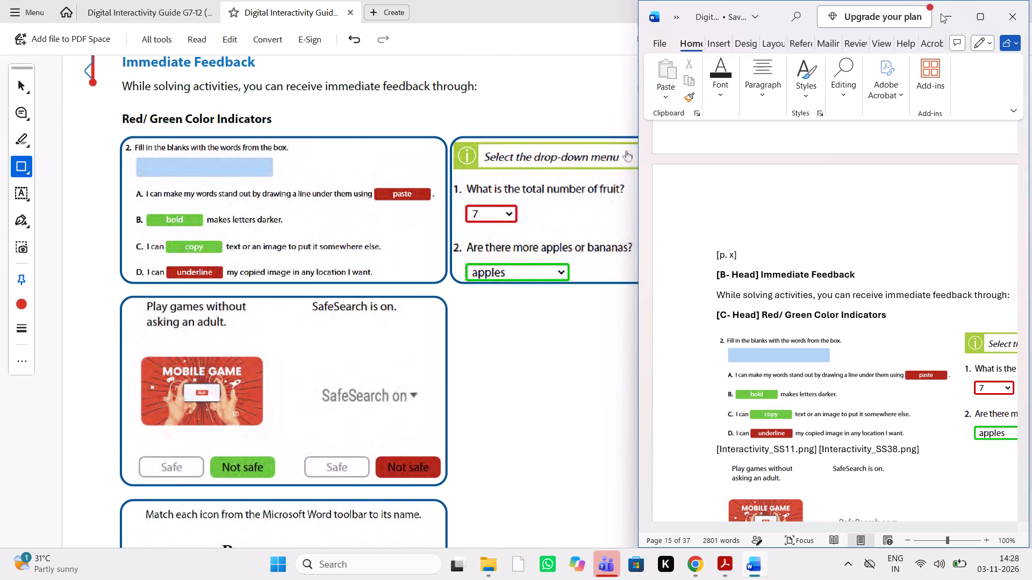
left_click(941, 13)
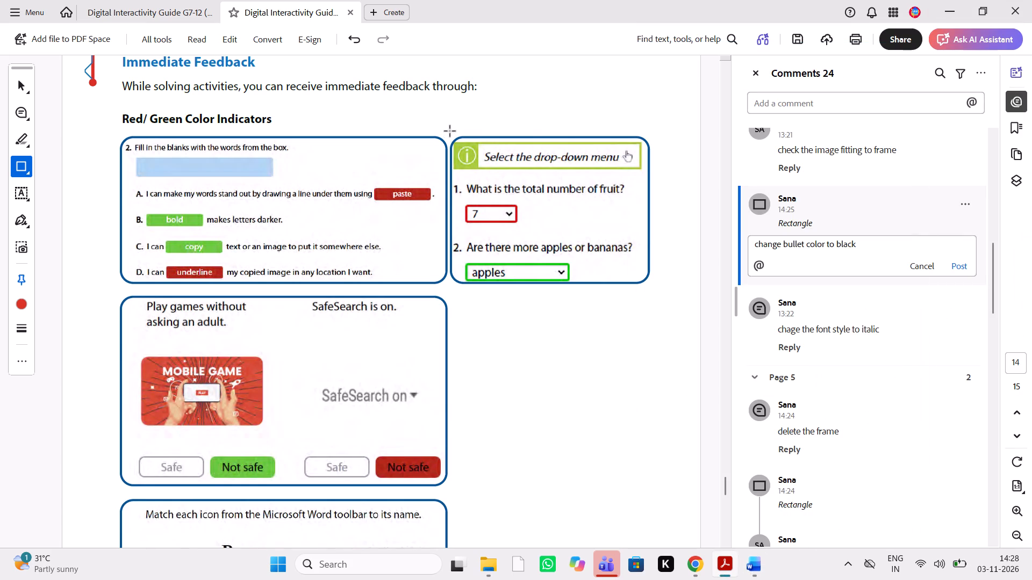
left_click_drag(450, 132, 667, 307)
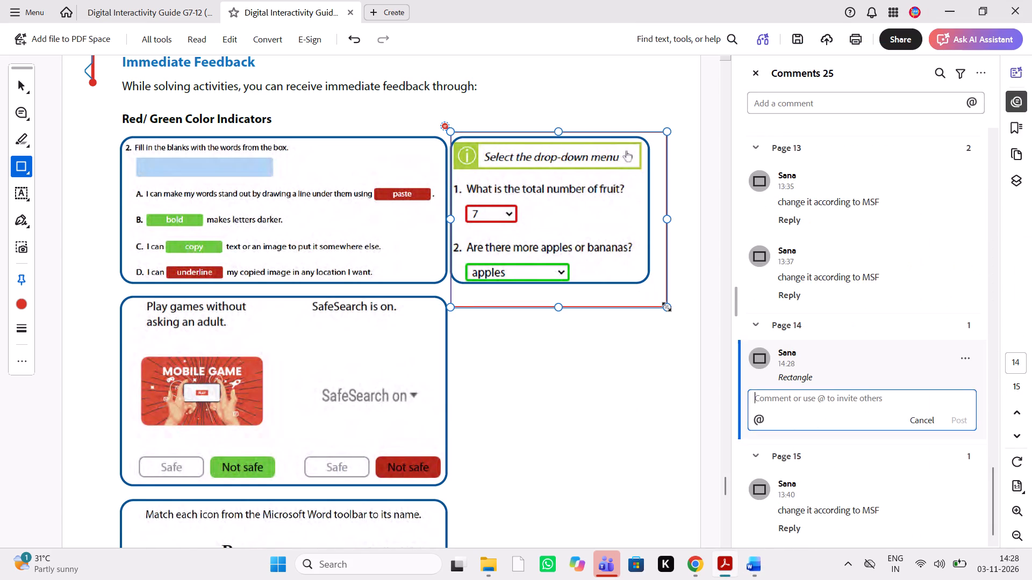
type("check image foitti")
key("BackSpace")
key("BackSpace")
key("BackSpace")
key("BackSpace")
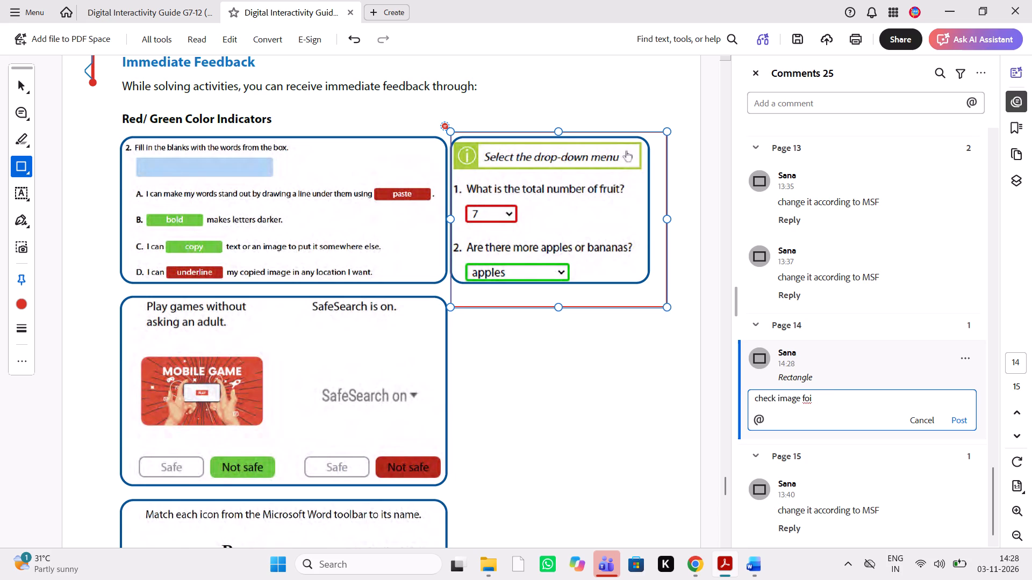
key("BackSpace")
type("itting to frame")
key("space")
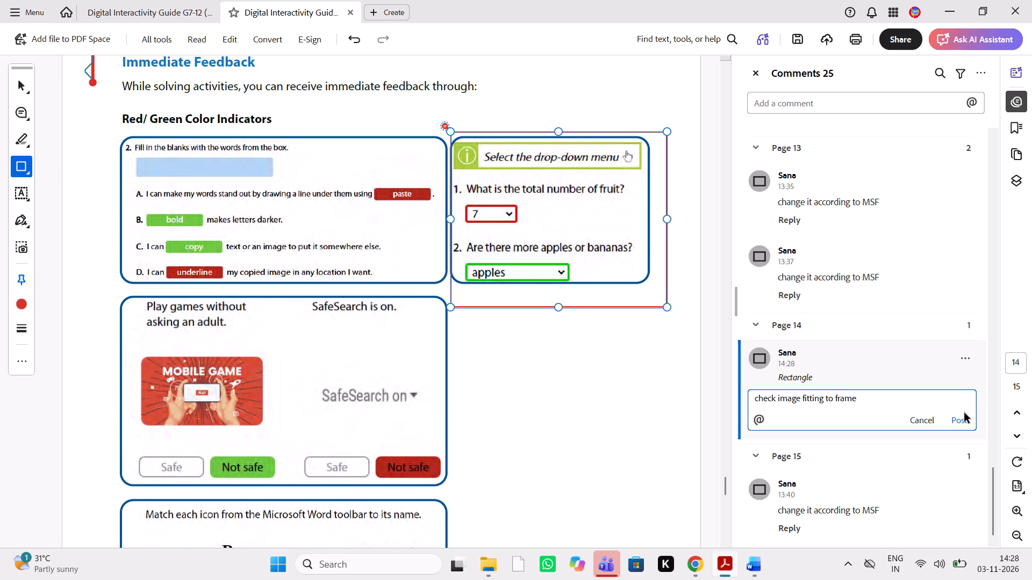
left_click(963, 424)
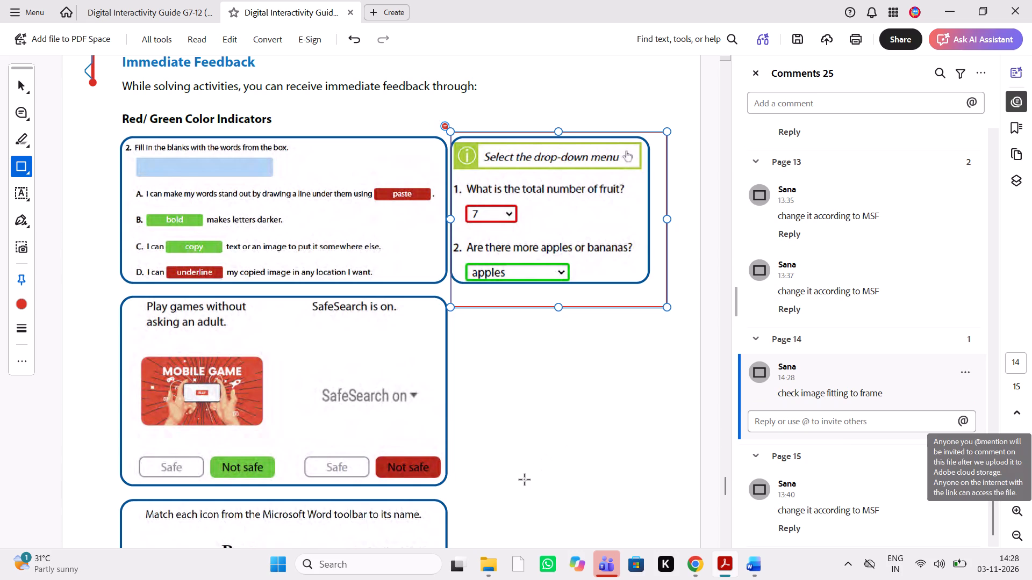
Compare the remaining feedback images on page 14 and the Emojis Feedback section on page 15 with the Word manuscript.
left_click(762, 577)
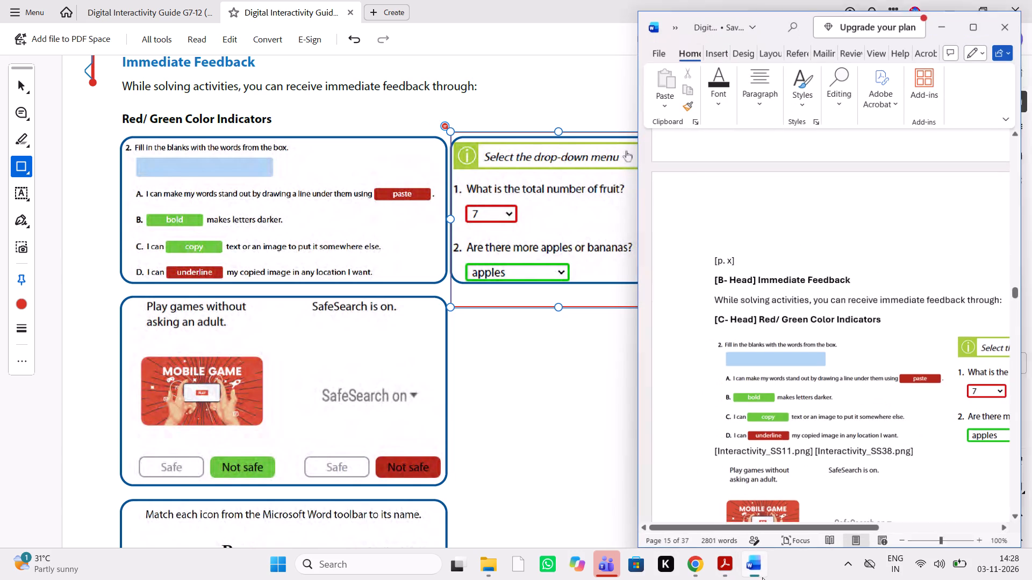
scroll(786, 386, "down", 1)
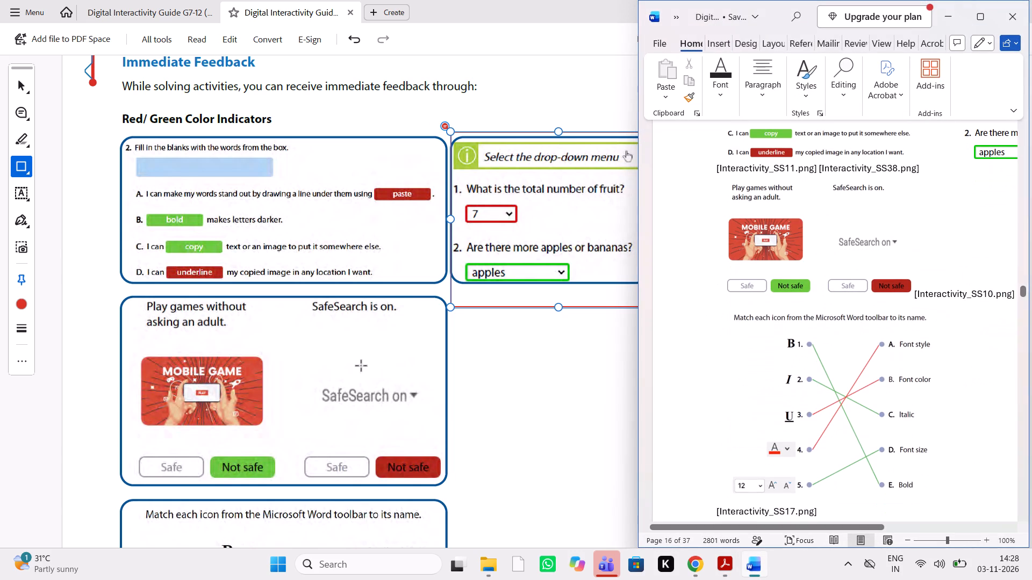
scroll(331, 379, "down", 2)
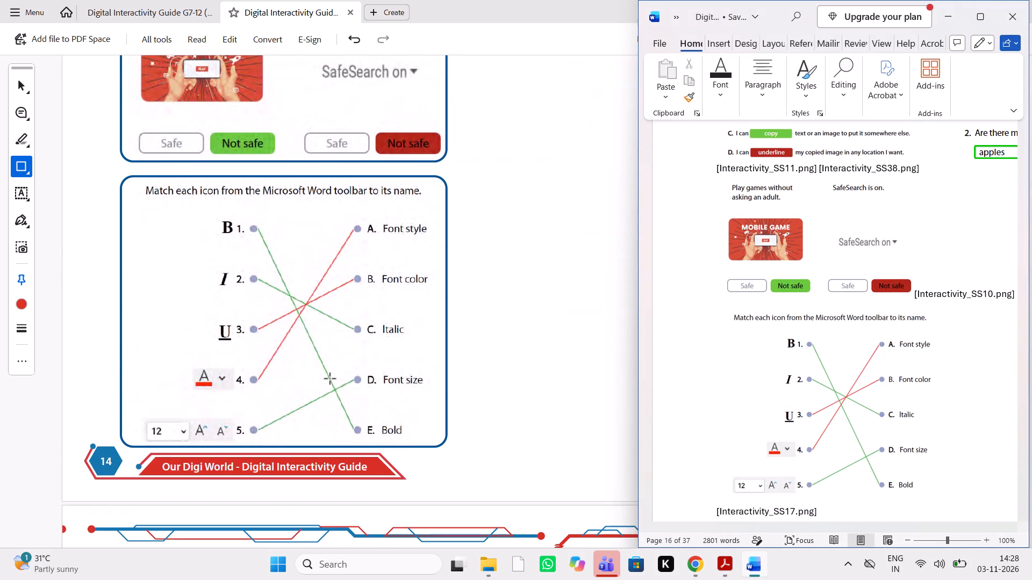
scroll(804, 265, "down", 2)
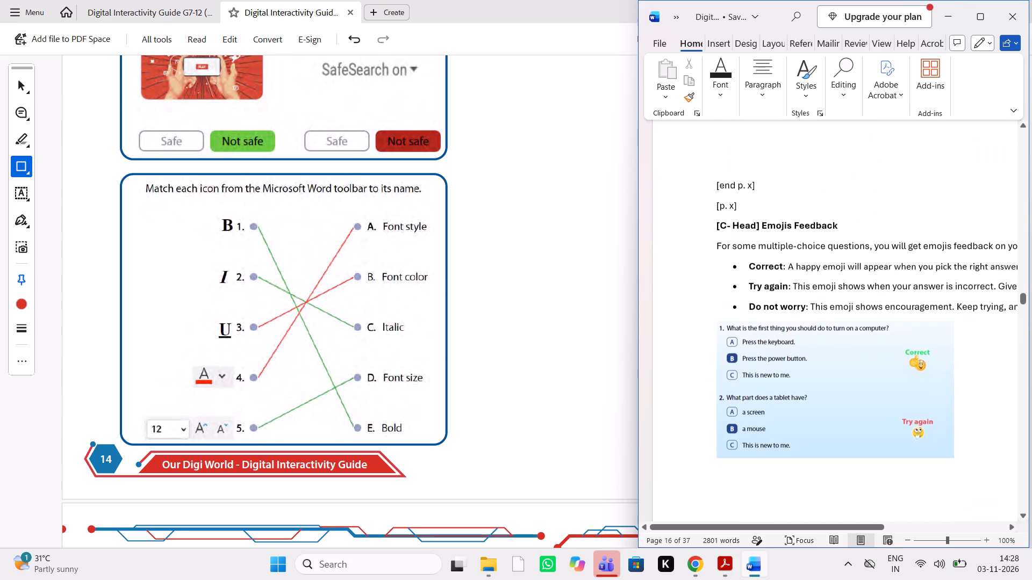
scroll(804, 265, "down", 1)
scroll(368, 350, "down", 1)
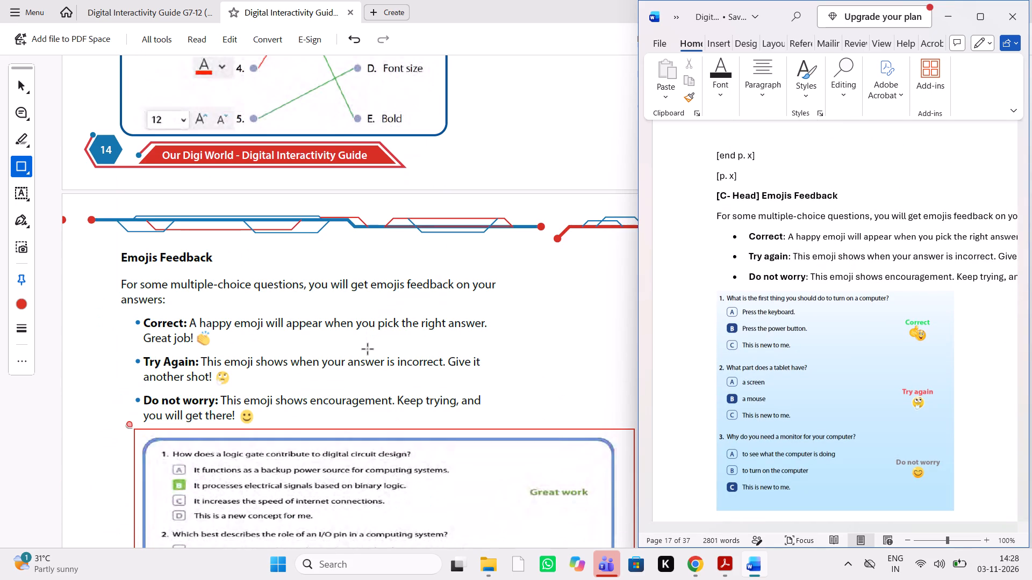
scroll(800, 297, "down", 1)
scroll(800, 297, "up", 1)
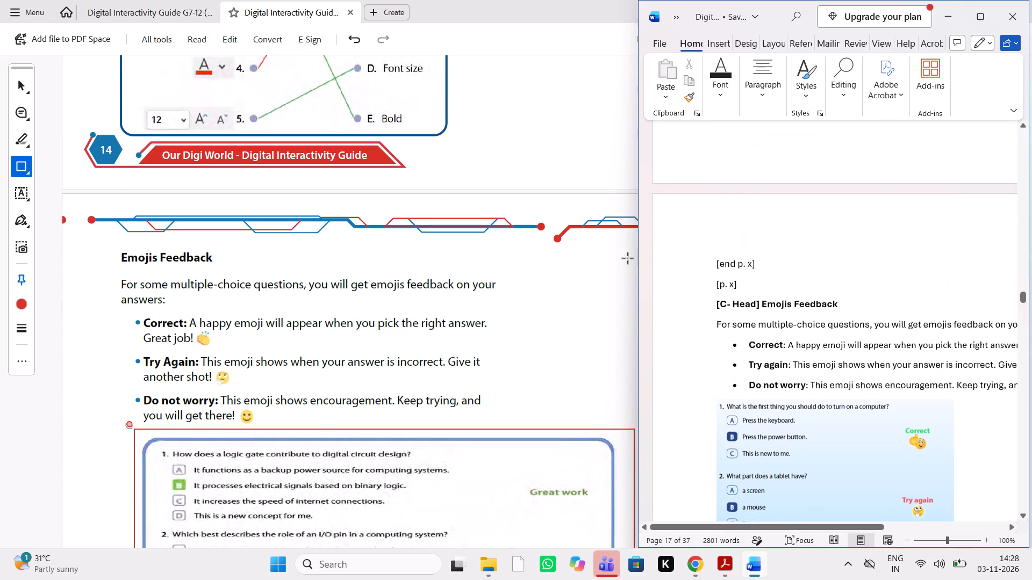
scroll(378, 287, "down", 2)
scroll(871, 169, "down", 11)
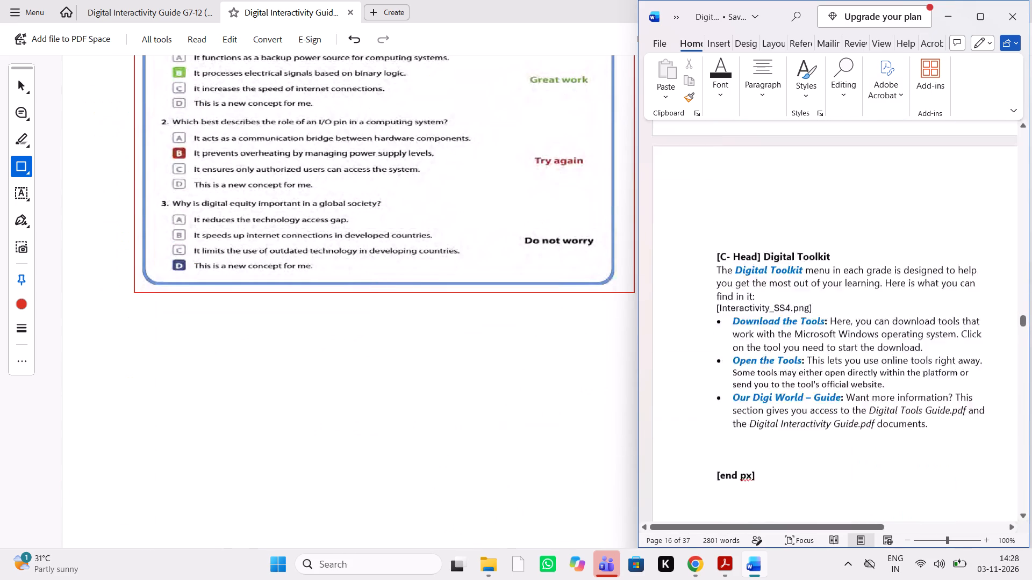
scroll(871, 169, "down", 1)
scroll(764, 251, "up", 11)
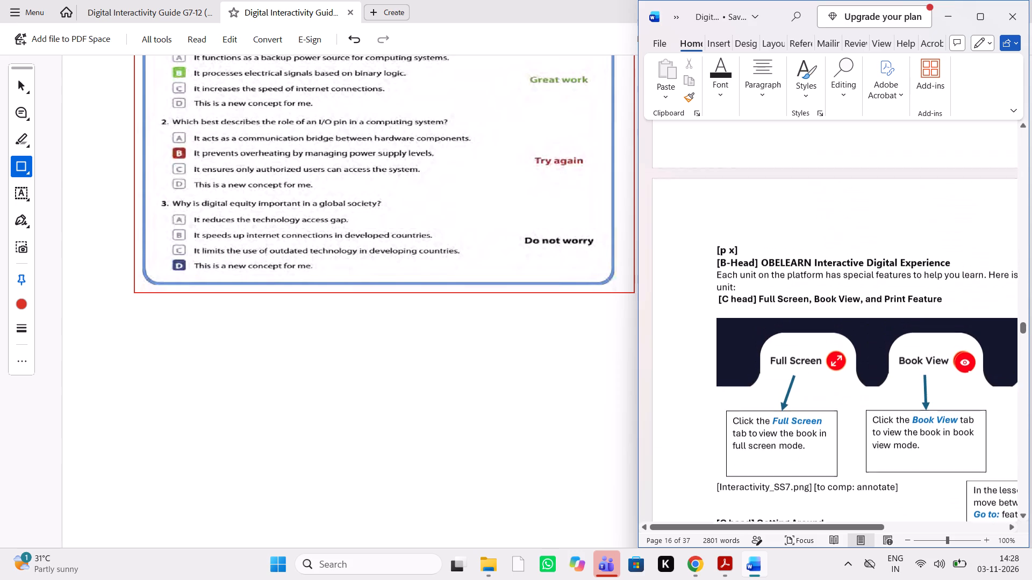
scroll(764, 251, "up", 9)
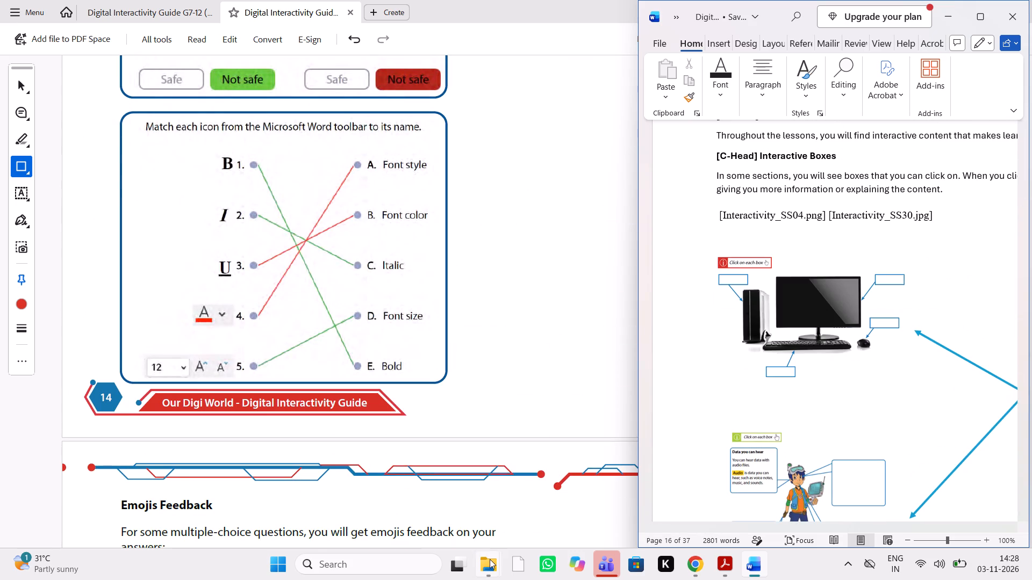
Switch to File Explorer and open the Digital Interactivity Guide G7-12 (With AI Unit) PDF from the Section 2 folder in Downloads.
left_click(490, 559)
left_click(449, 494)
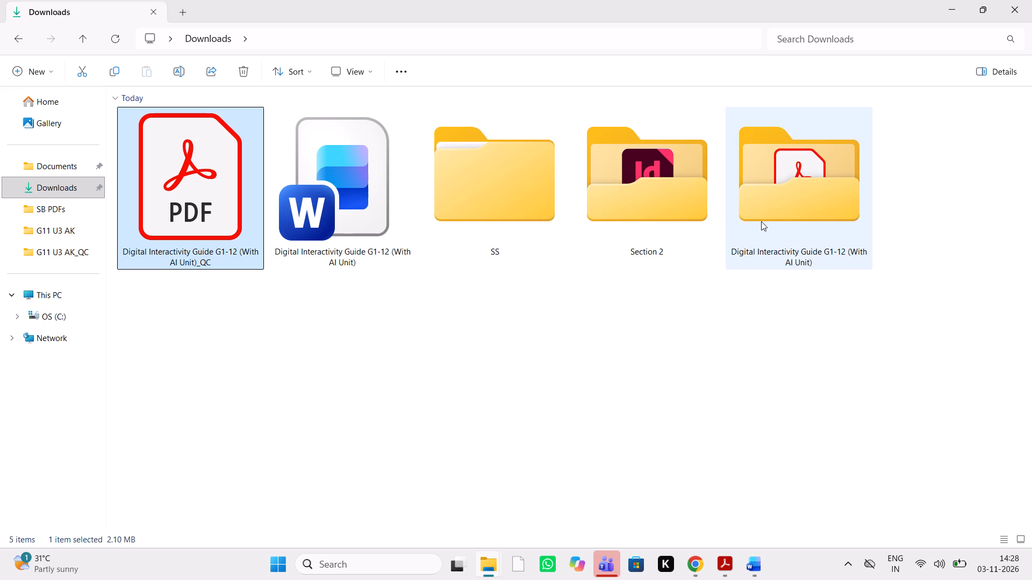
double_click(625, 239)
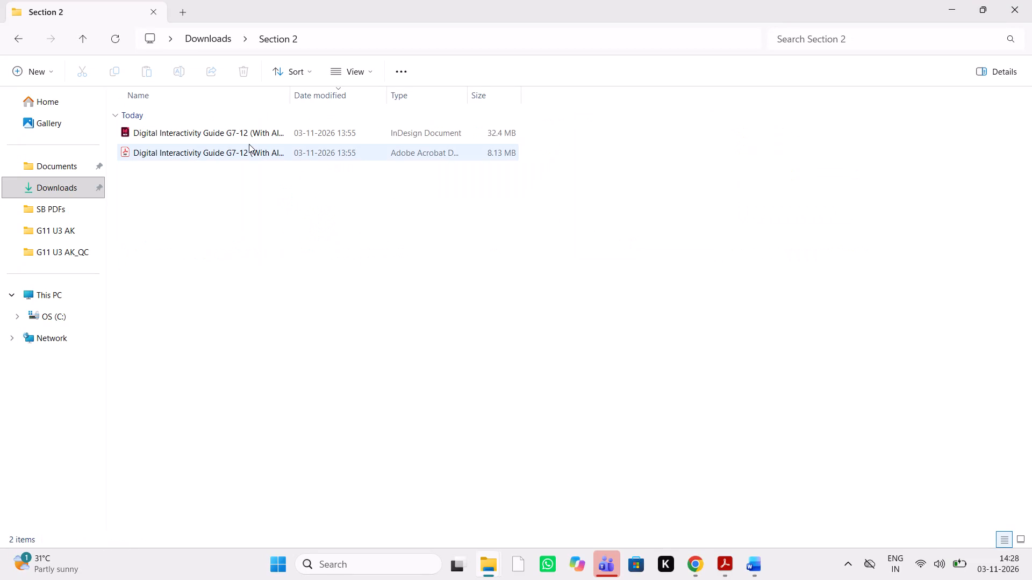
left_click(225, 46)
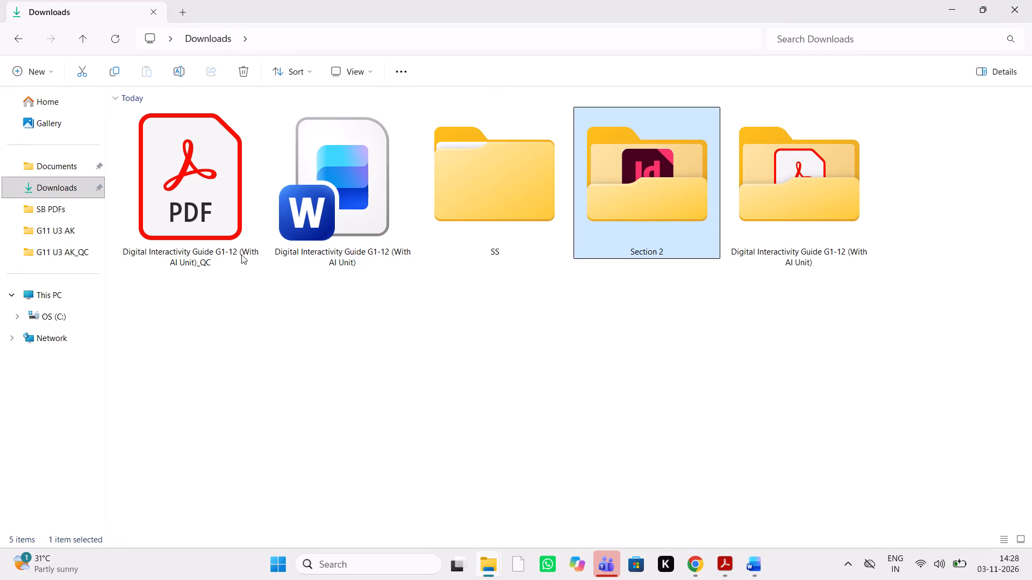
double_click(470, 278)
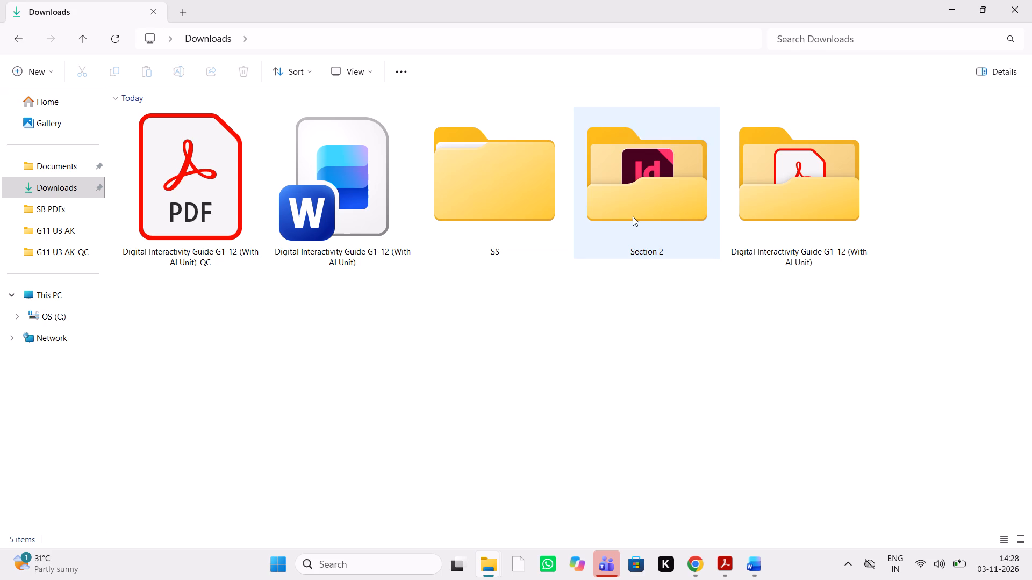
double_click(633, 216)
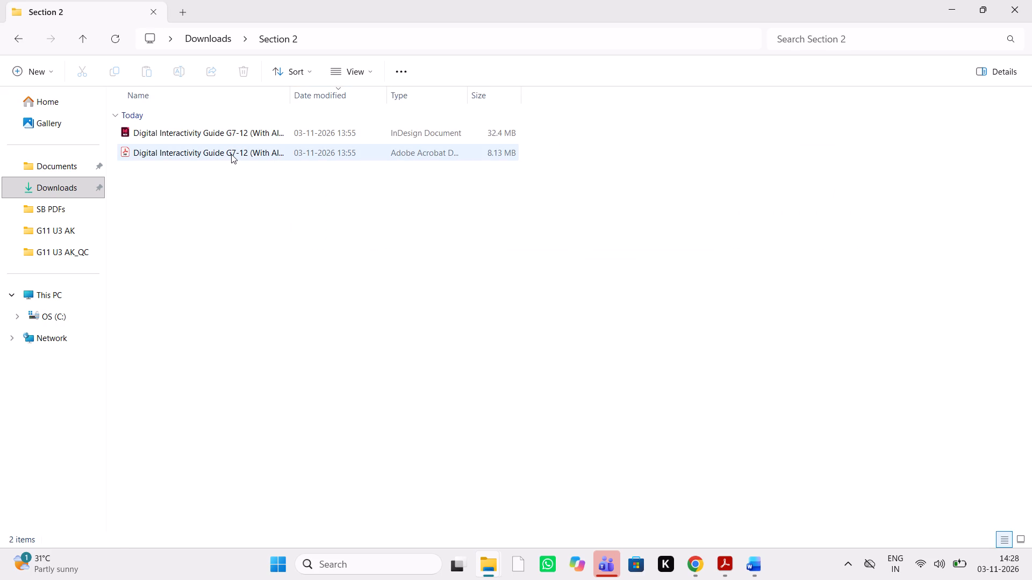
left_click(231, 154)
double_click(231, 154)
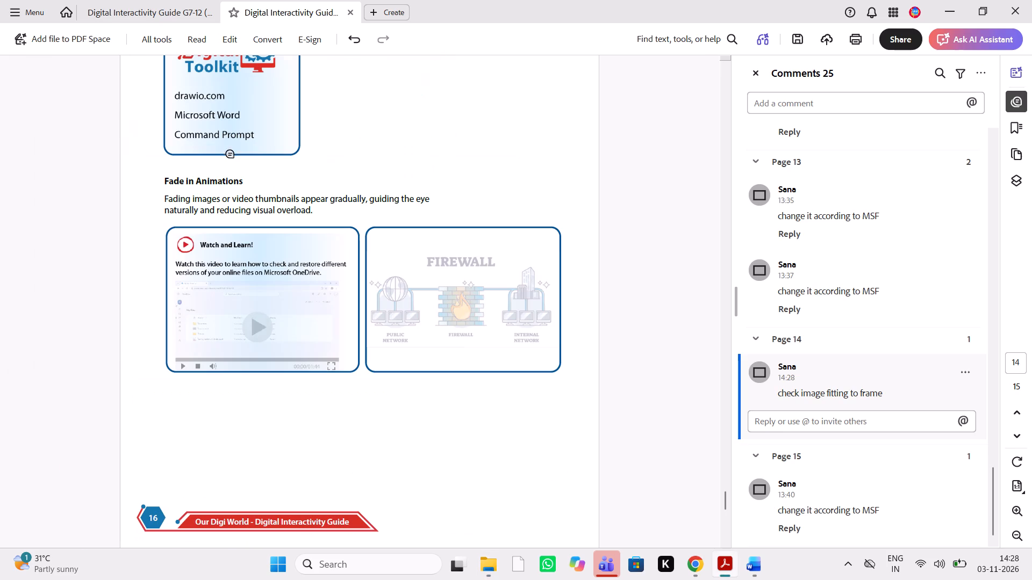
scroll(389, 219, "up", 18)
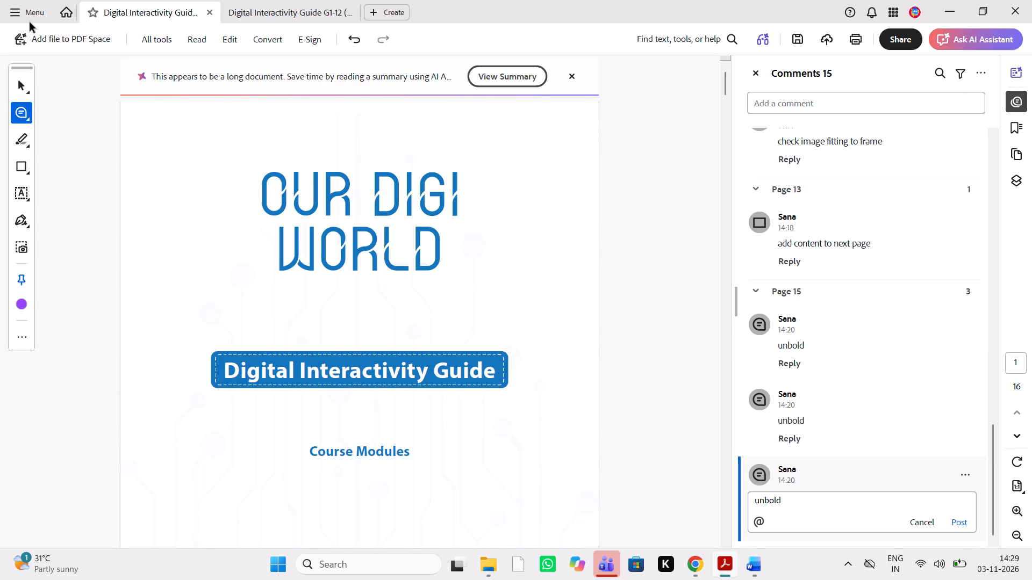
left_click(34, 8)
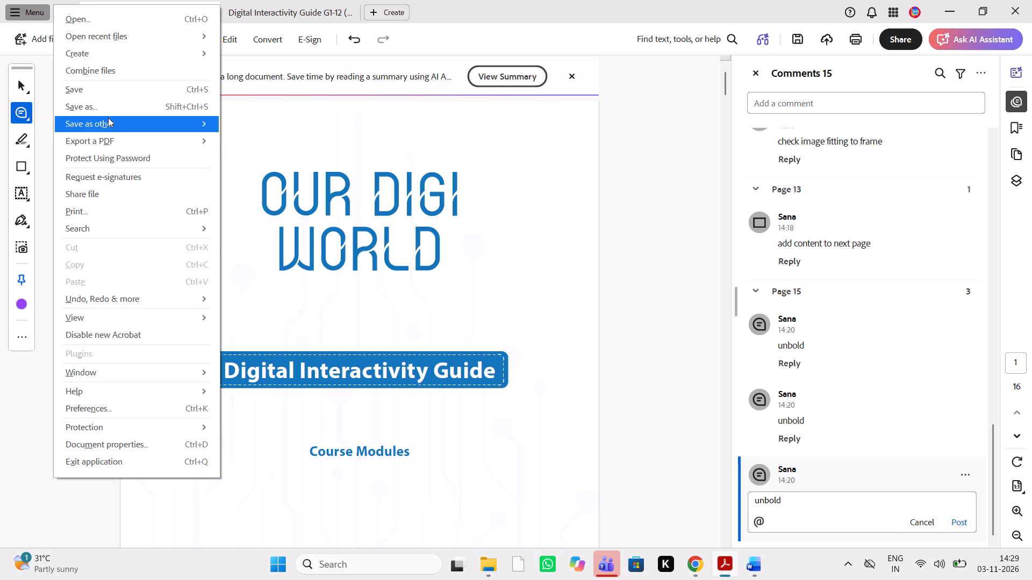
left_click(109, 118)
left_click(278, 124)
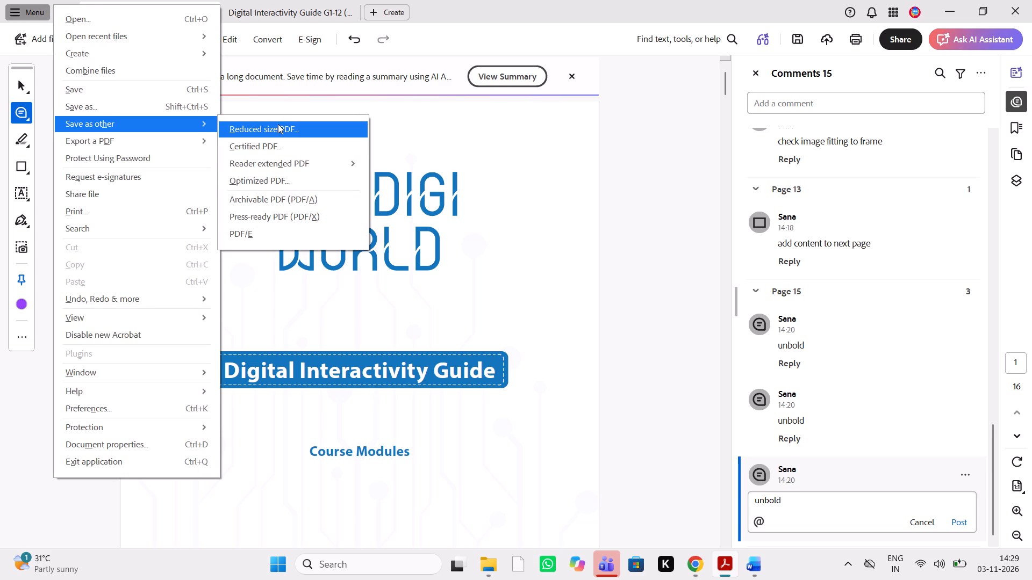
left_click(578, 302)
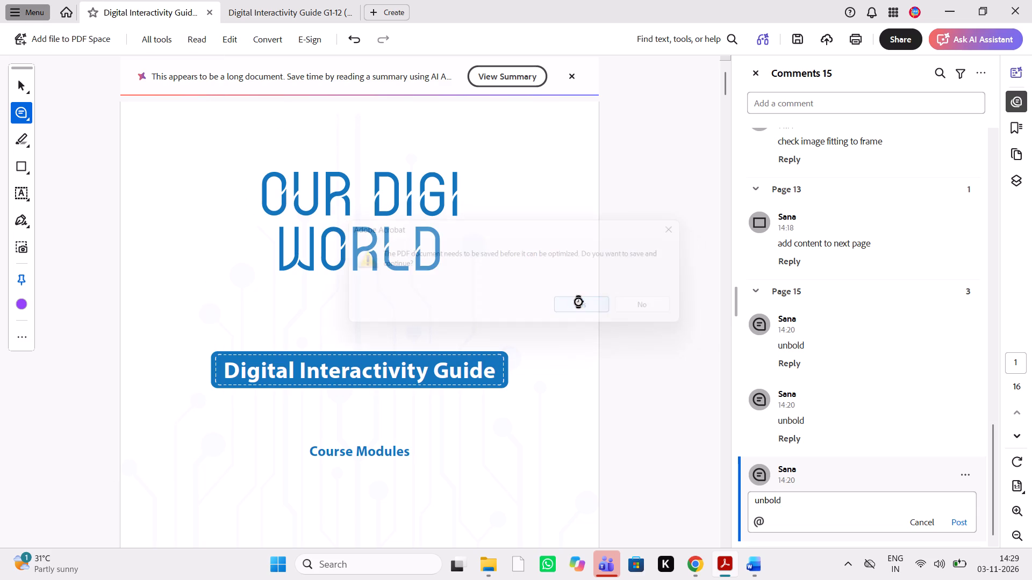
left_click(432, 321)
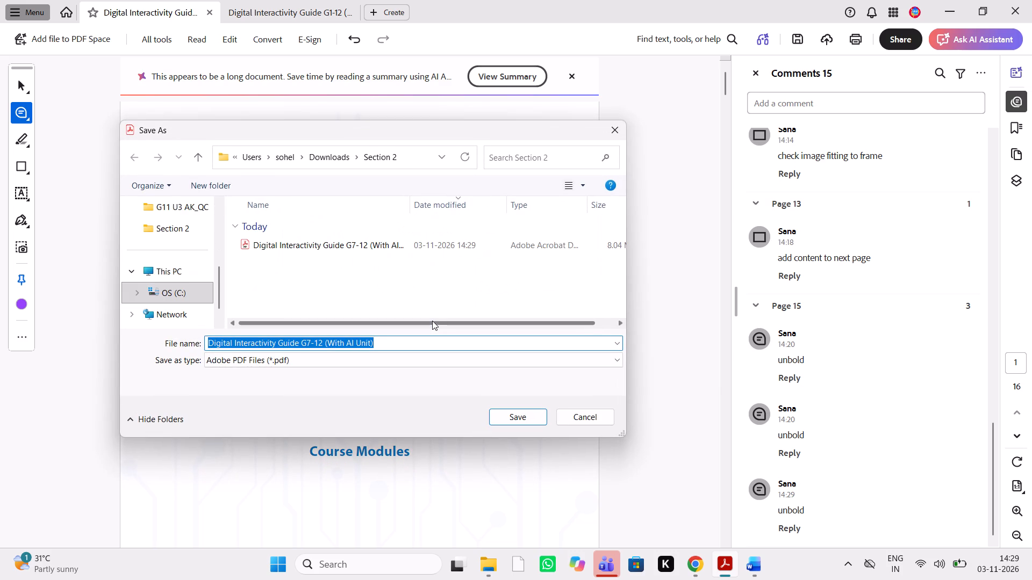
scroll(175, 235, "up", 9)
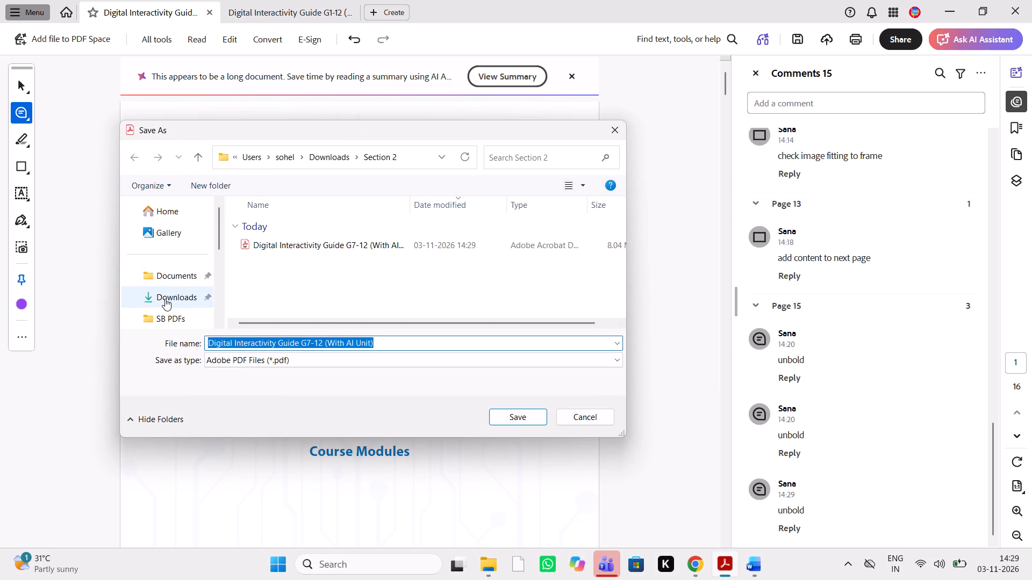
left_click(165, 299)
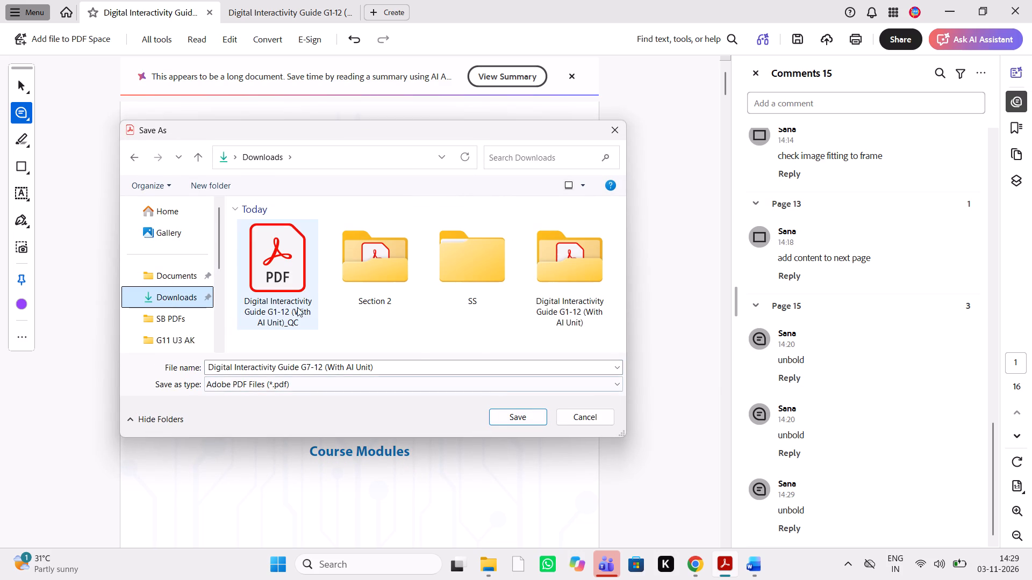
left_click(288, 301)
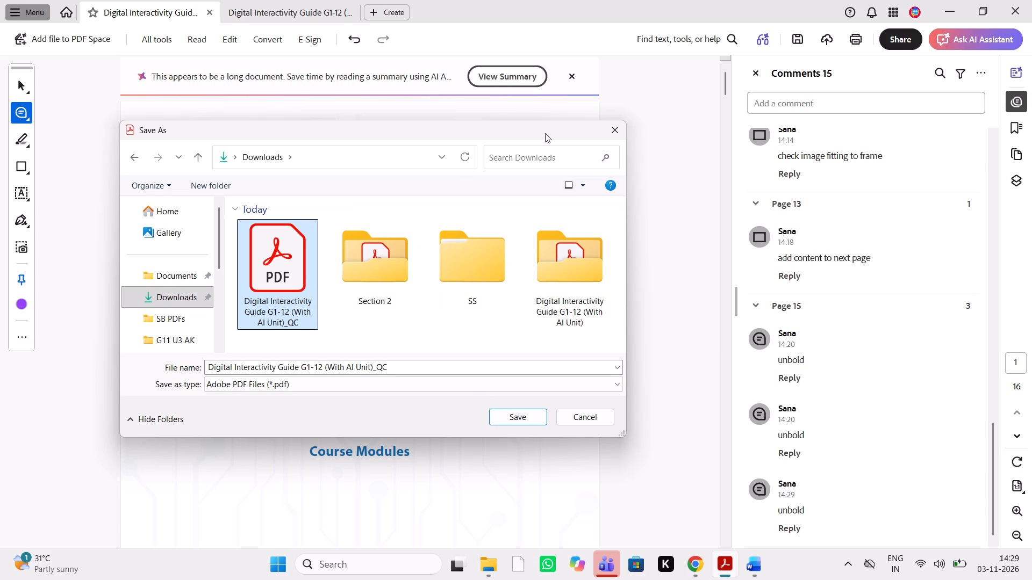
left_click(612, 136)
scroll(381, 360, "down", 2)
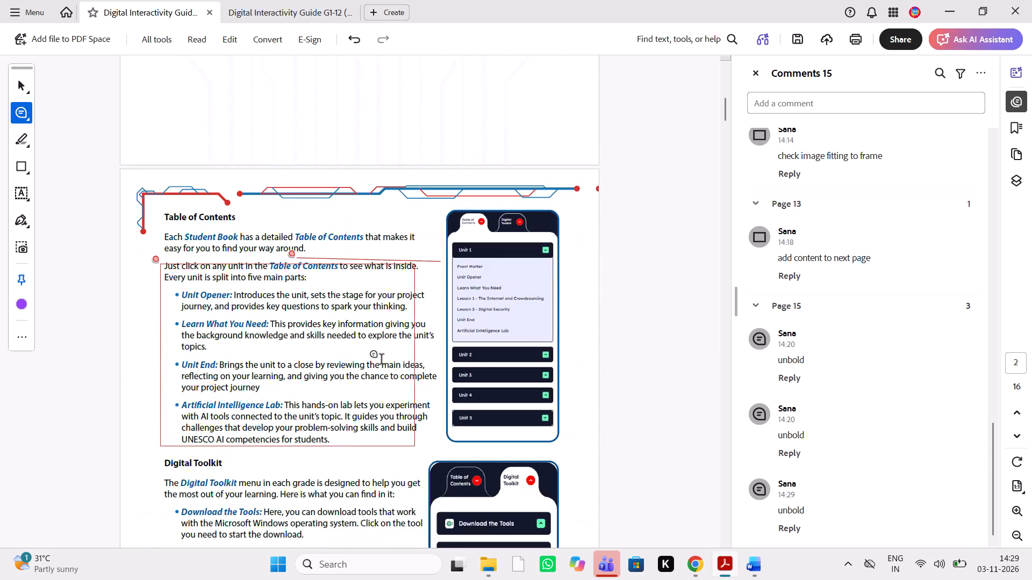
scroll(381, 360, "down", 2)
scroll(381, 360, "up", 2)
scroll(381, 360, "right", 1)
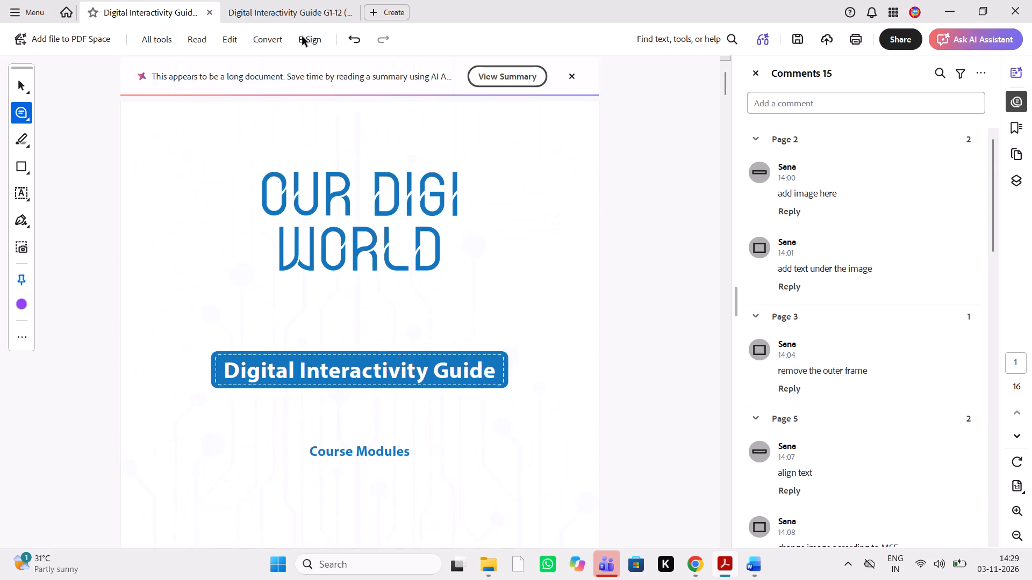
Save the G1-12 PDF as a reduced-size PDF with existing compatibility, replacing "Digital Interactivity Guide G1-12 (With AI Unit)_QC" in Downloads.
left_click(310, 12)
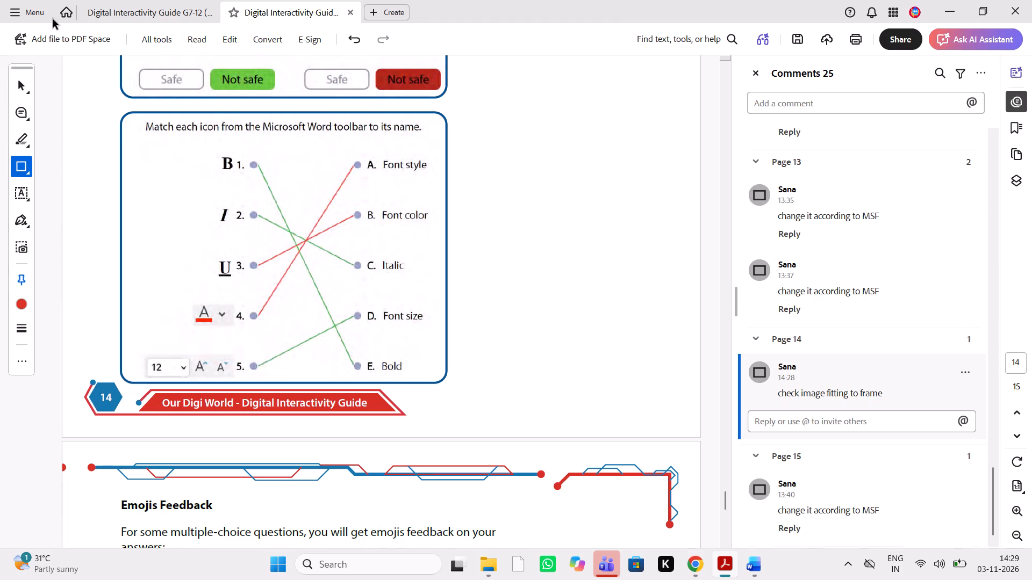
left_click(10, 6)
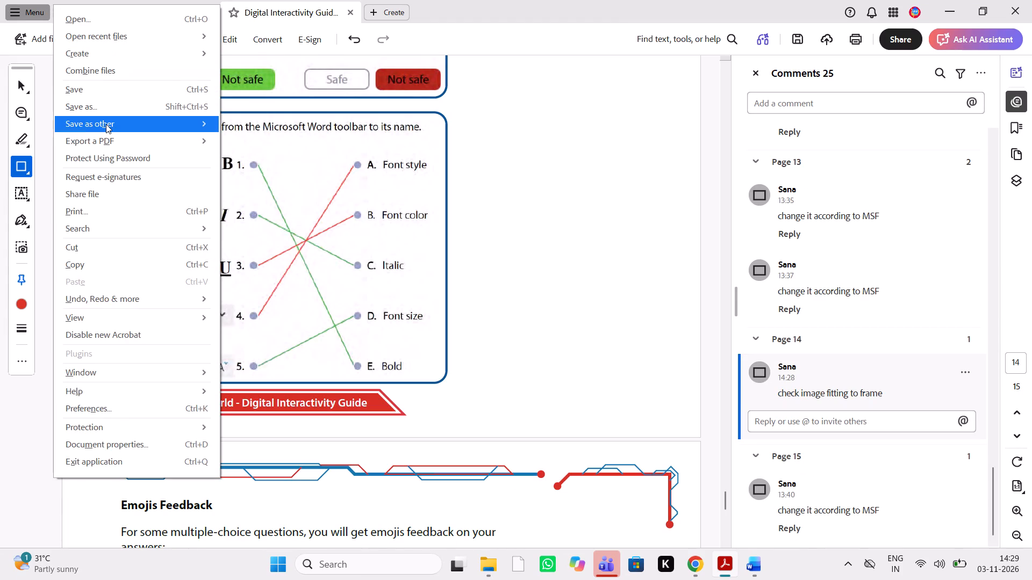
left_click(106, 124)
left_click(262, 127)
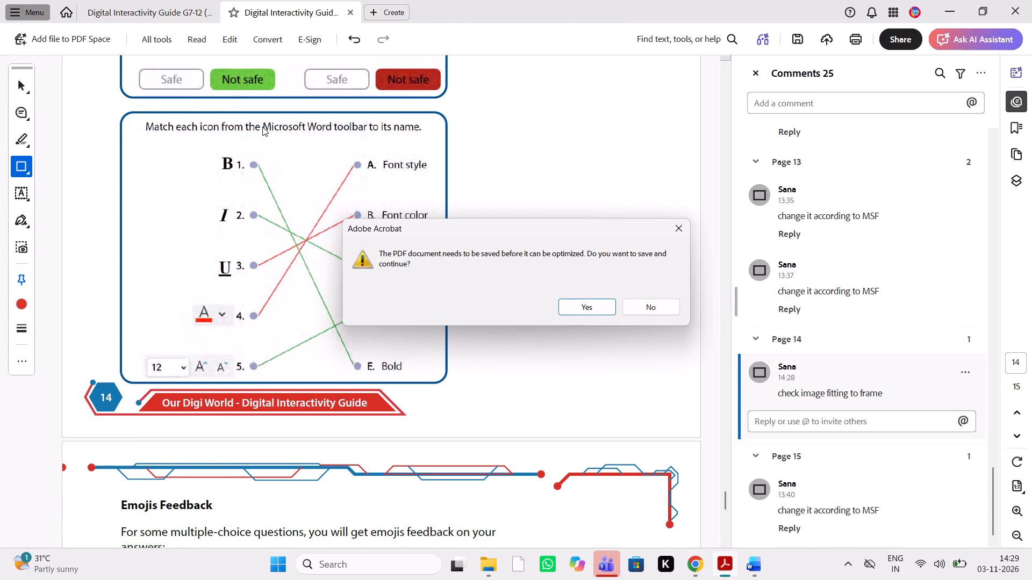
left_click(599, 302)
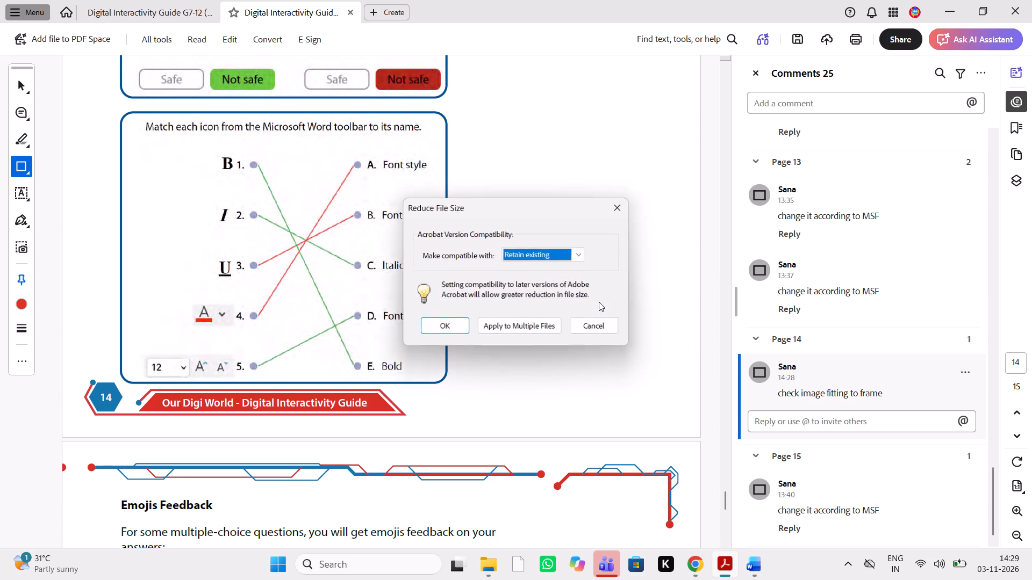
left_click(449, 329)
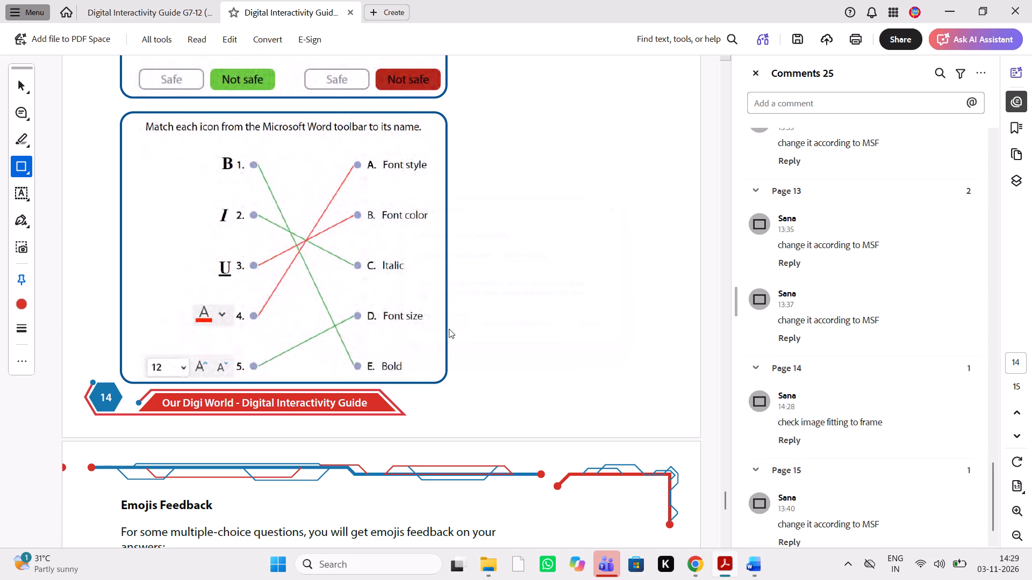
left_click(269, 256)
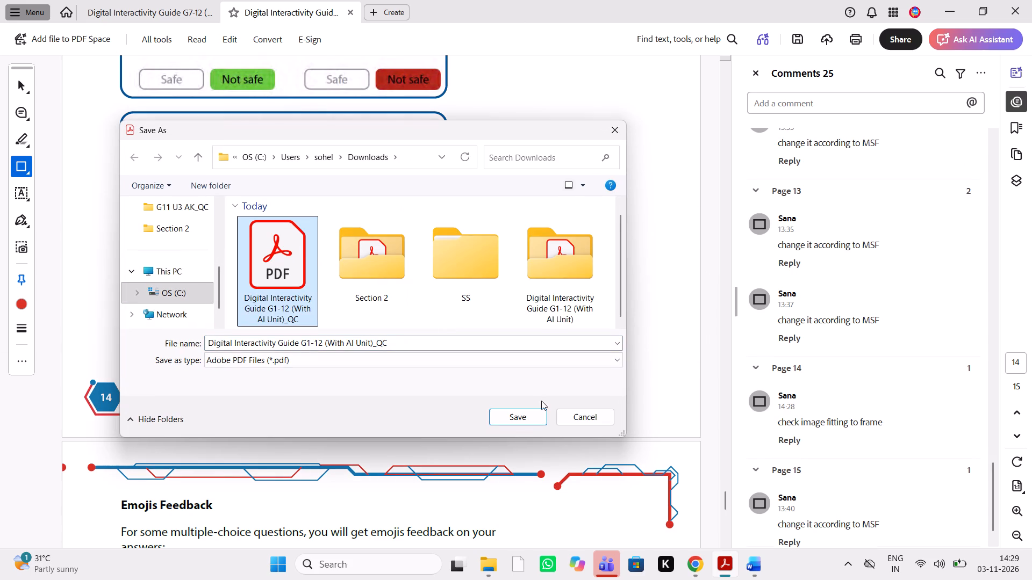
left_click(361, 308)
left_click(491, 306)
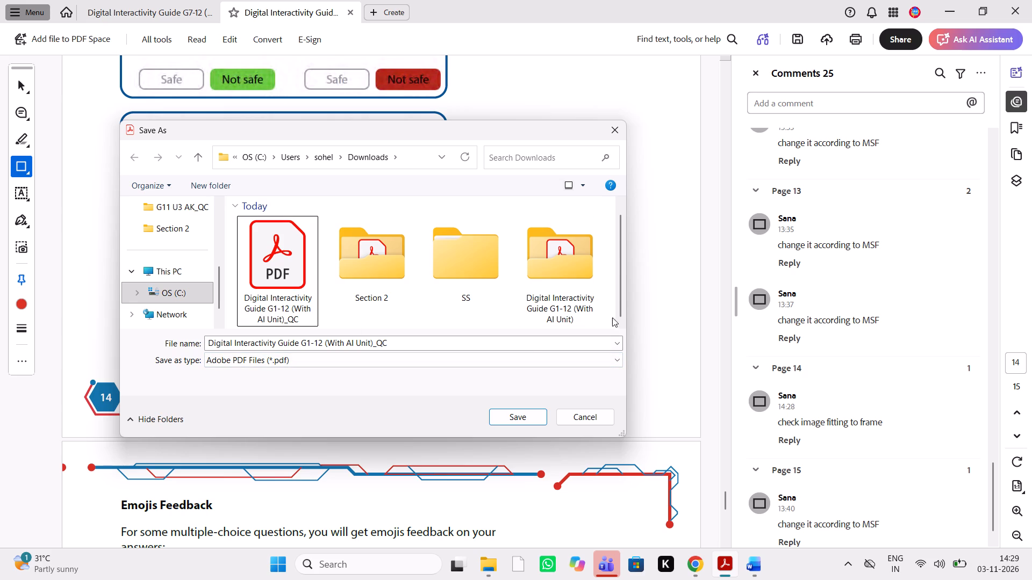
double_click(389, 274)
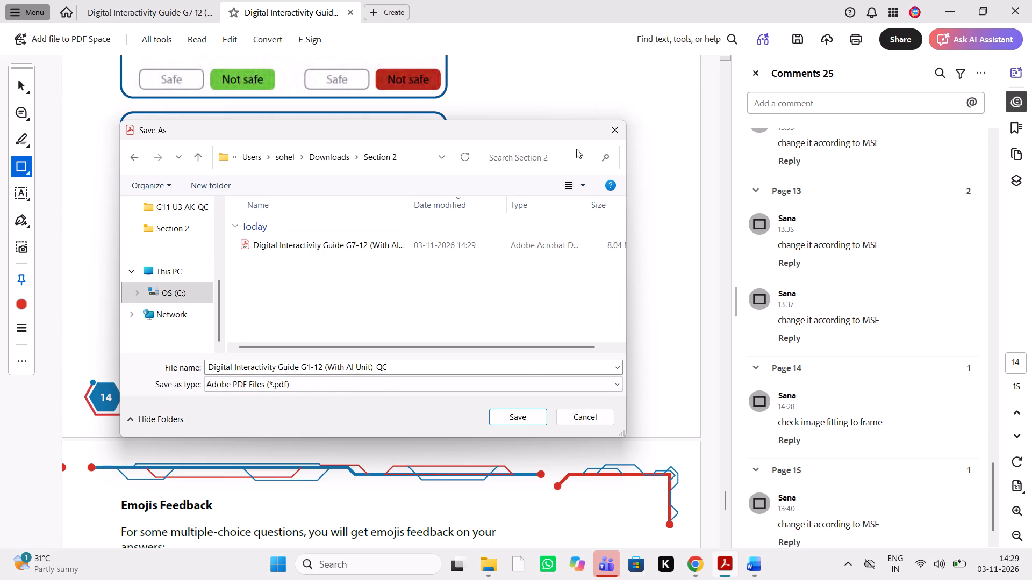
left_click(333, 160)
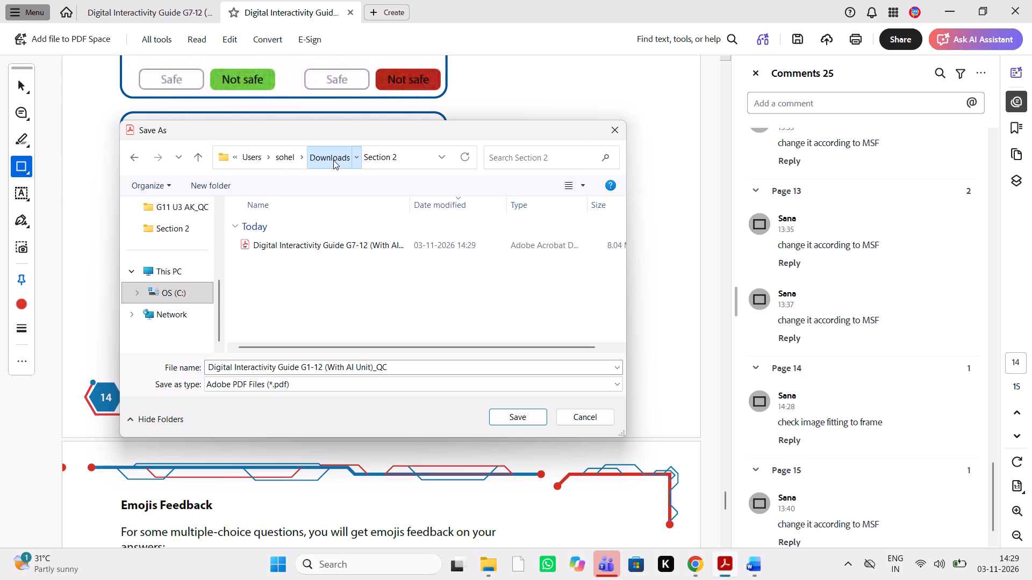
left_click(515, 414)
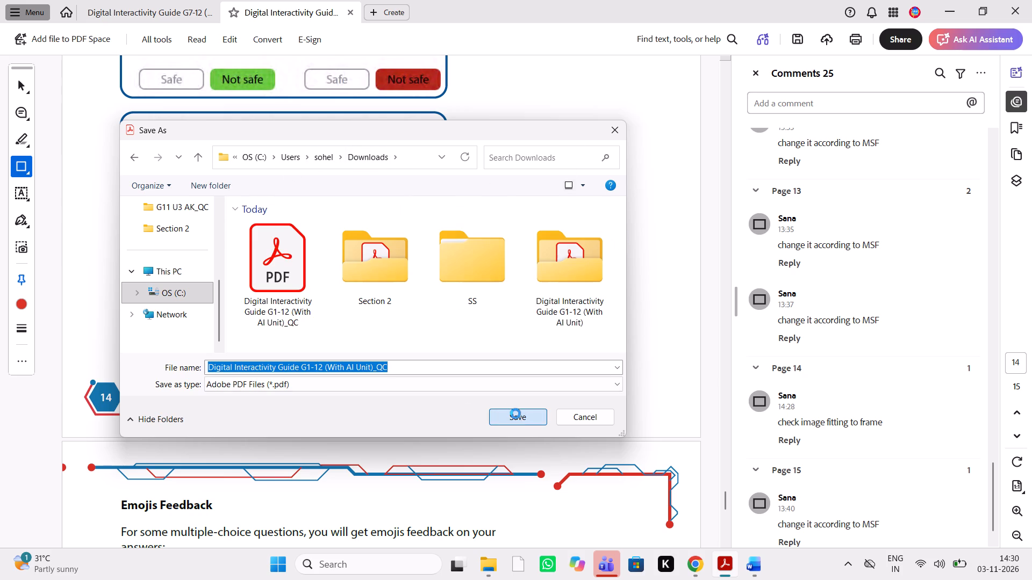
left_click(578, 284)
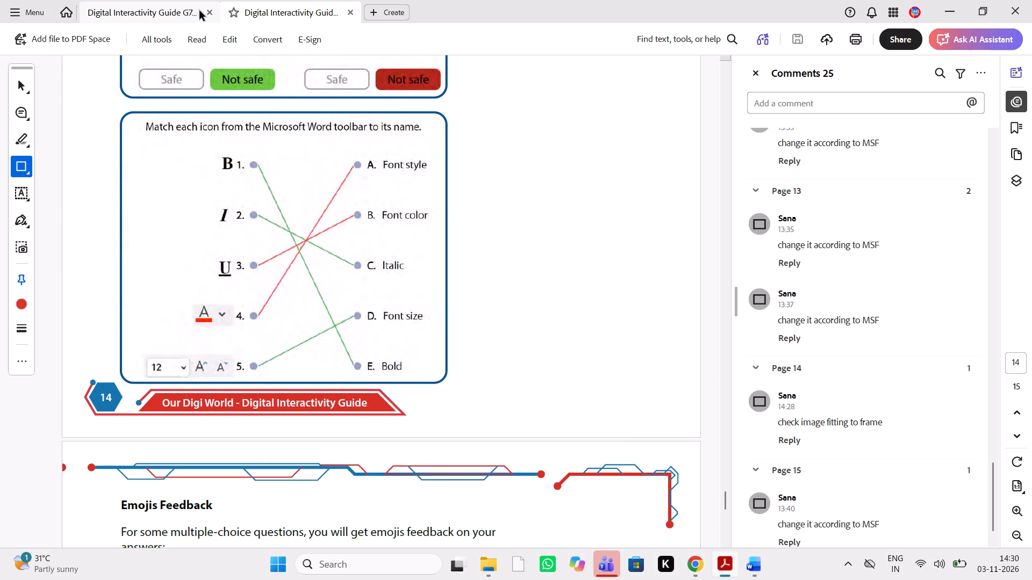
Go back to the G7-12 guide and close the G1-12 PDF.
left_click(179, 3)
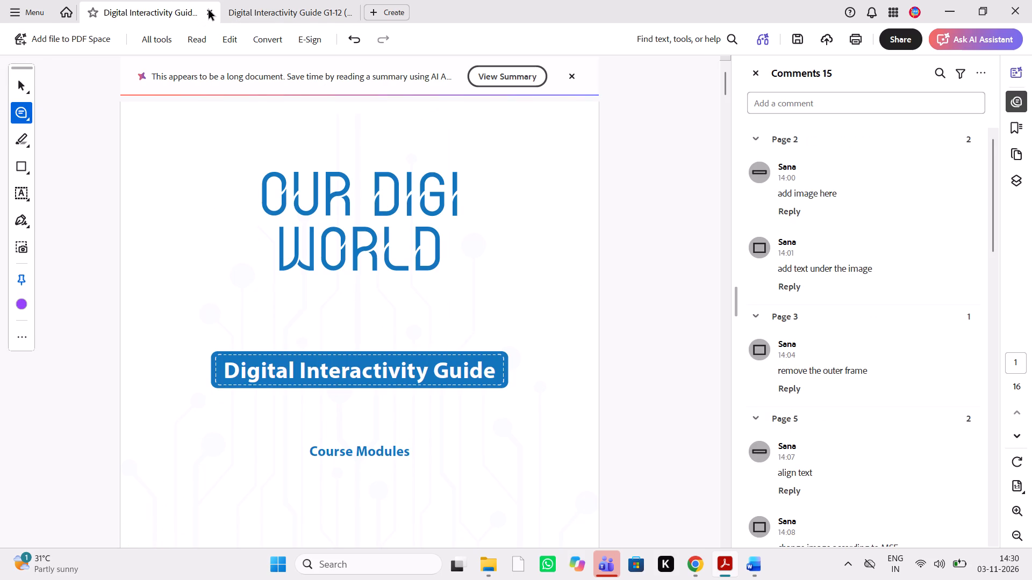
left_click(349, 12)
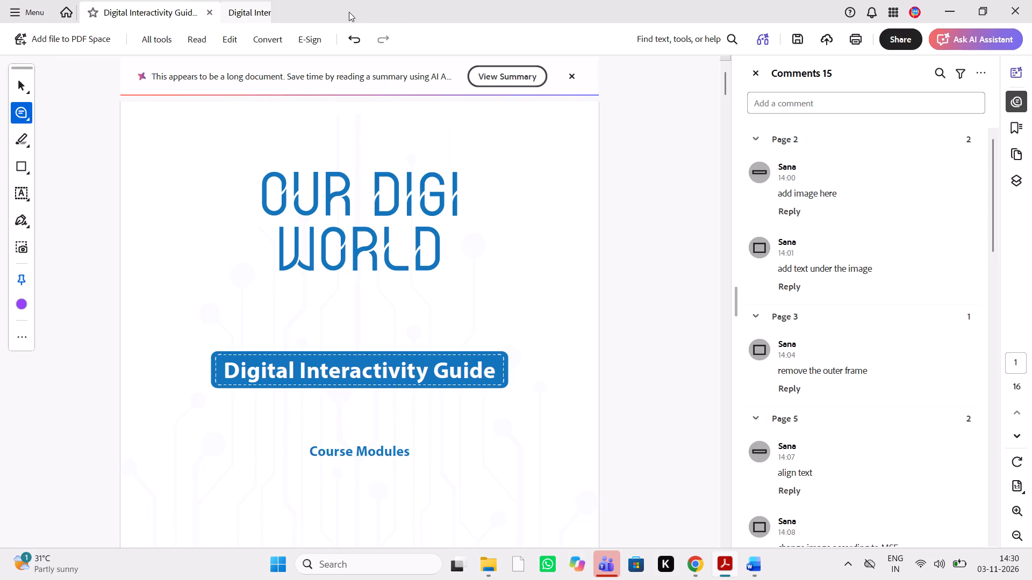
Save the G7-12 PDF as a reduced-size PDF named "Digital Interactivity Guide G7-12 (With AI Unit)_QC" in the Downloads folder.
scroll(371, 275, "down", 5)
scroll(371, 275, "up", 7)
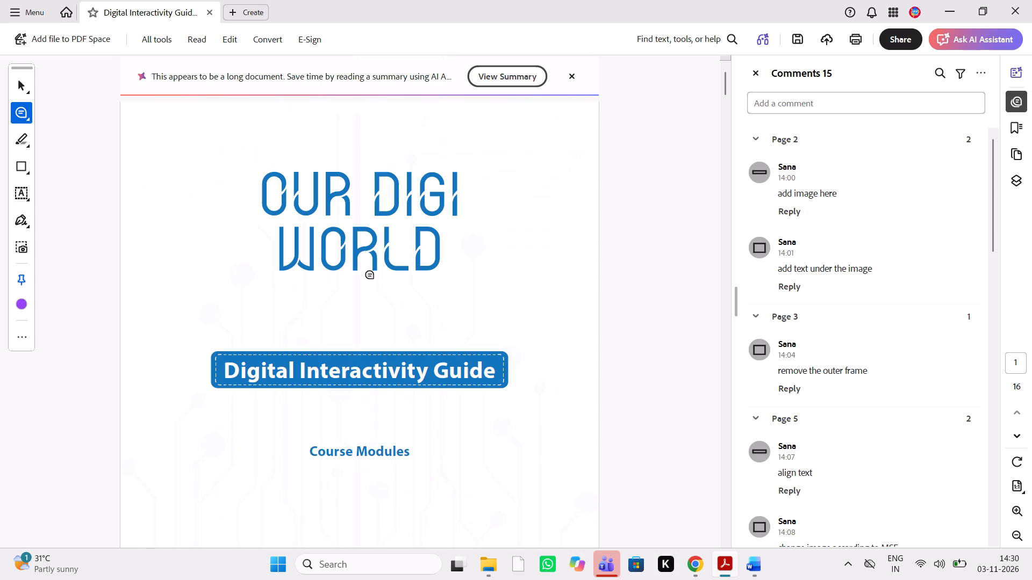
scroll(371, 275, "up", 4)
left_click(18, 13)
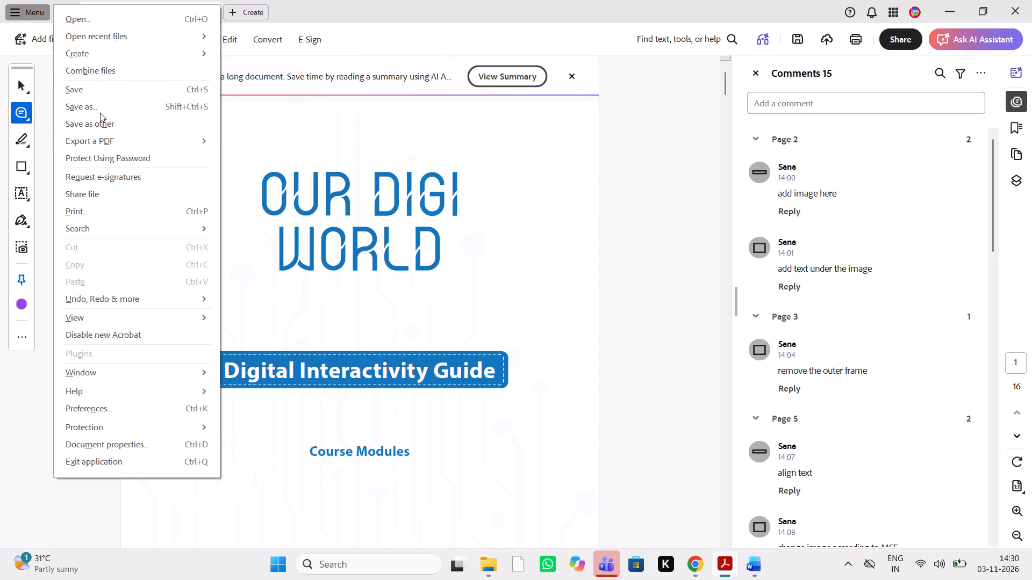
left_click(116, 120)
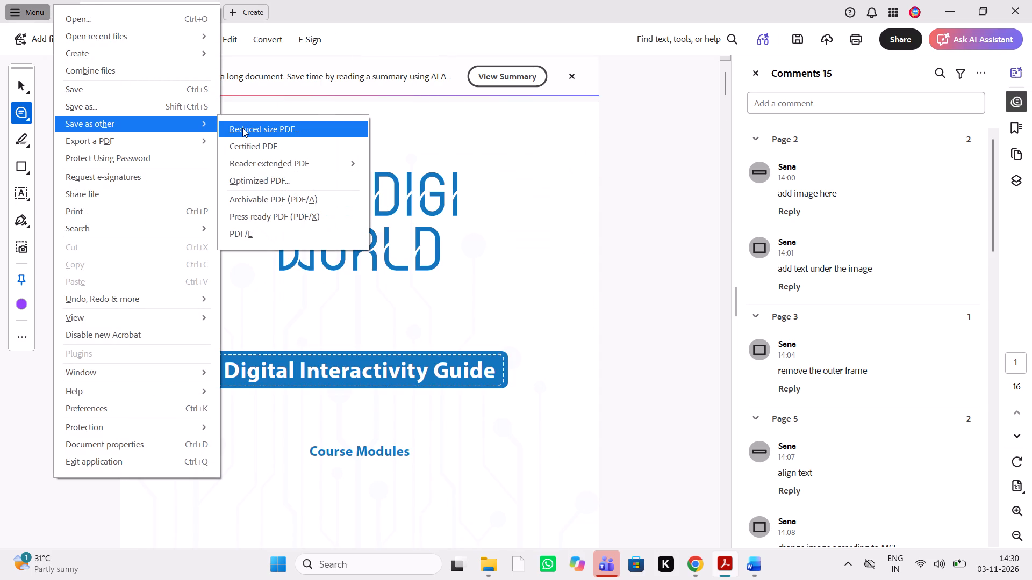
left_click(242, 128)
left_click(587, 309)
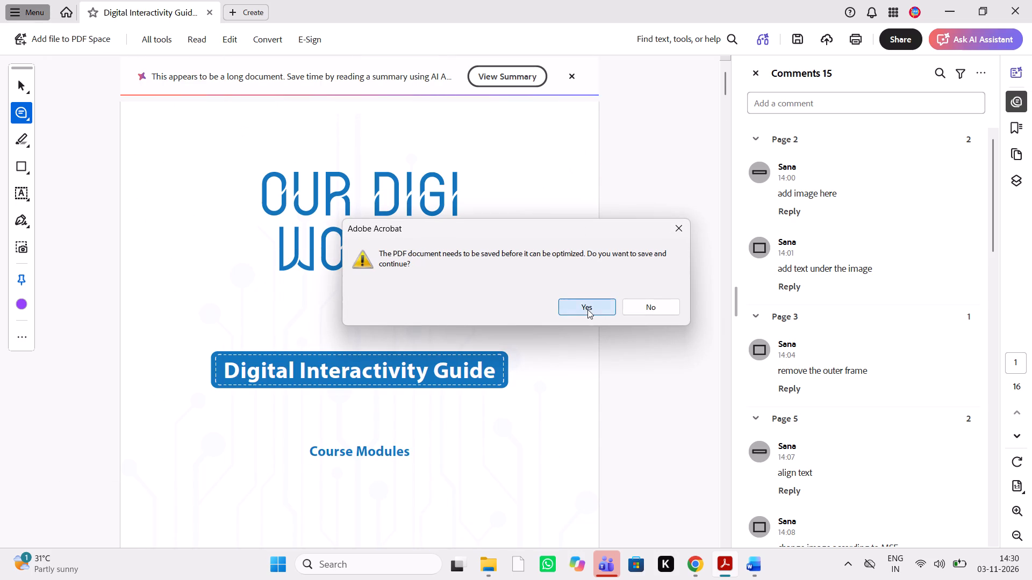
left_click(454, 328)
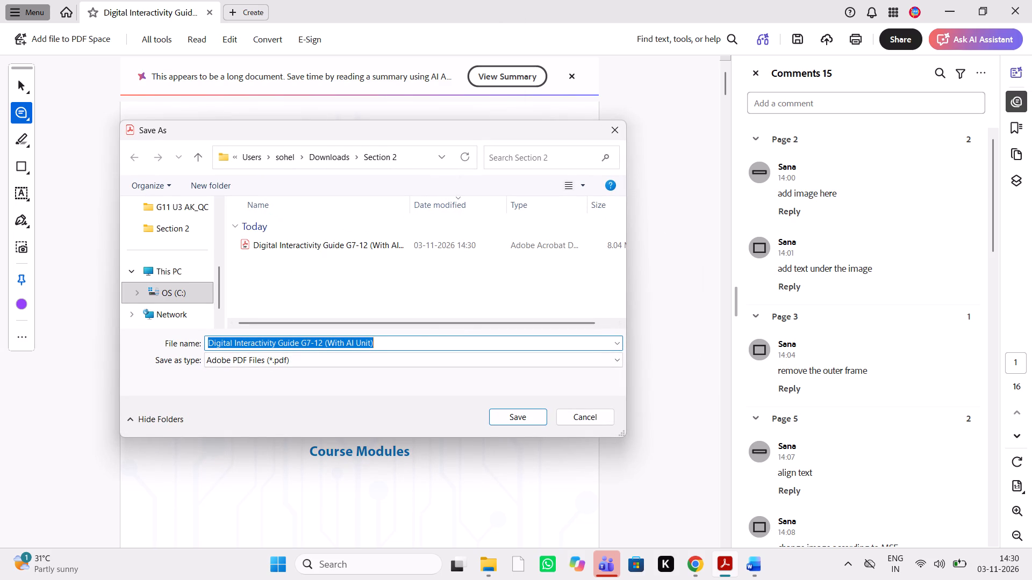
left_click(402, 340)
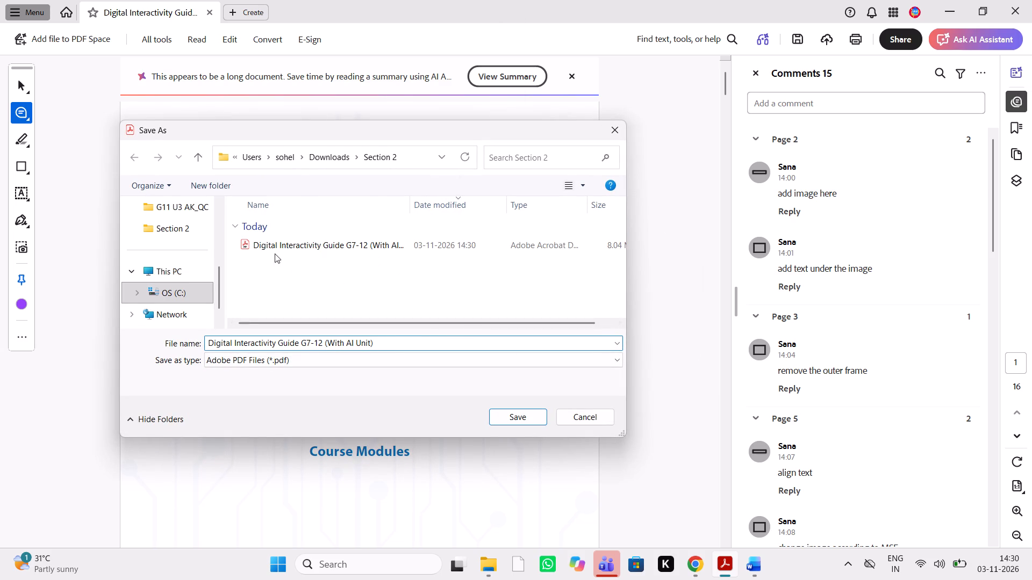
left_click(326, 155)
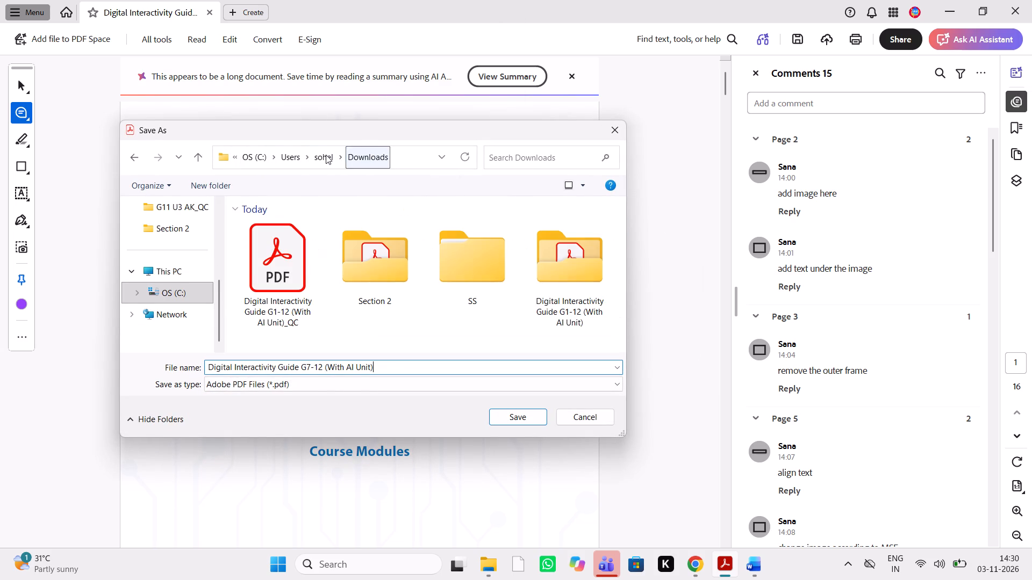
left_click(380, 368)
key("shift+underscore")
type("QC")
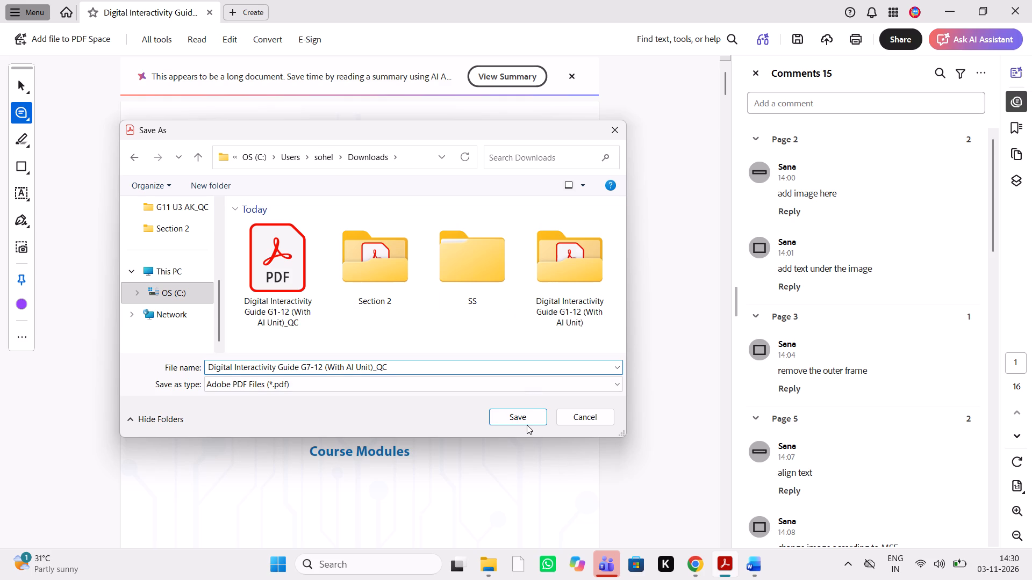
left_click(527, 421)
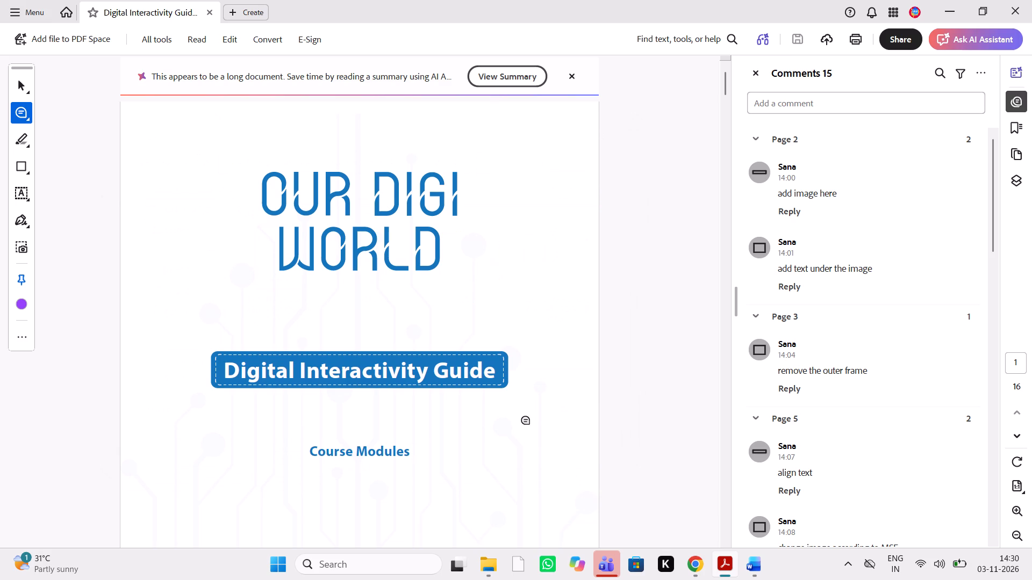
Close Acrobat and switch to File Explorer.
left_click(1019, 4)
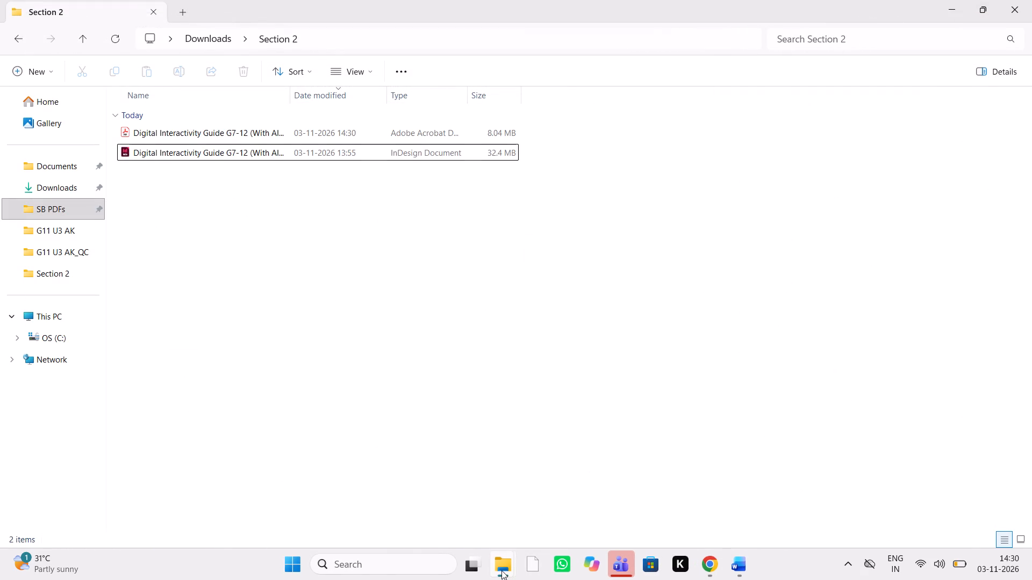
left_click(501, 570)
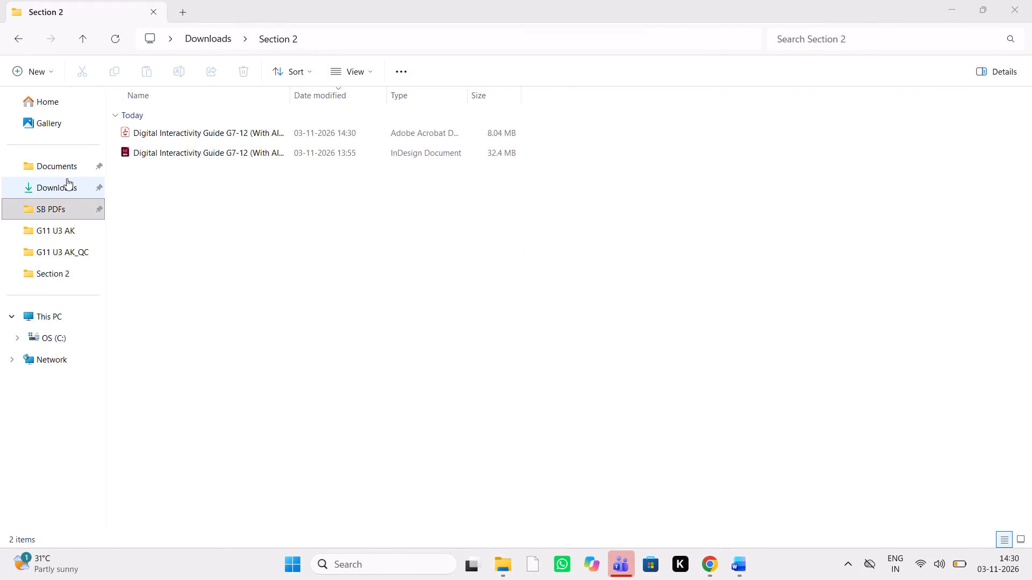
Open Downloads and check the contents of the SS folder and its SS subfolder, returning to Downloads.
double_click(67, 178)
left_click(607, 289)
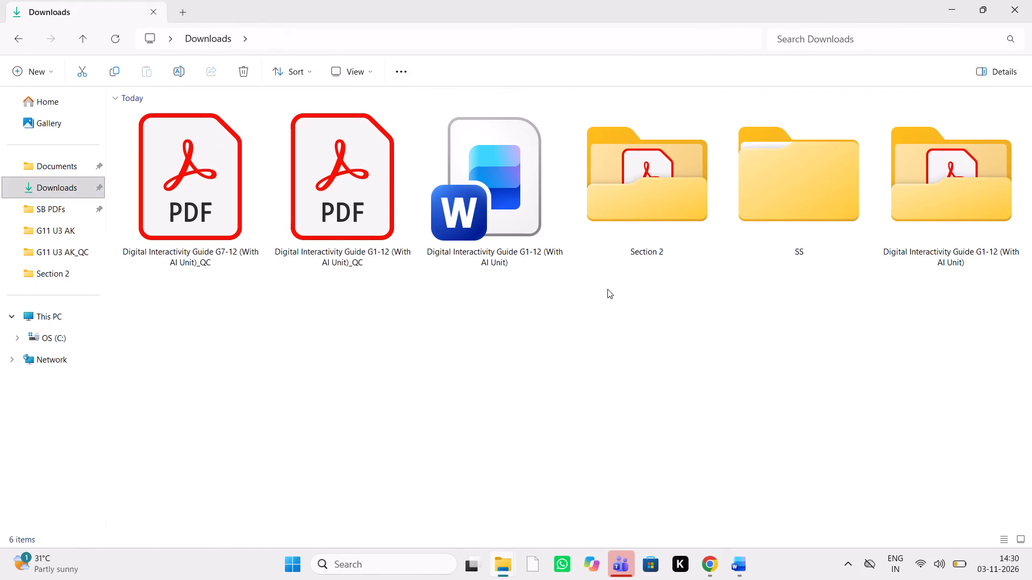
left_click(775, 228)
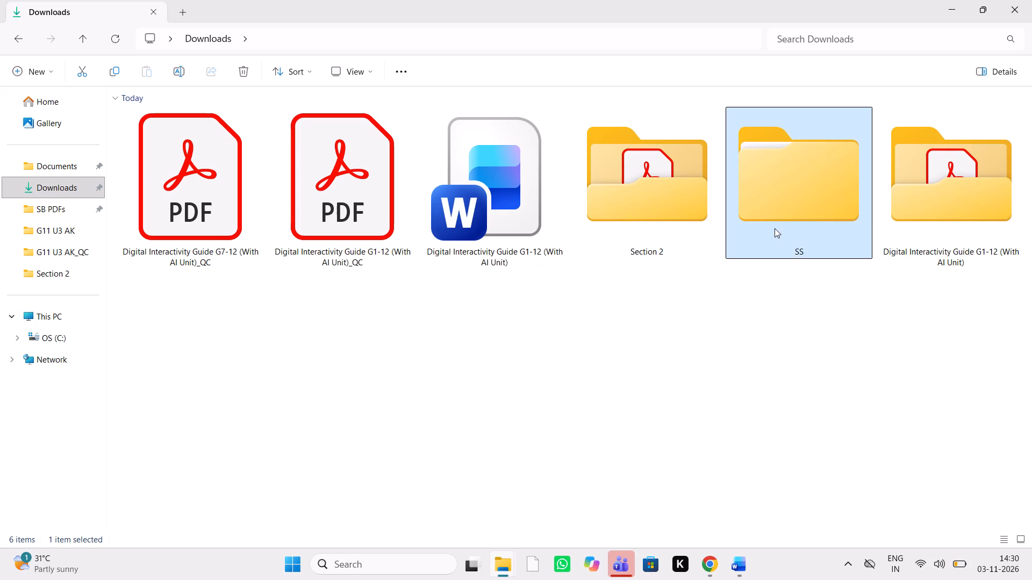
double_click(775, 228)
double_click(182, 125)
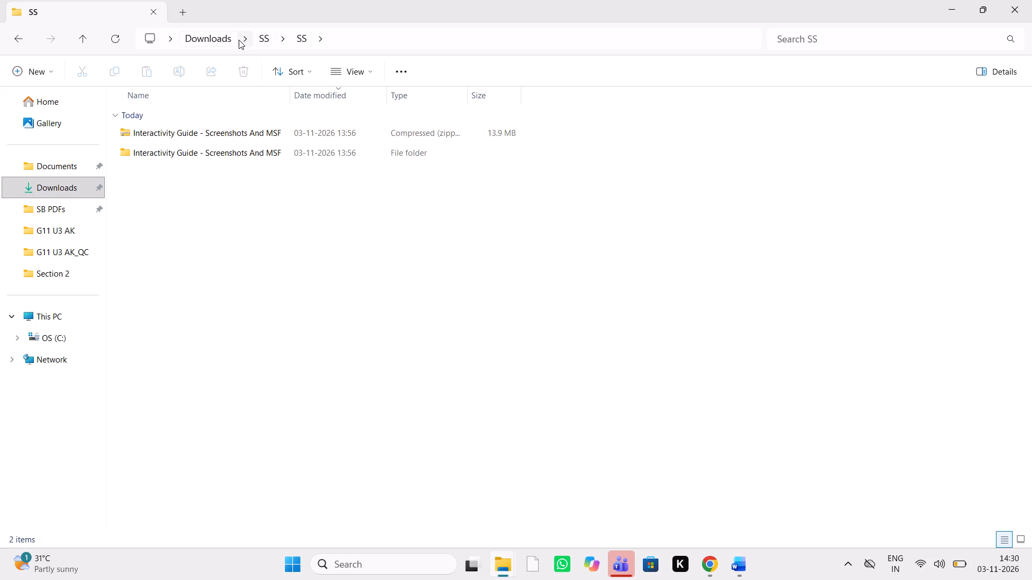
left_click(225, 42)
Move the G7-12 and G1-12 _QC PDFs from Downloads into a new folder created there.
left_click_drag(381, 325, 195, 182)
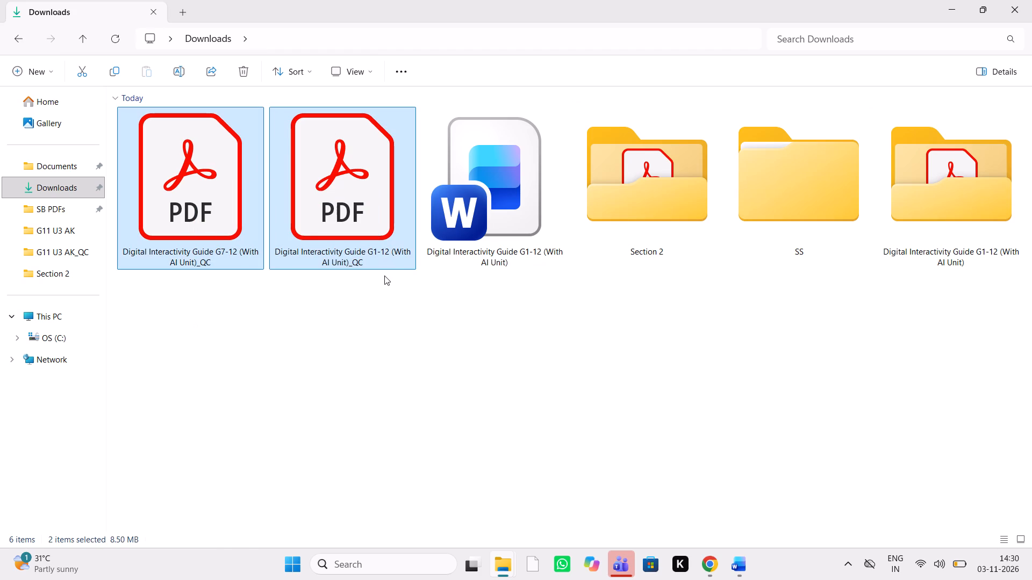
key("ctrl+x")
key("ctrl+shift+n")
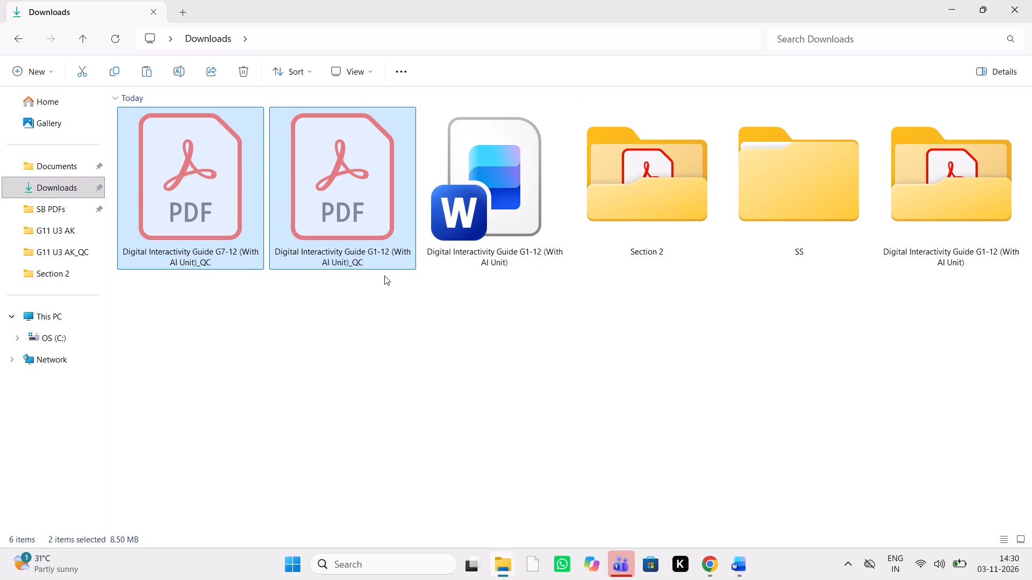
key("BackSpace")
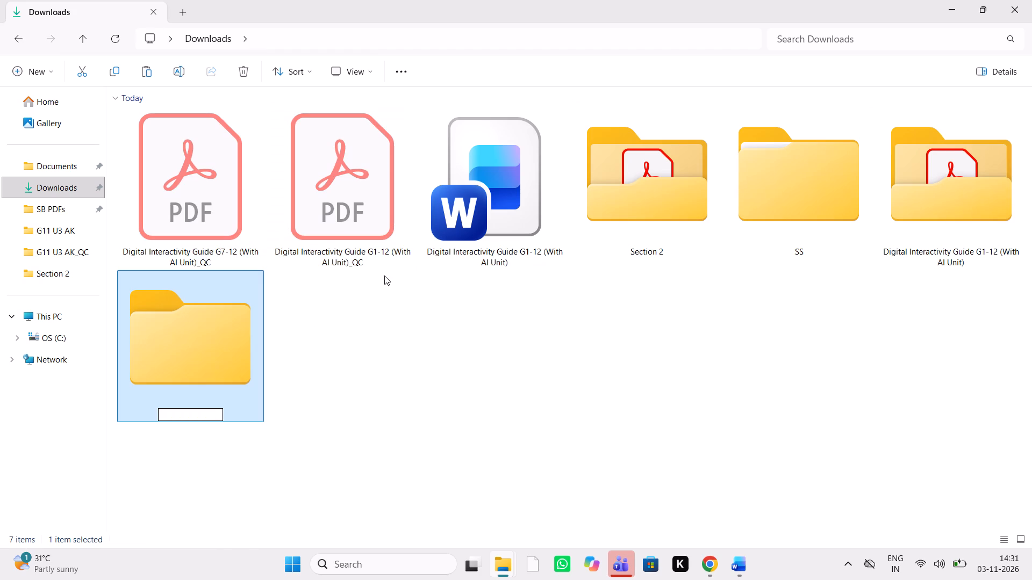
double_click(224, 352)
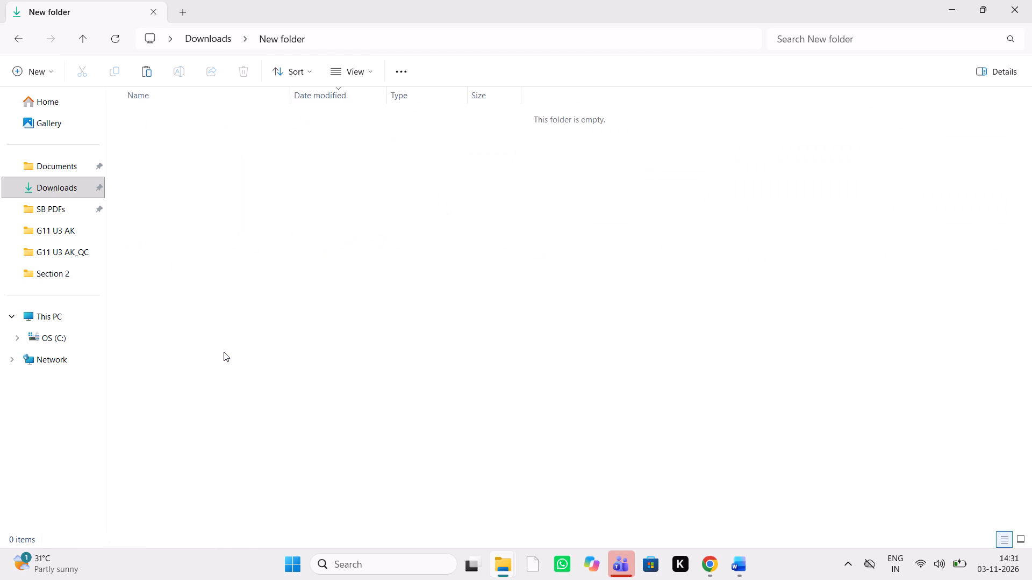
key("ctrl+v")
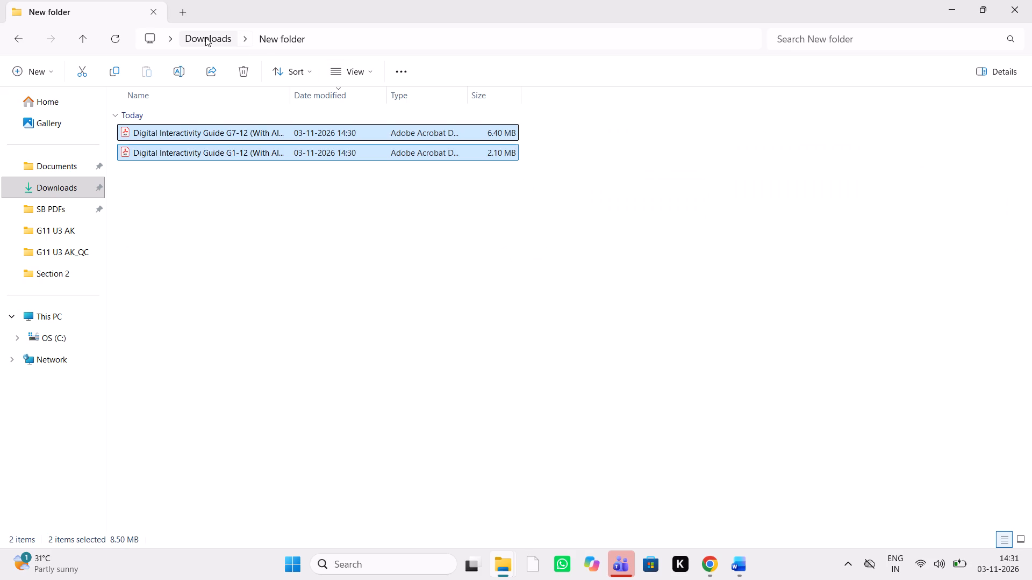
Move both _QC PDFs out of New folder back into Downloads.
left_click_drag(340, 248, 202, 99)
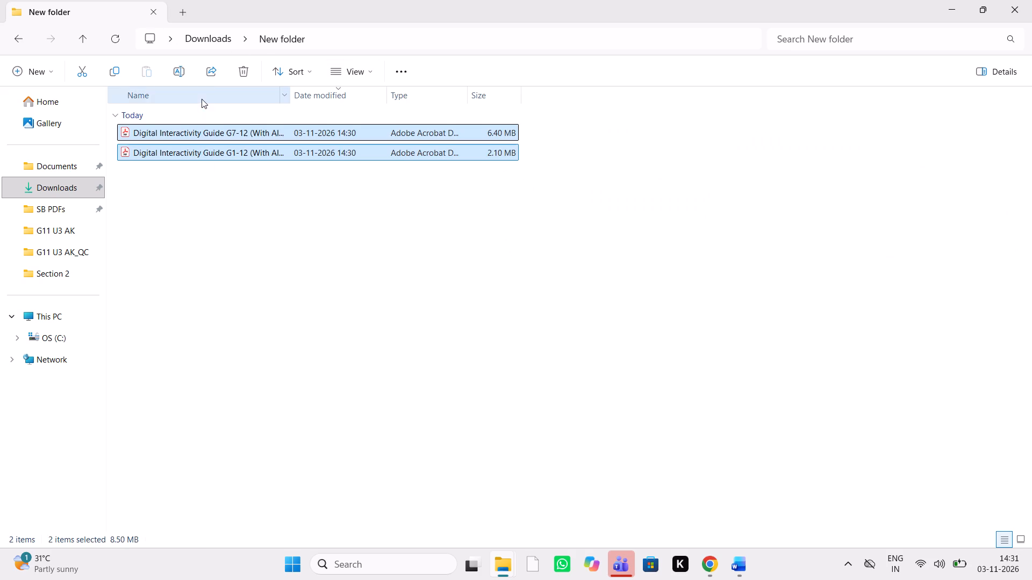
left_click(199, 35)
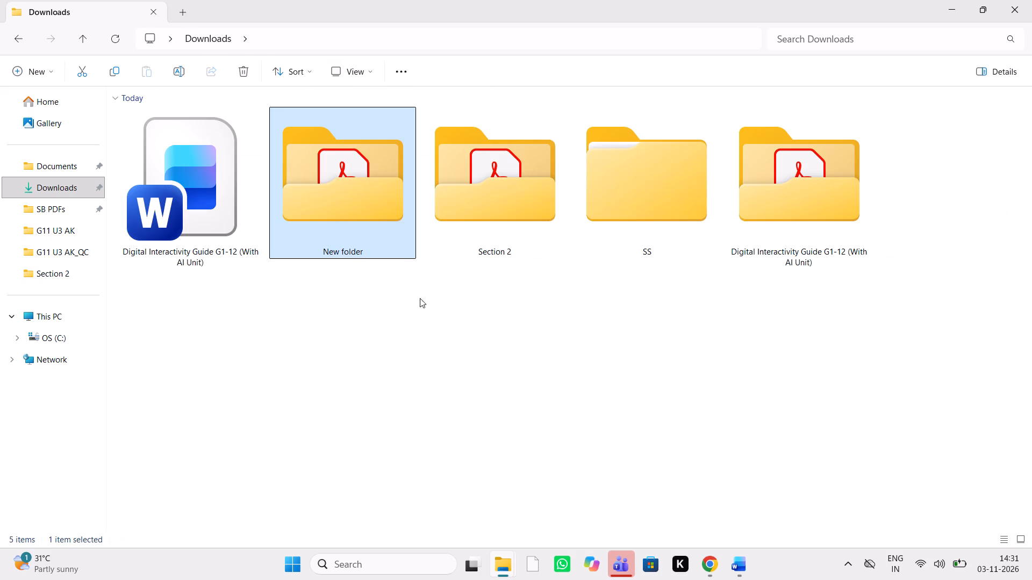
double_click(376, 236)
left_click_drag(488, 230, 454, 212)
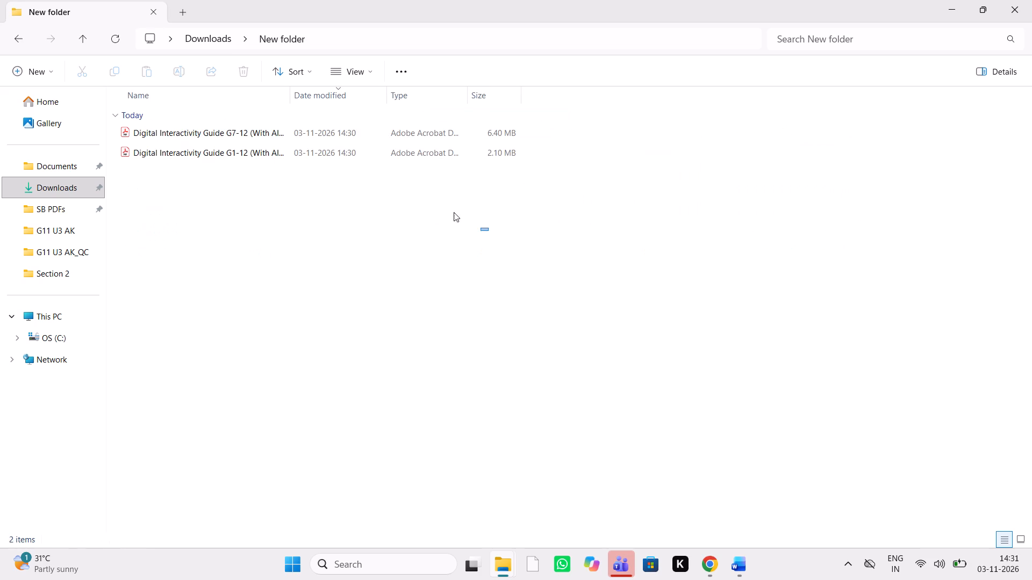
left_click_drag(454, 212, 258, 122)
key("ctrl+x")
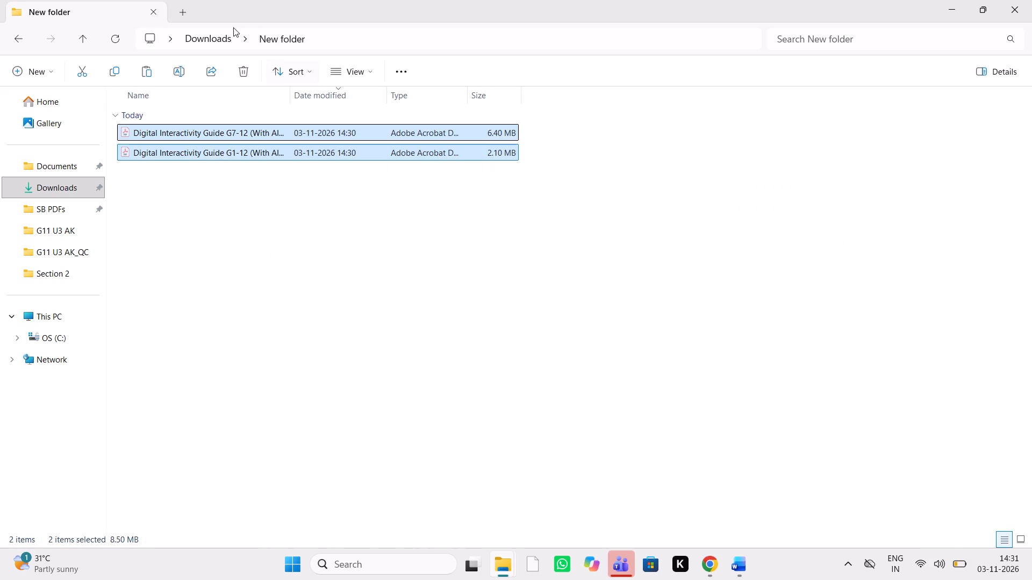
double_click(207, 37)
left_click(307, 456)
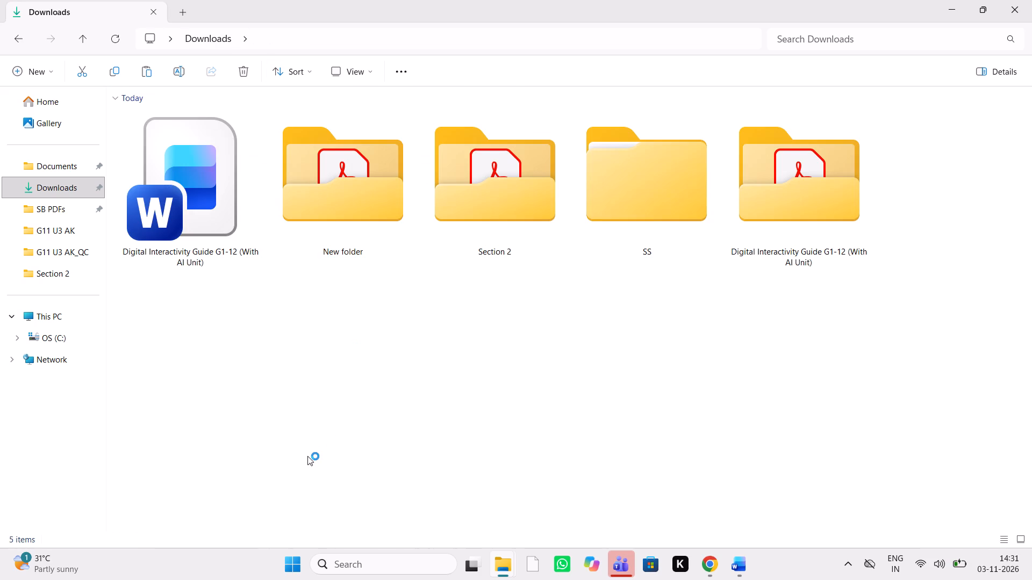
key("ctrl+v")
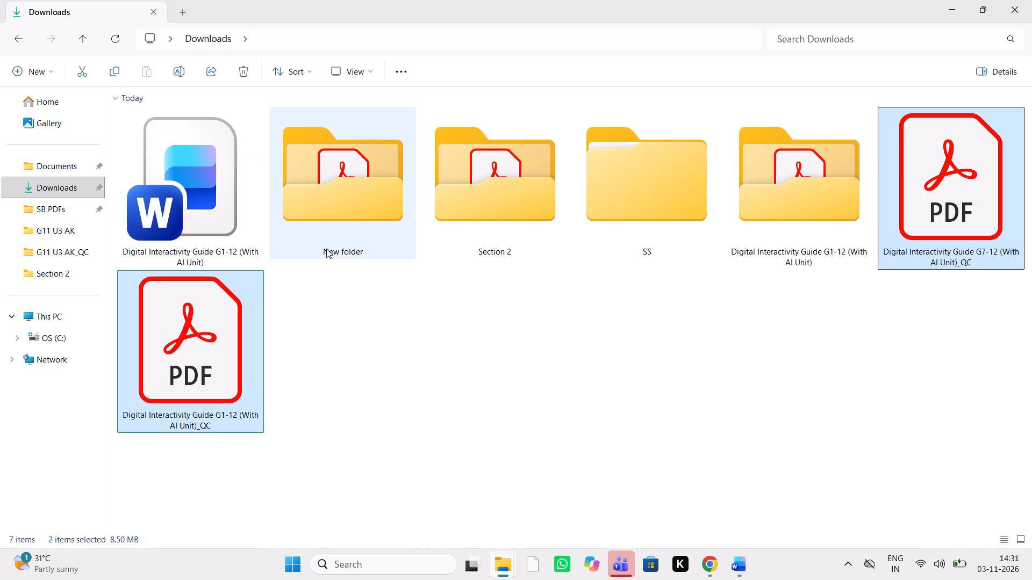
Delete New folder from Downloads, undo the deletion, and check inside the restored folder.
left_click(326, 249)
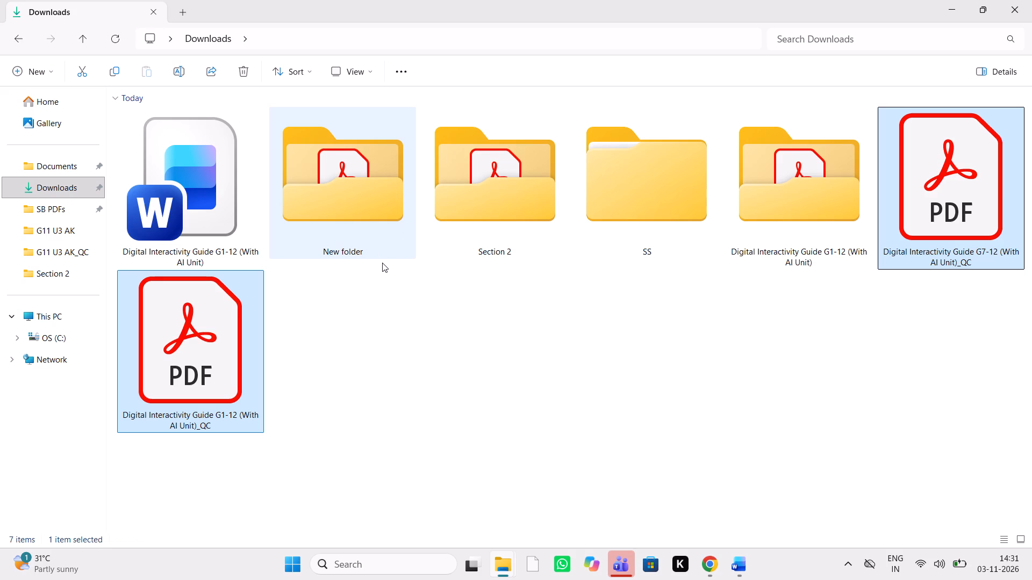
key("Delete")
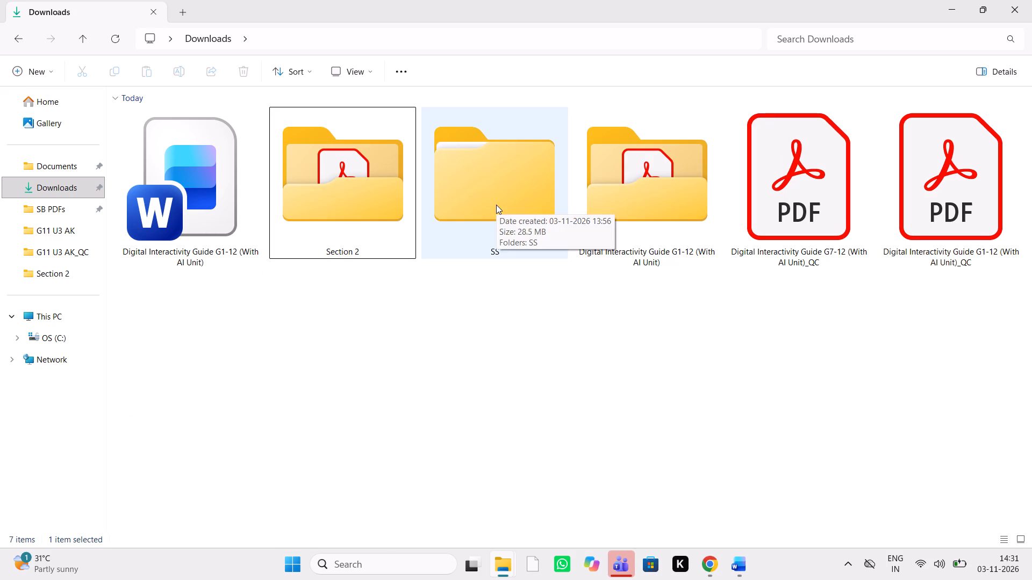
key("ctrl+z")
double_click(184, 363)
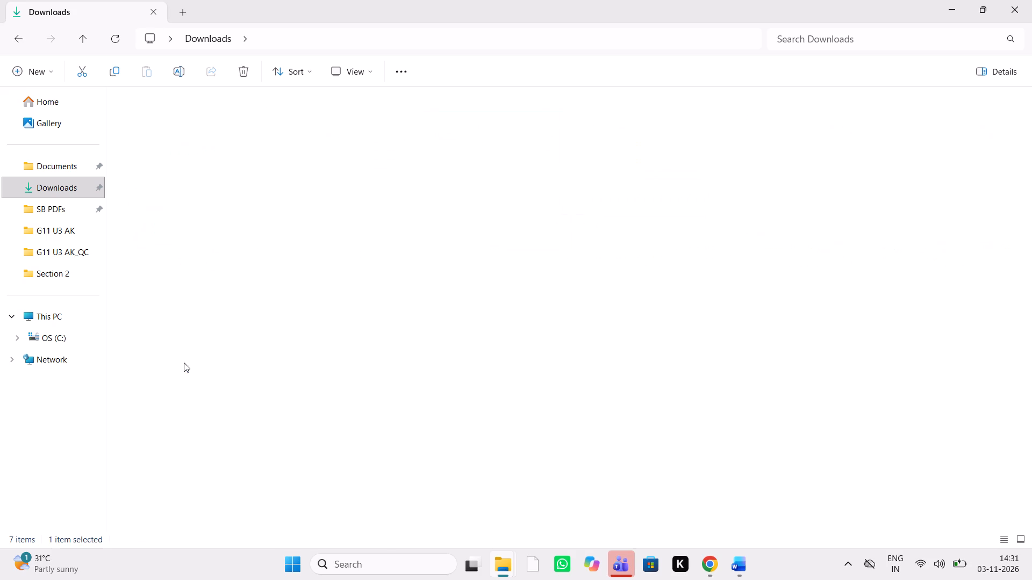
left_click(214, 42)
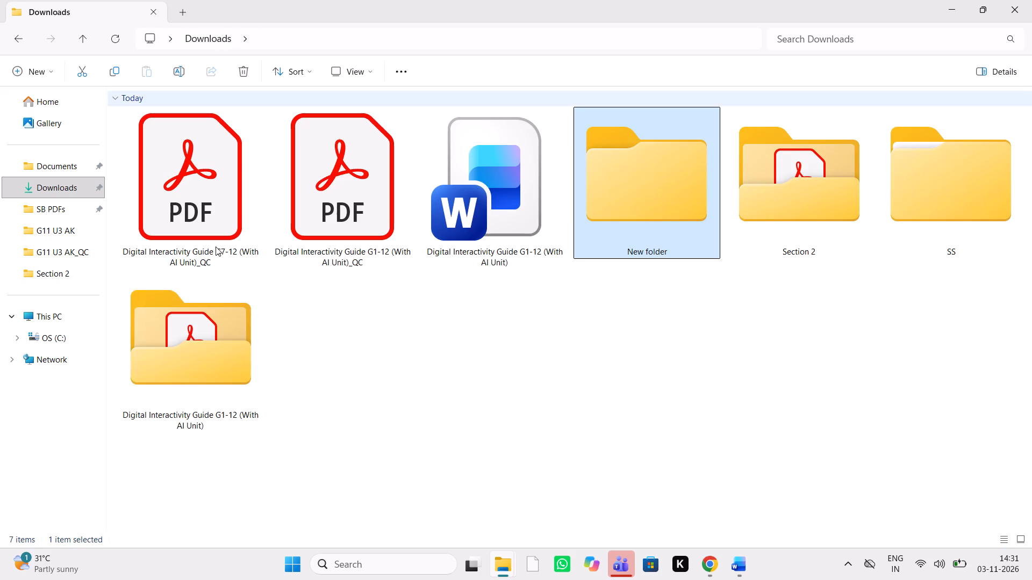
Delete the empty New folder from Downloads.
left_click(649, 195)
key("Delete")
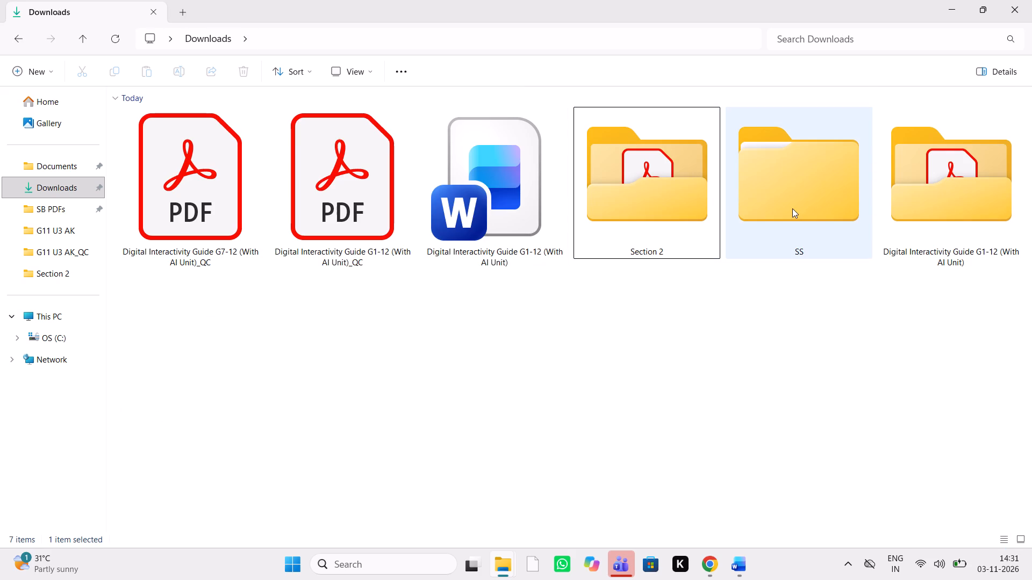
Check the contents of the SS and Section 2 folders and the two _QC PDFs in Downloads.
double_click(792, 208)
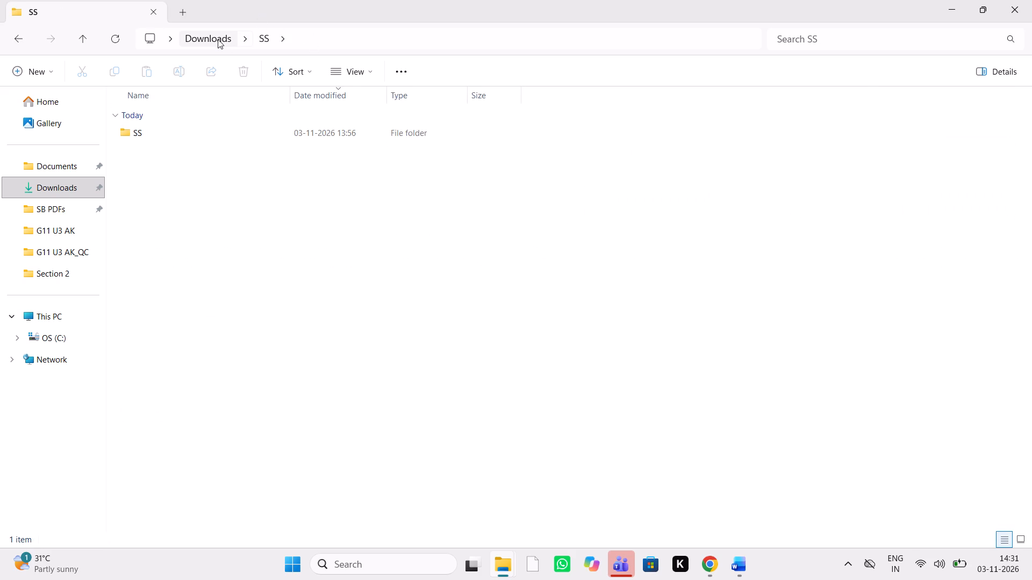
left_click(218, 39)
double_click(656, 242)
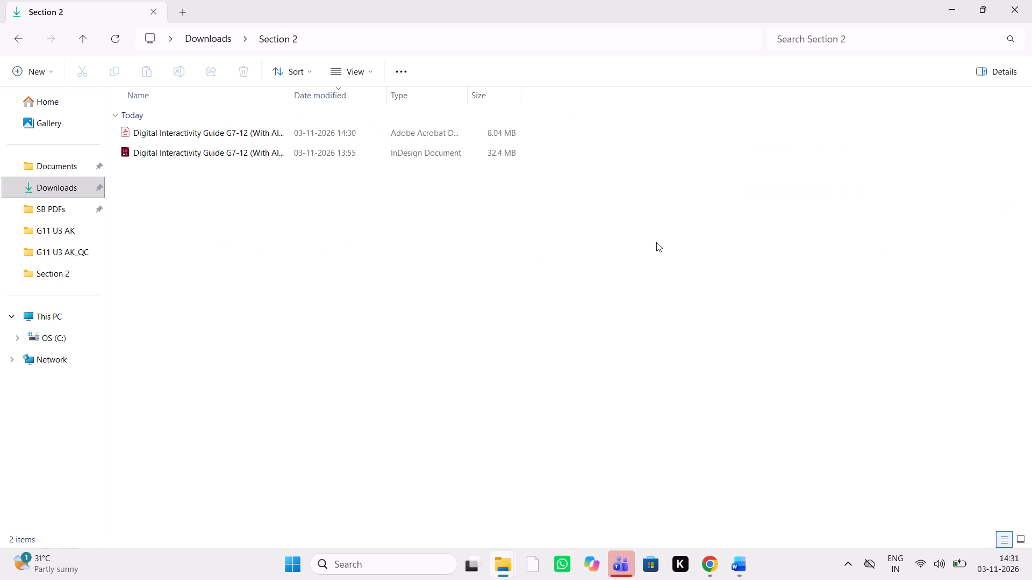
left_click(216, 44)
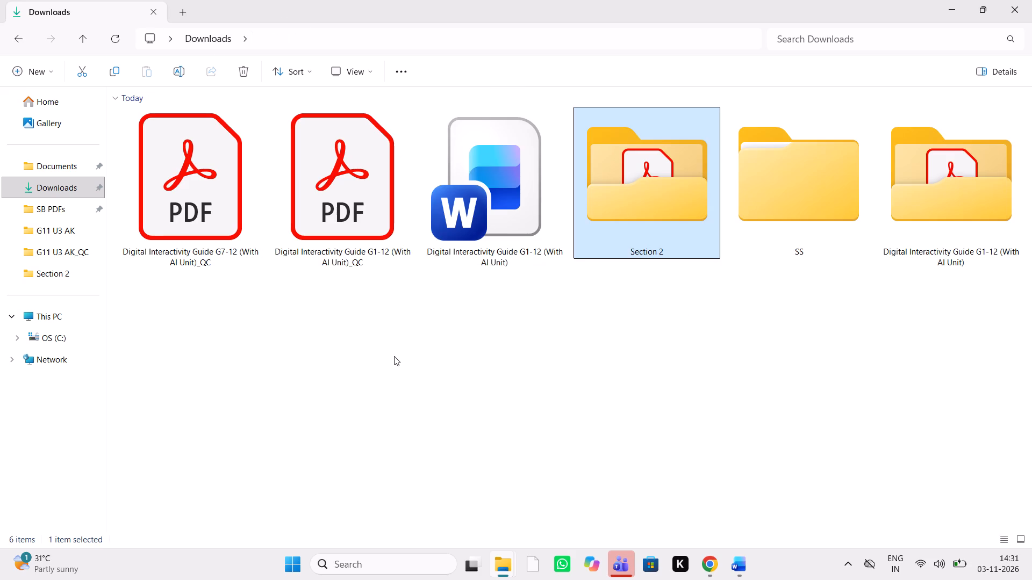
left_click_drag(353, 334, 141, 189)
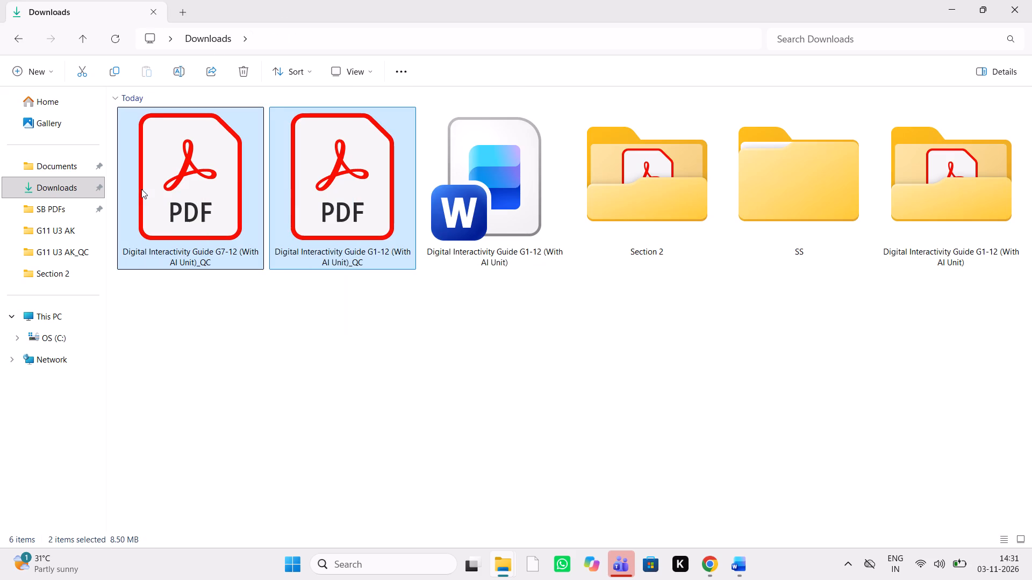
left_click(445, 393)
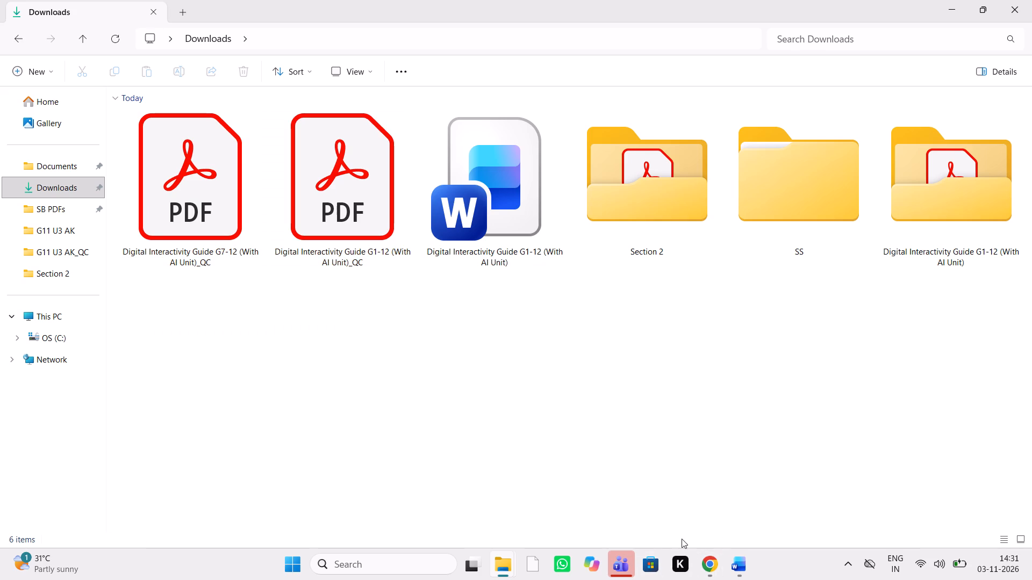
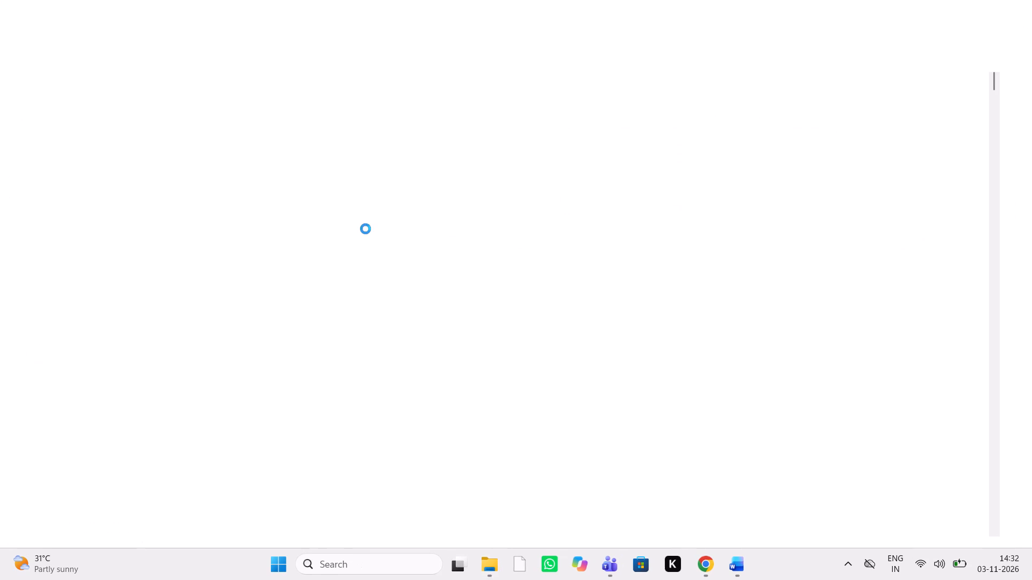
Close the Digital Interactivity Guide G1-12 (With AI Unit)_QC PDF and return to Downloads.
left_click(1004, 17)
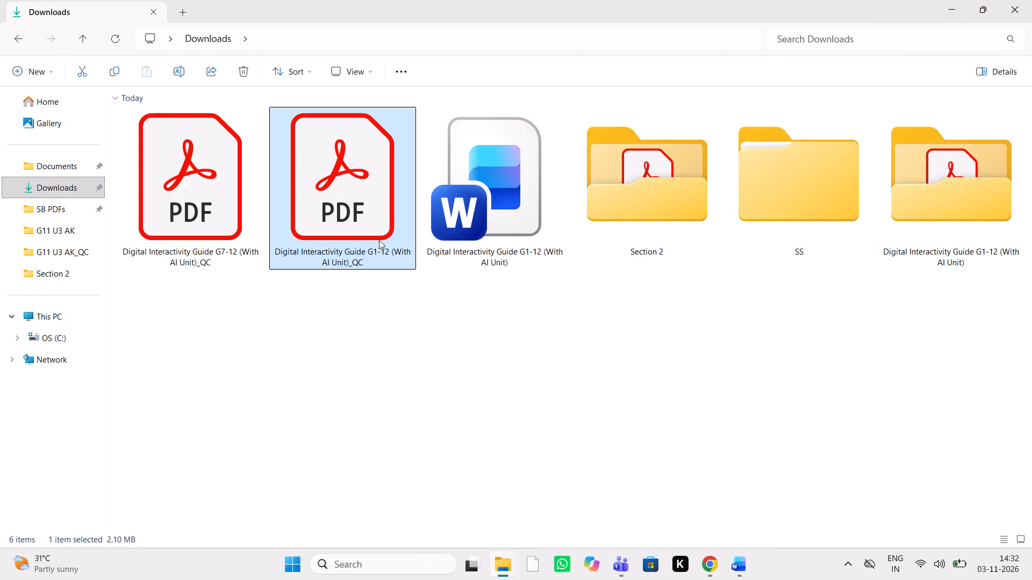
Select the Digital Interactivity Guide G1-12 (With AI Unit) Word file in Downloads and bring up the open Word manuscript.
left_click(418, 364)
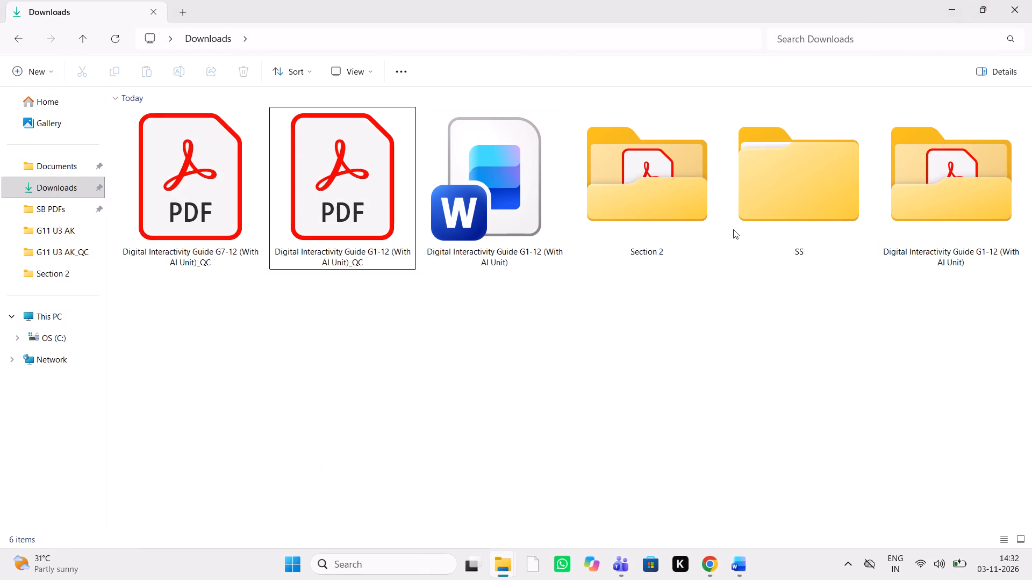
left_click(507, 259)
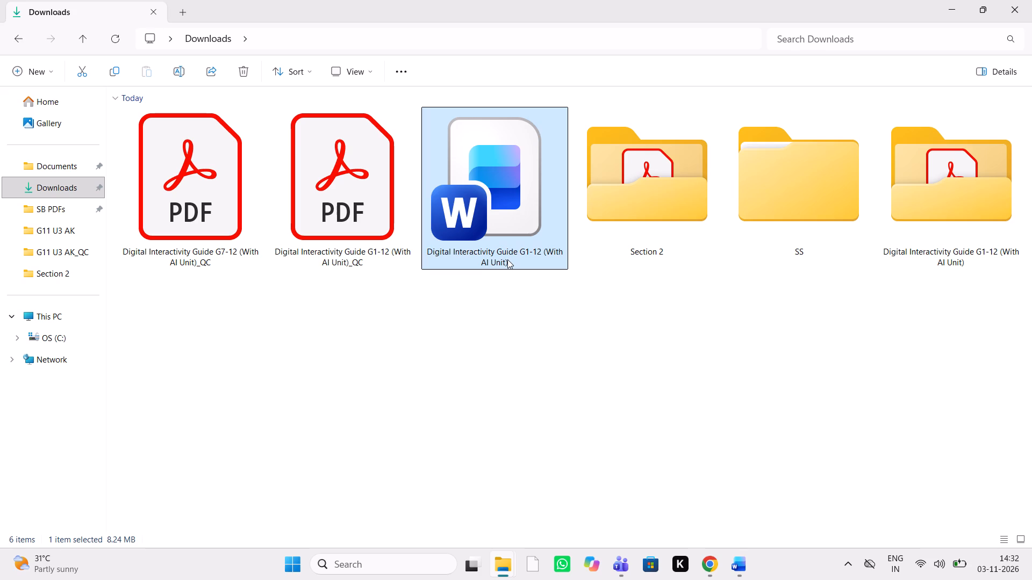
left_click(739, 569)
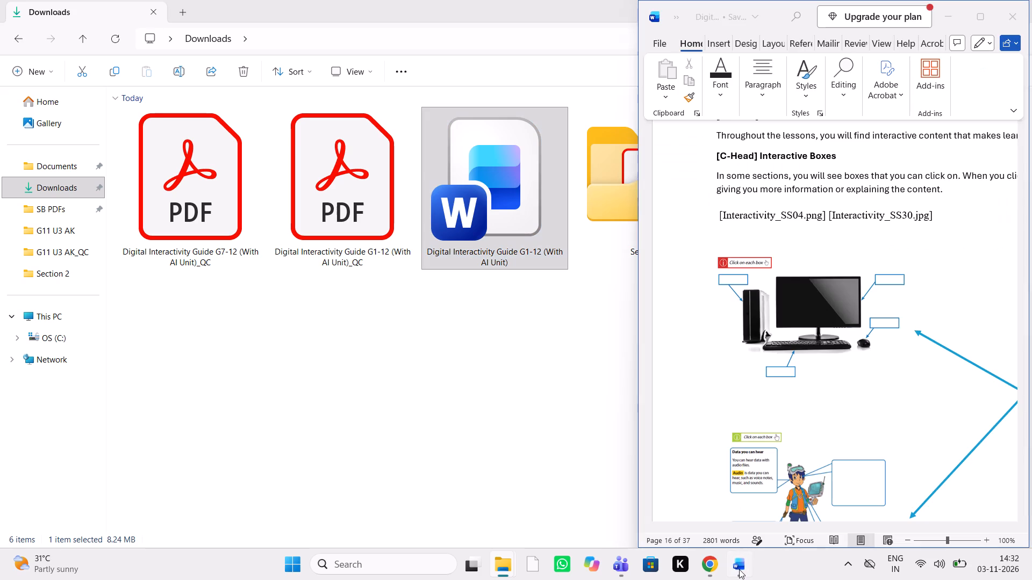
Switch to Chrome, where the Digital Interactivity Guide windows are open.
left_click(716, 571)
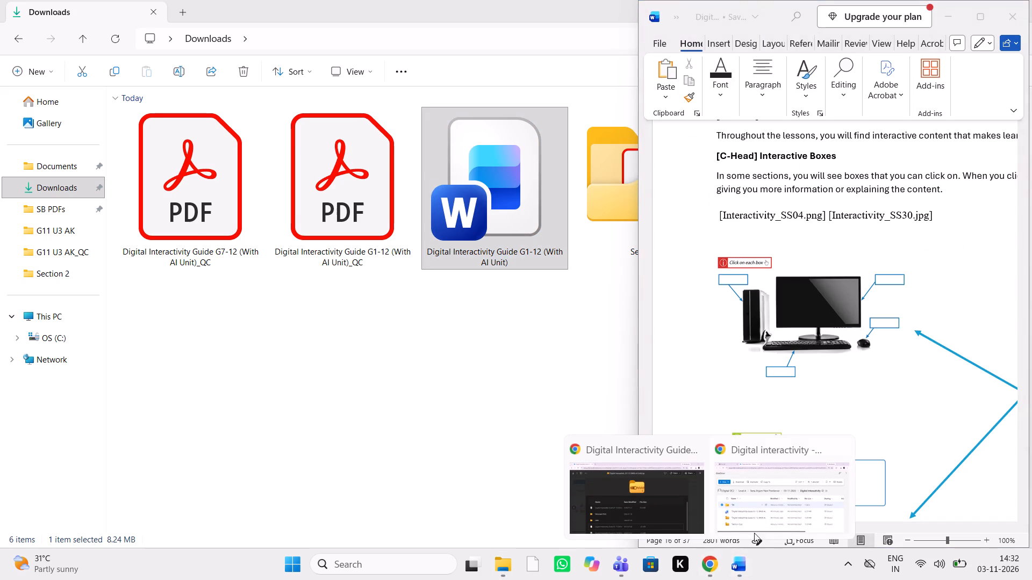
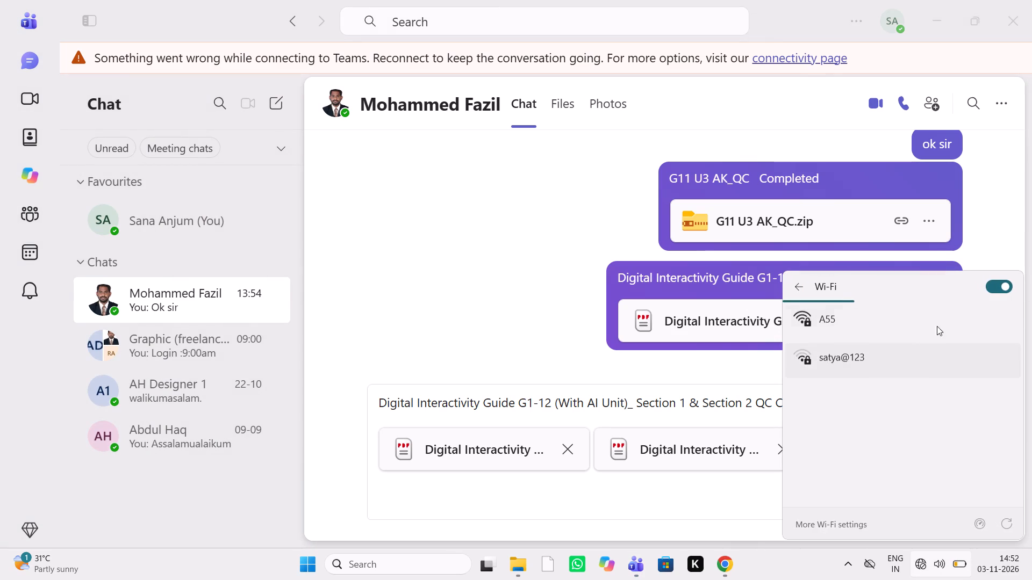
Connect the computer to the A55 Wi-Fi network and return to the quick settings overview.
left_click(943, 315)
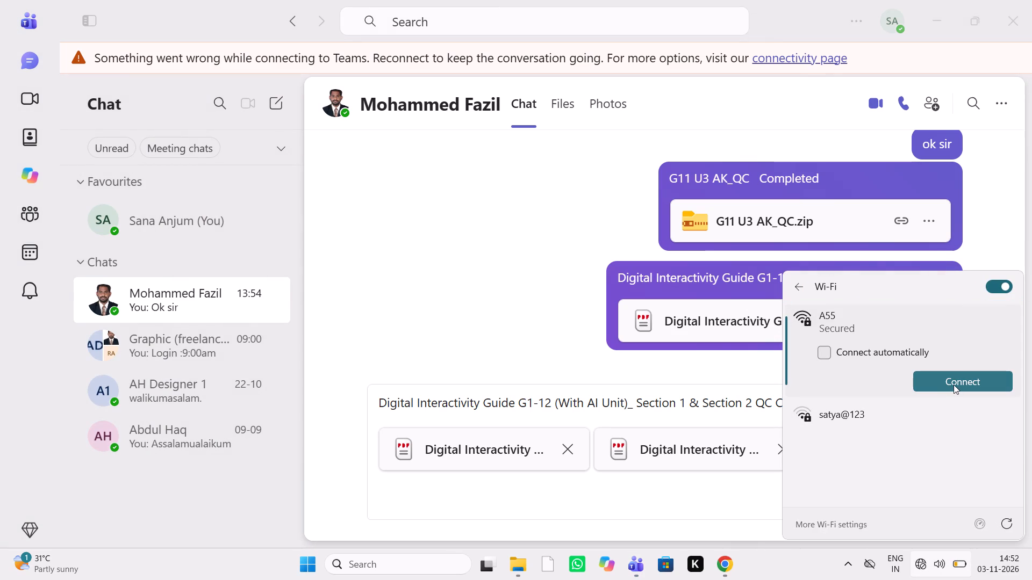
left_click(954, 385)
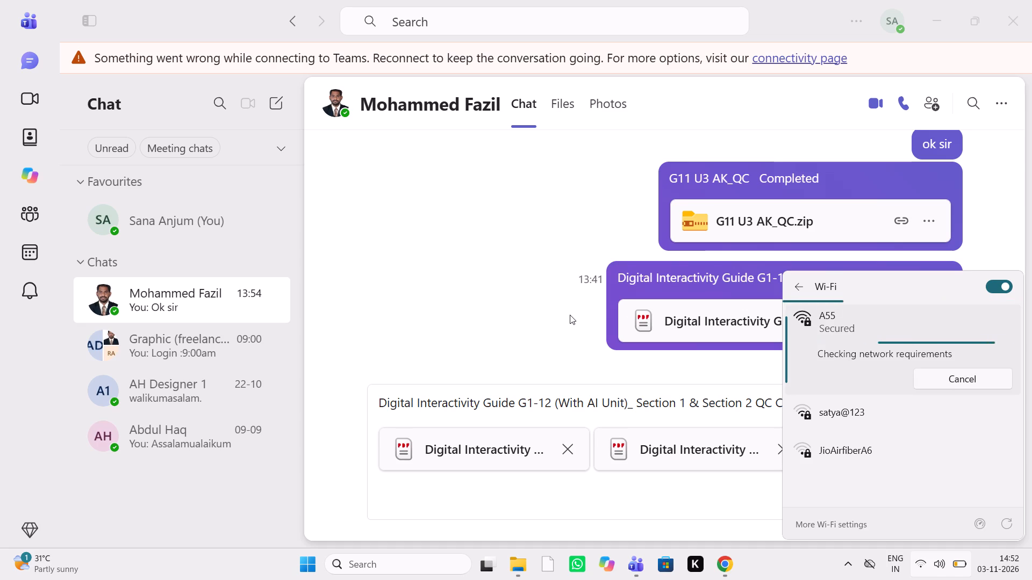
left_click(795, 284)
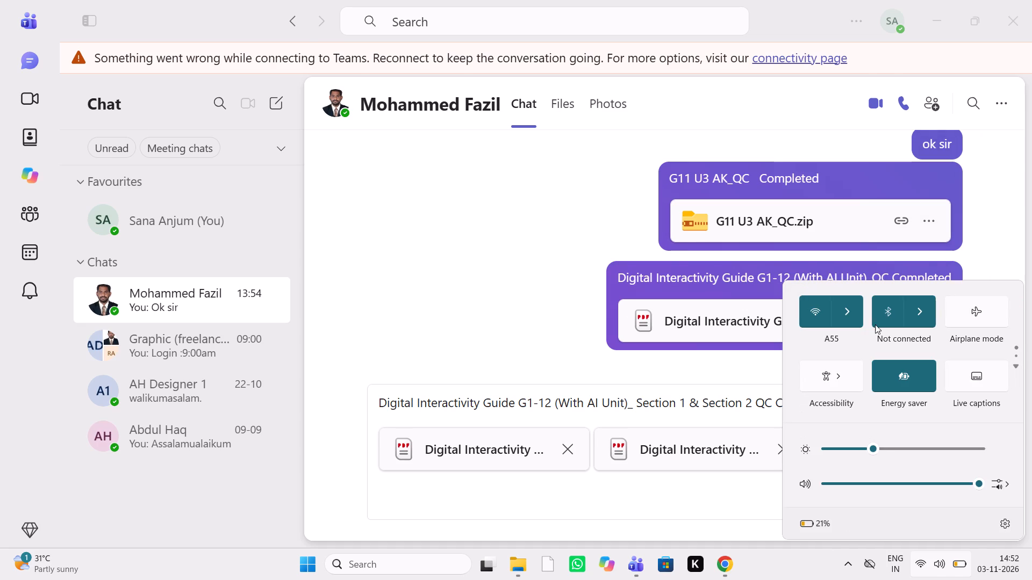
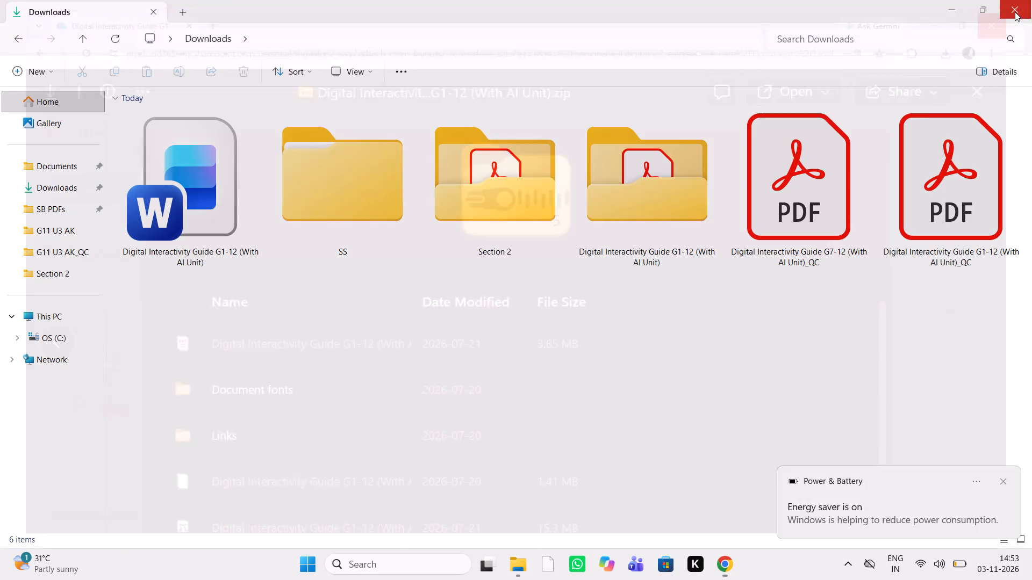
Close the Downloads folder window and the Chrome window showing the OneDrive Digital interactivity folder.
left_click(1022, 5)
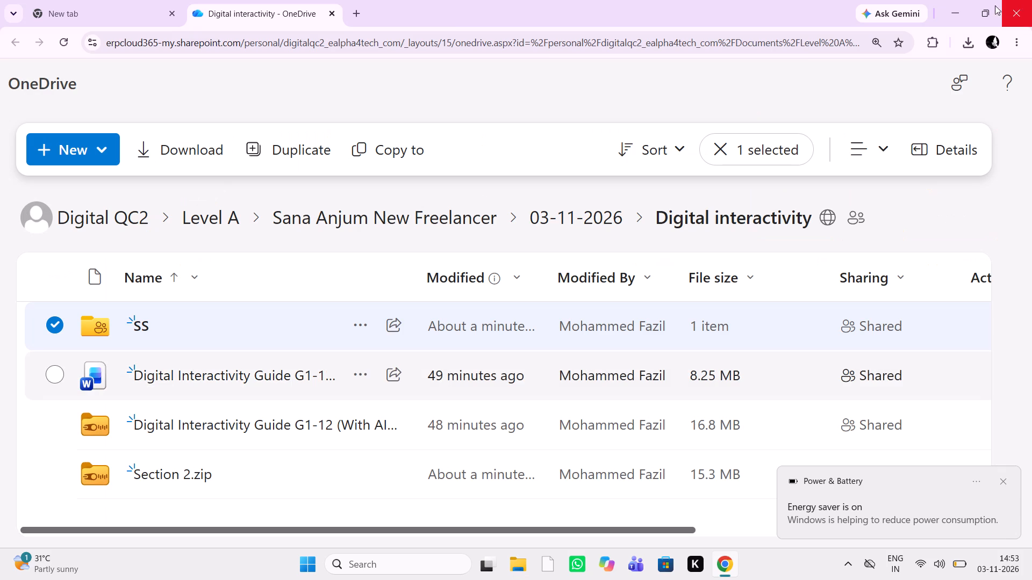
left_click(1028, 15)
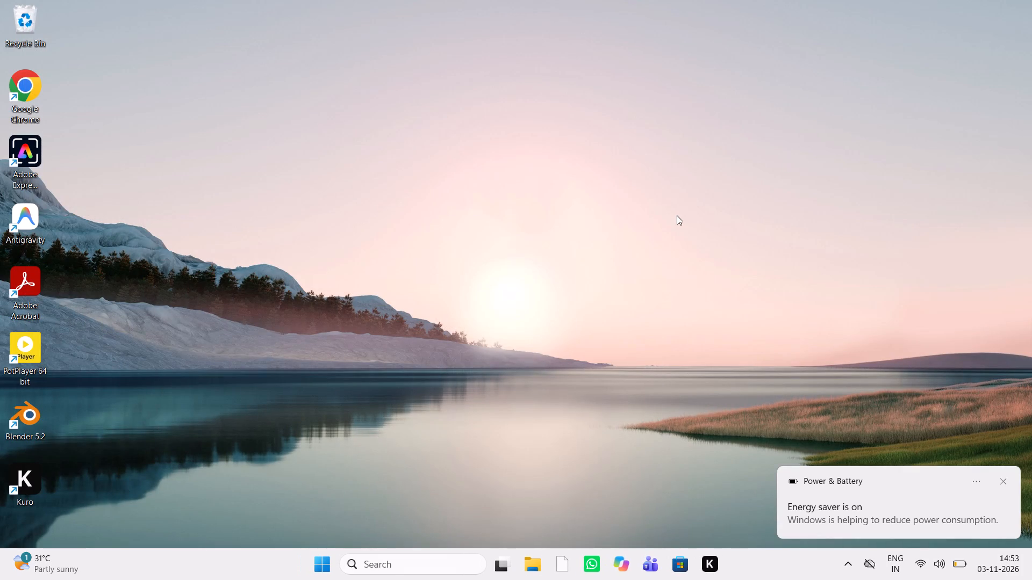
Bring up the Windows shutdown prompt from the empty desktop and accept its preselected action.
key("alt+F4")
key("alt+F4")
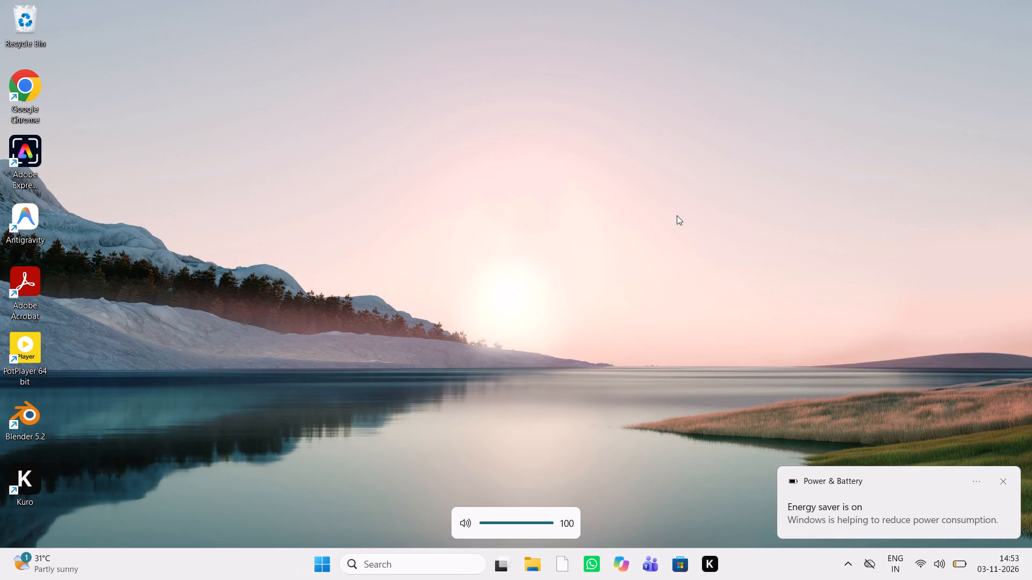
key("alt+F4")
left_click(713, 189)
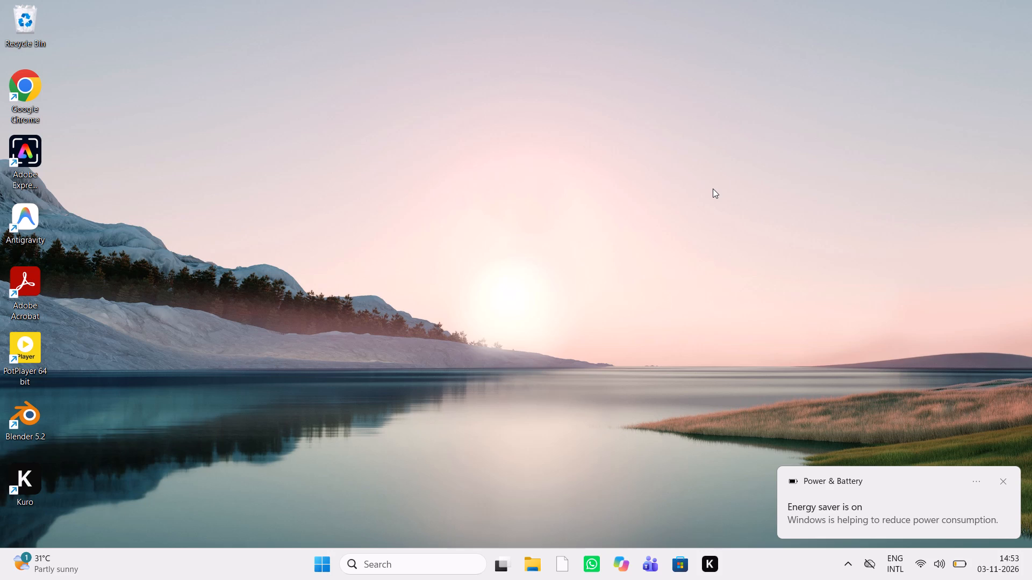
key("alt+F4")
key("Return")
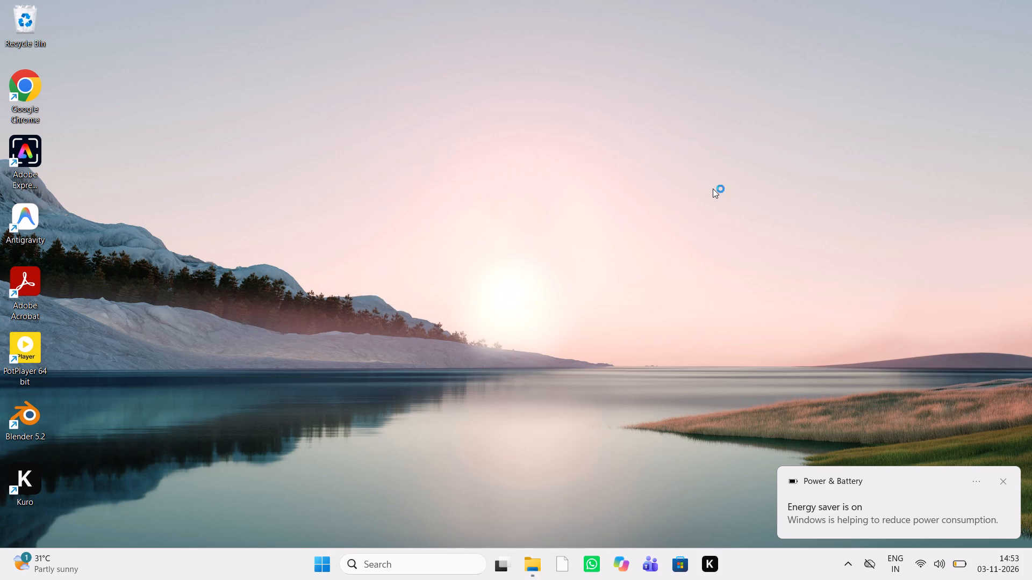